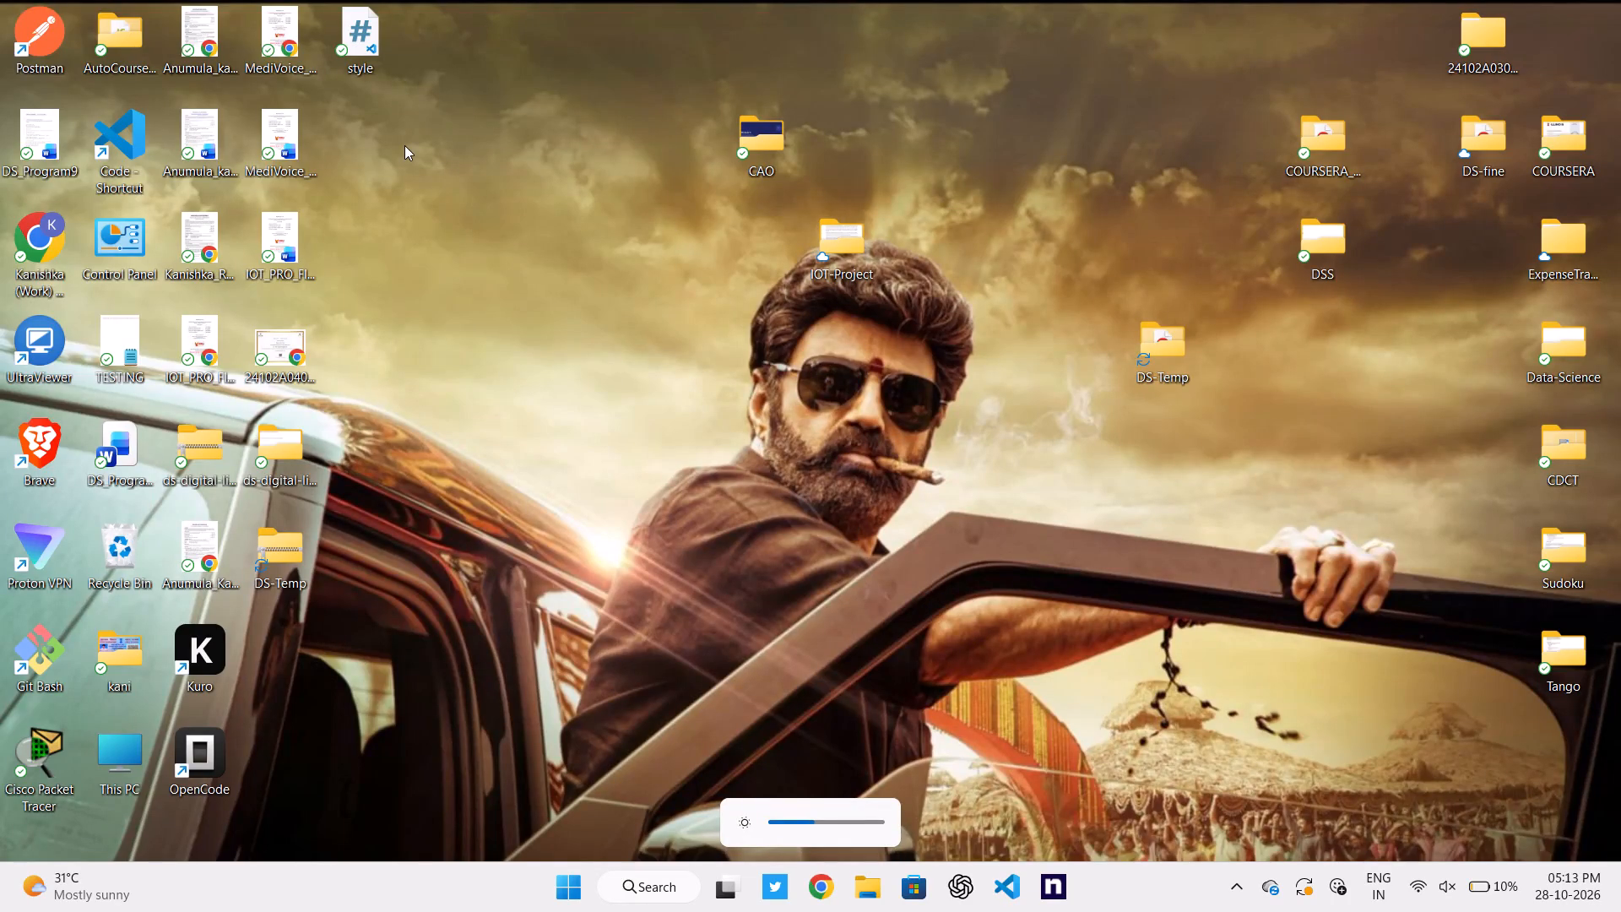
Open the MediVoice_AI_Final_Corrected PDF, skim the project report through to the appendix code snippets, and close it.
double_click(285, 31)
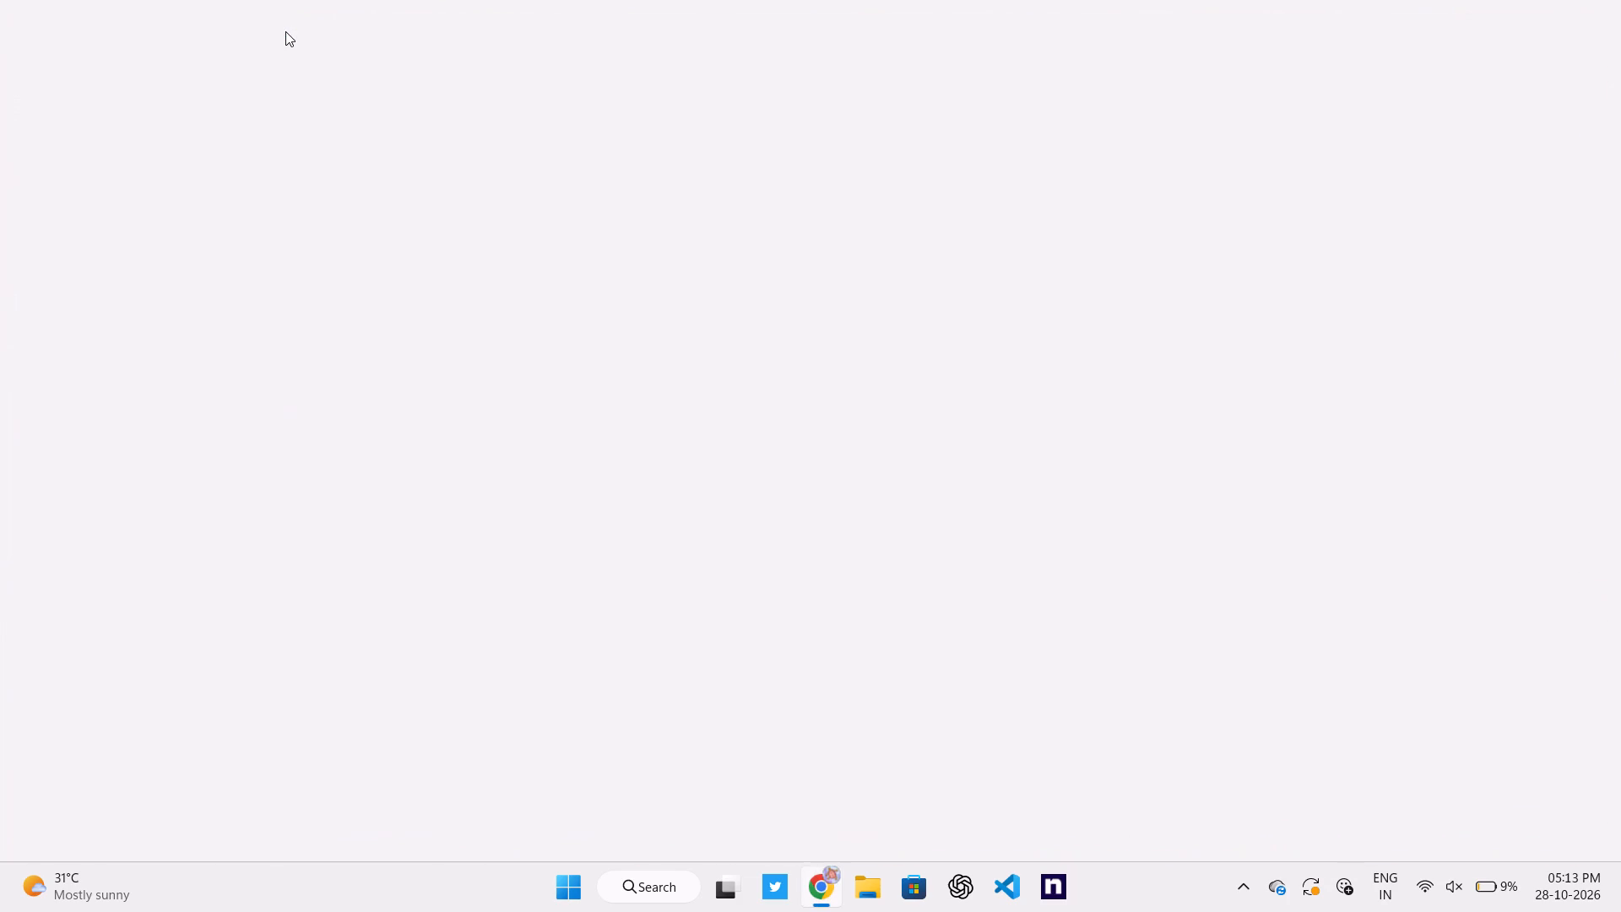
scroll(661, 476, down, 20)
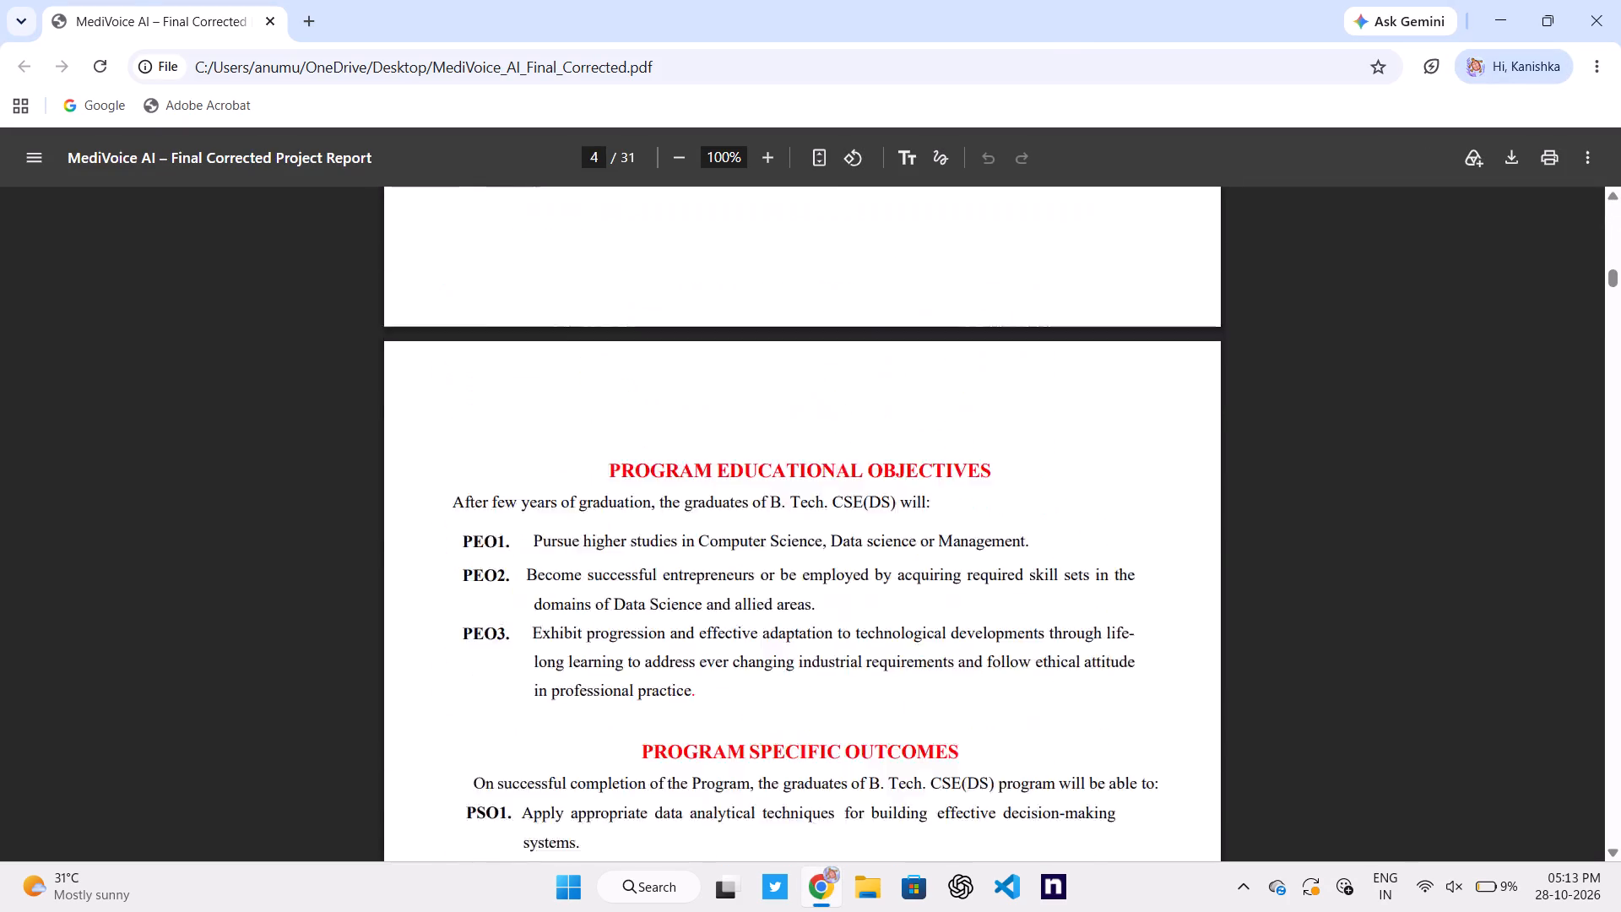
scroll(661, 476, down, 20)
scroll(661, 476, down, 20)
scroll(661, 476, down, 20)
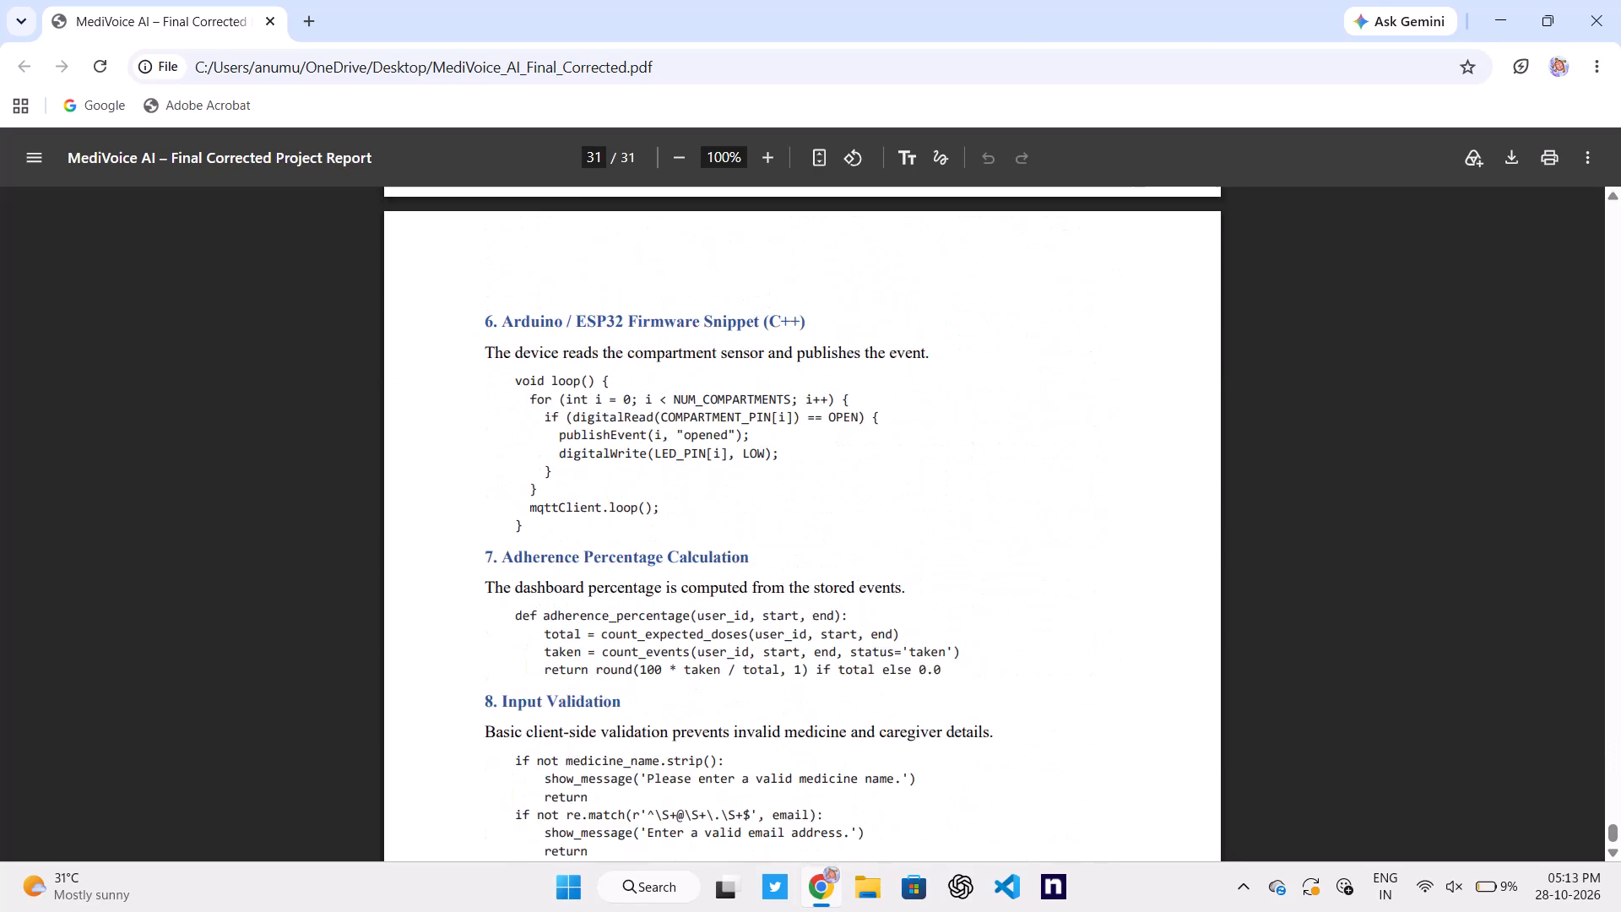
scroll(661, 476, down, 7)
scroll(661, 476, up, 10)
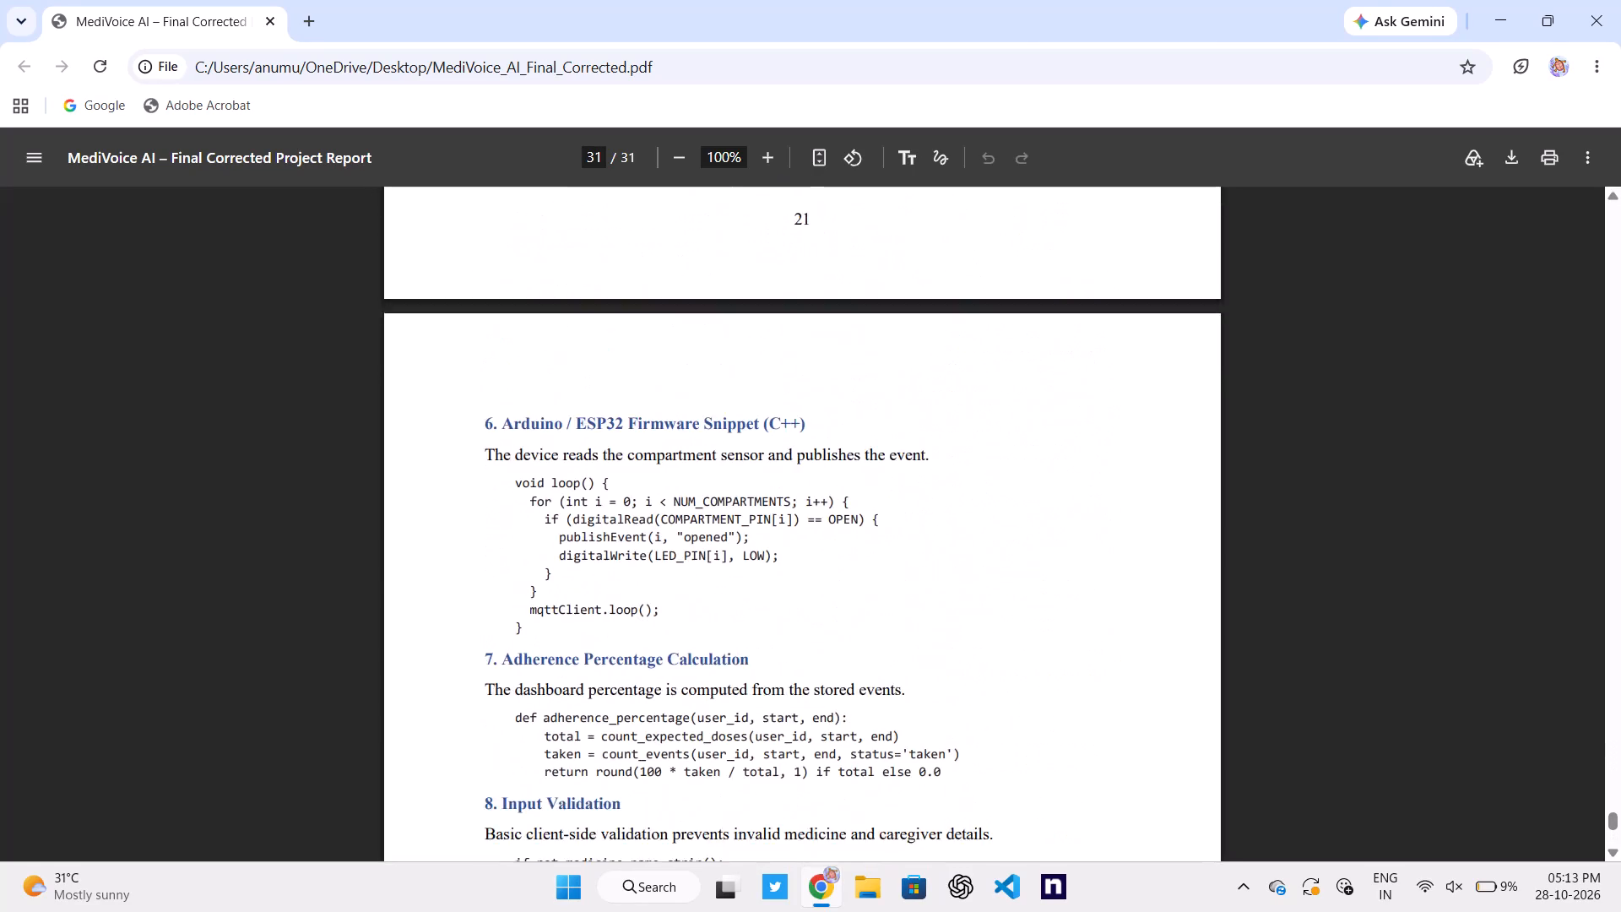
scroll(661, 476, up, 9)
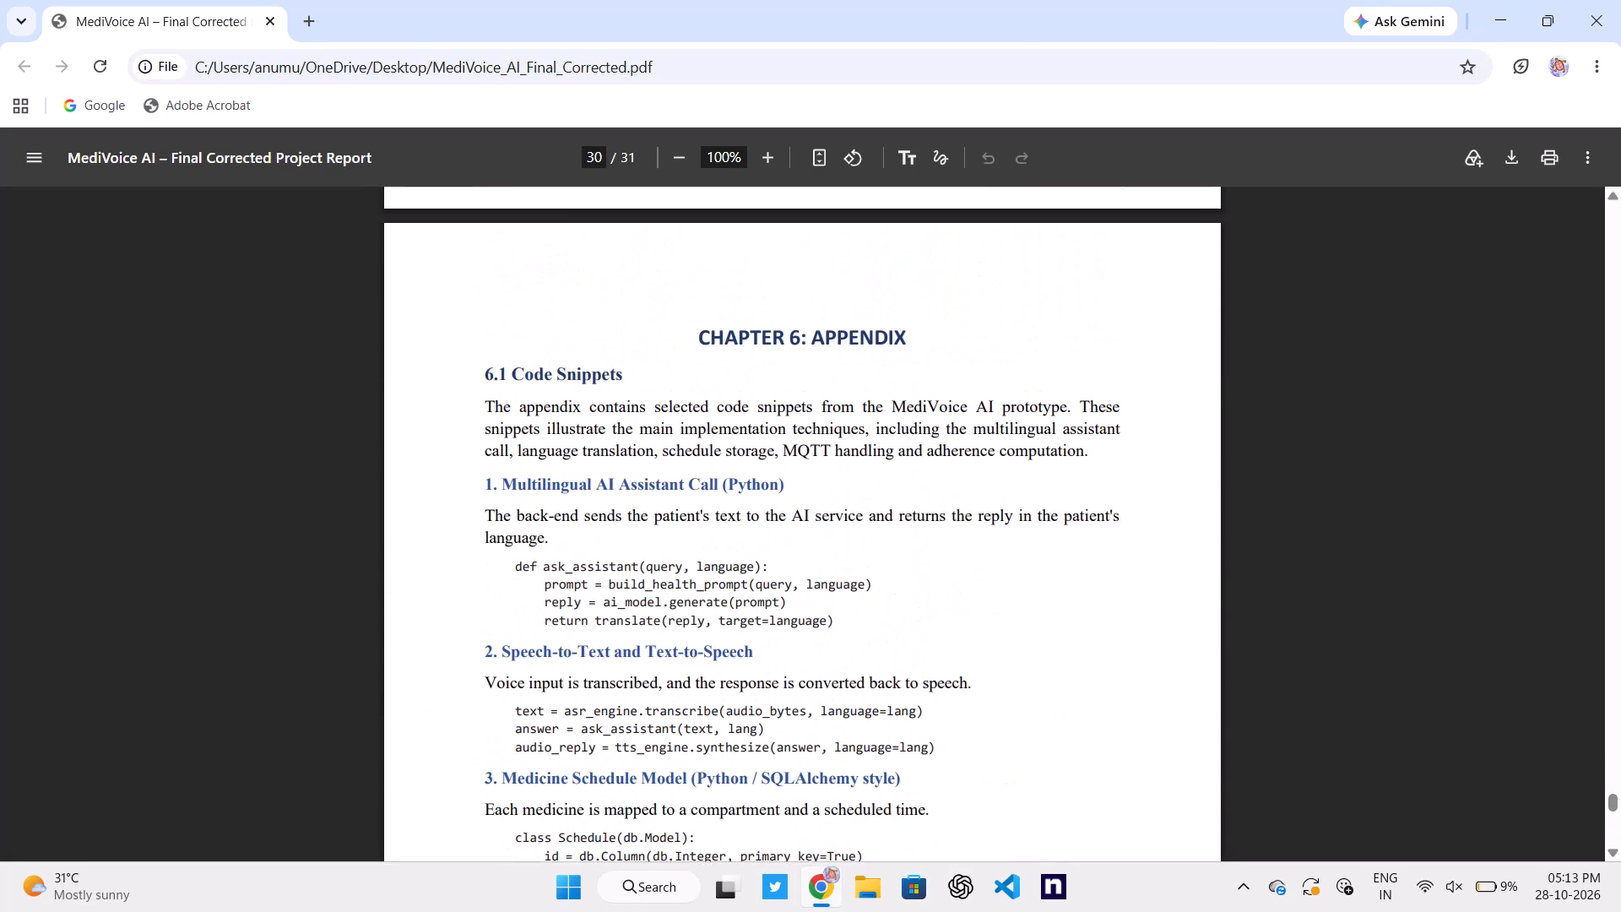
scroll(661, 476, up, 1)
click(1620, 0)
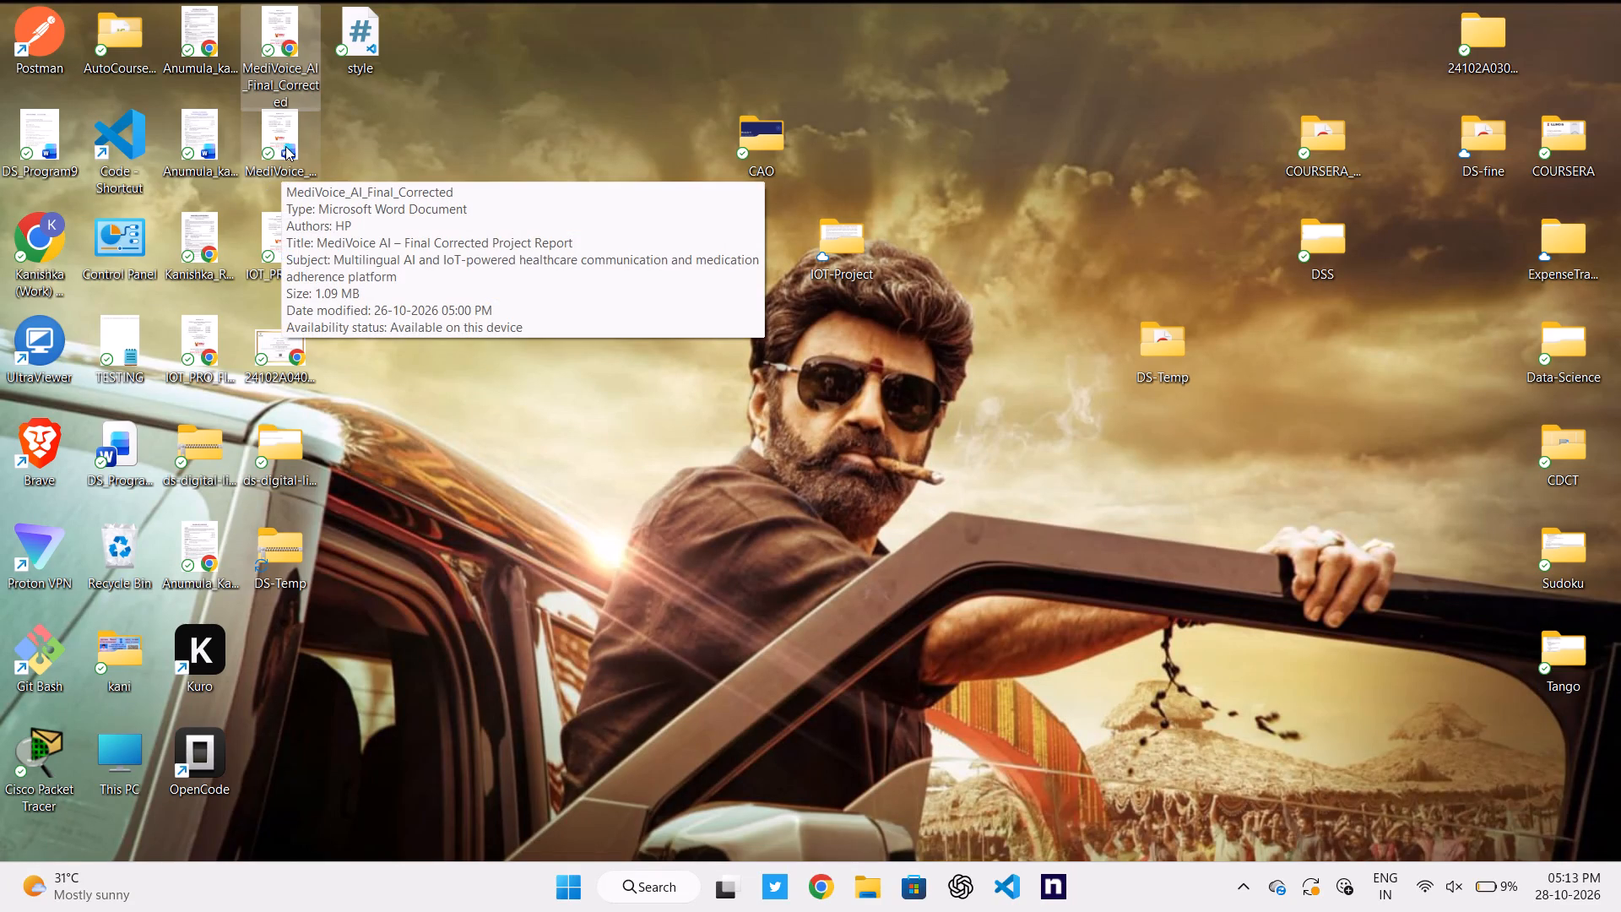
Open the IOT_PRO_FINE Word document from the desktop.
double_click(296, 249)
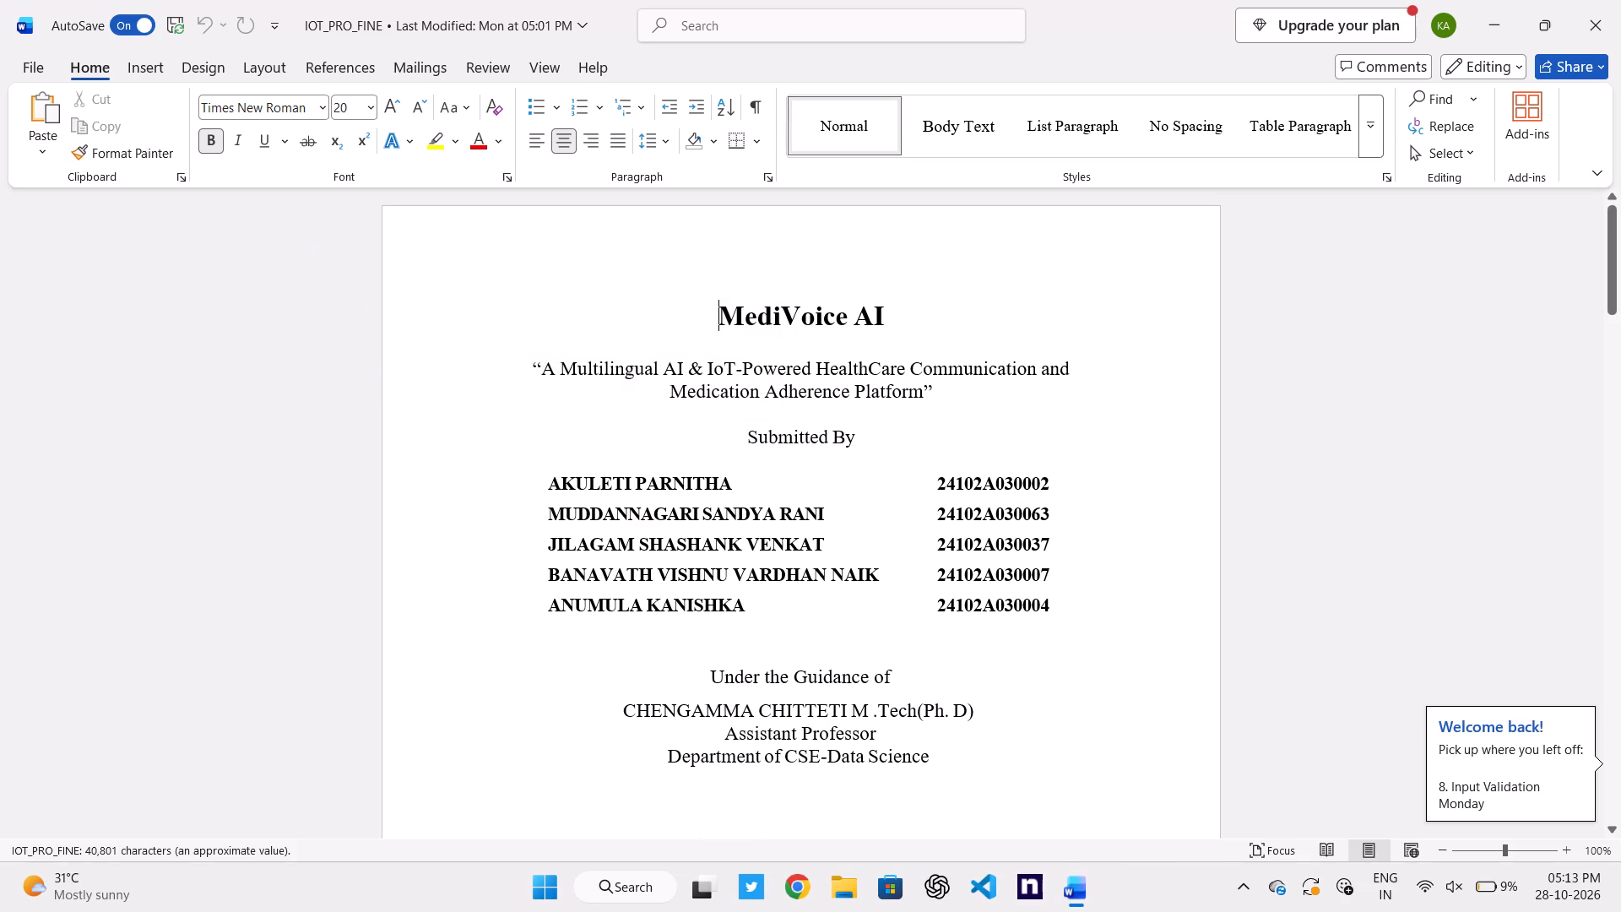
Skim the report from the title page to the references and back up to the table of contents.
scroll(608, 580, down, 20)
scroll(608, 580, down, 20)
scroll(608, 580, down, 14)
scroll(608, 580, down, 20)
scroll(608, 580, down, 20)
scroll(608, 580, down, 20)
scroll(608, 580, down, 9)
scroll(608, 580, down, 20)
scroll(608, 580, down, 20)
scroll(608, 580, down, 20)
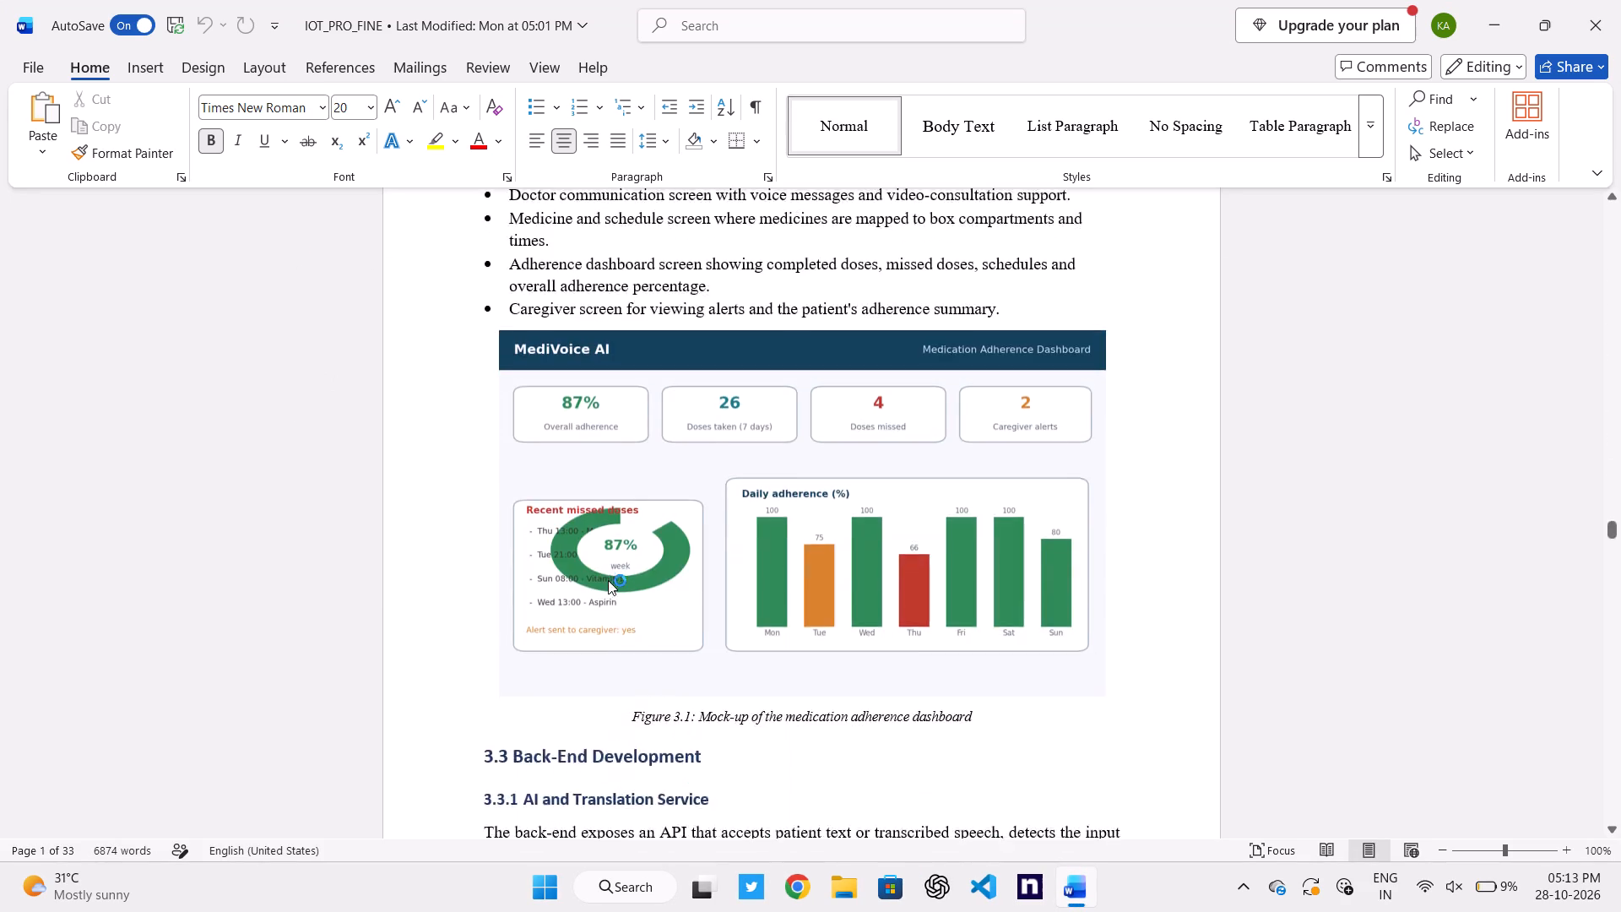
scroll(608, 580, down, 20)
scroll(608, 580, down, 20)
scroll(608, 580, down, 20)
scroll(608, 580, up, 5)
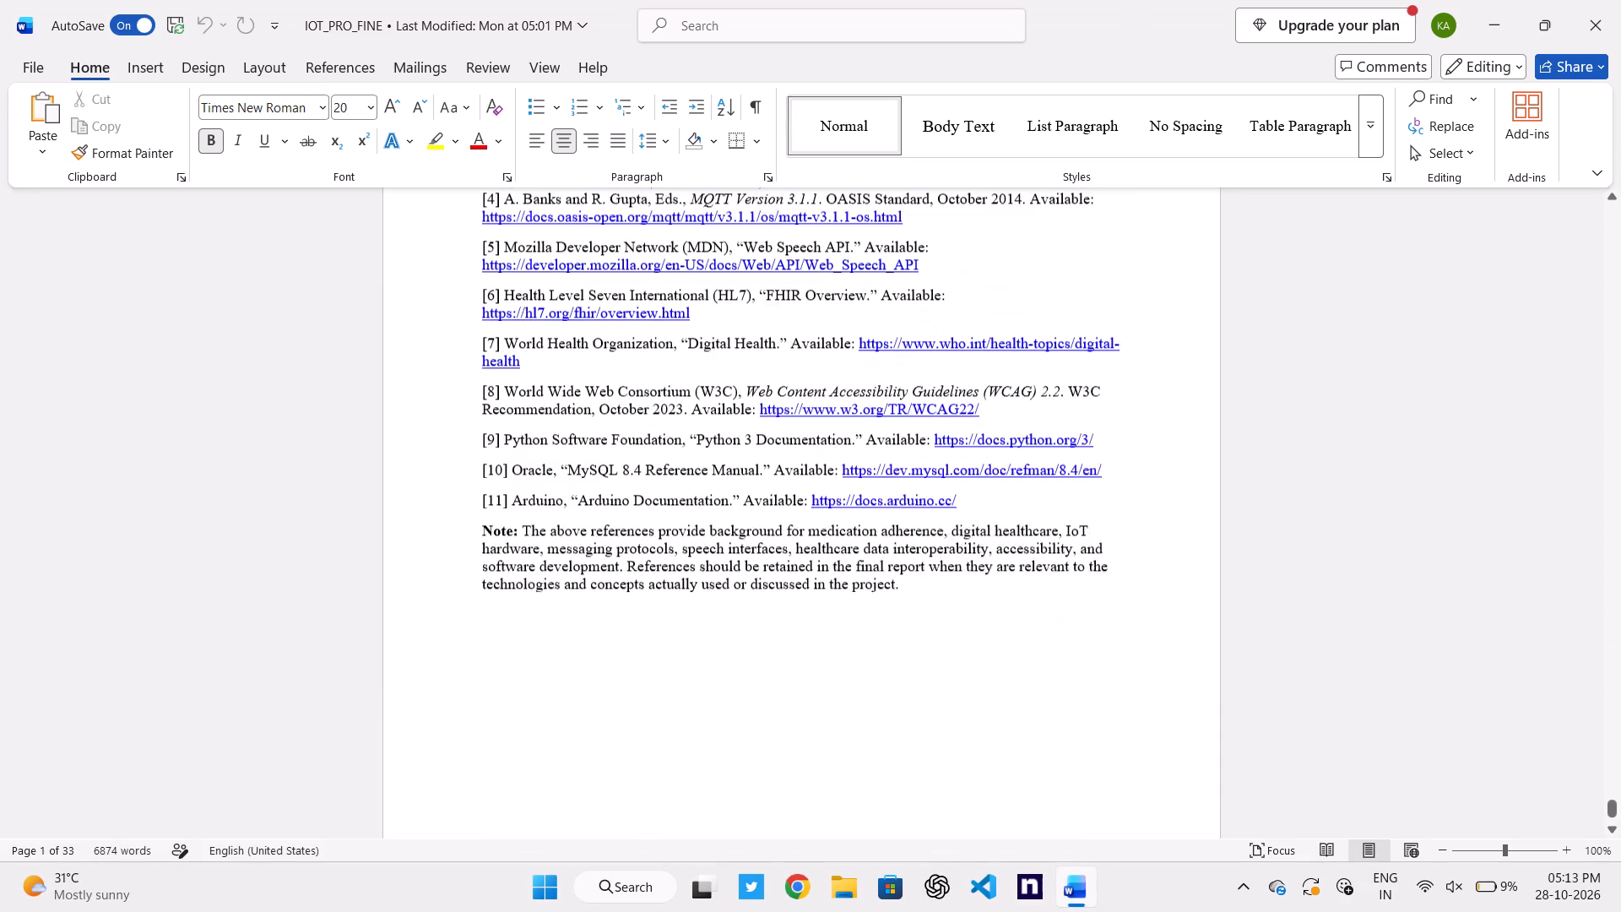
scroll(608, 580, up, 3)
scroll(608, 580, up, 20)
scroll(608, 580, up, 20)
scroll(608, 580, up, 20)
double_click(583, 616)
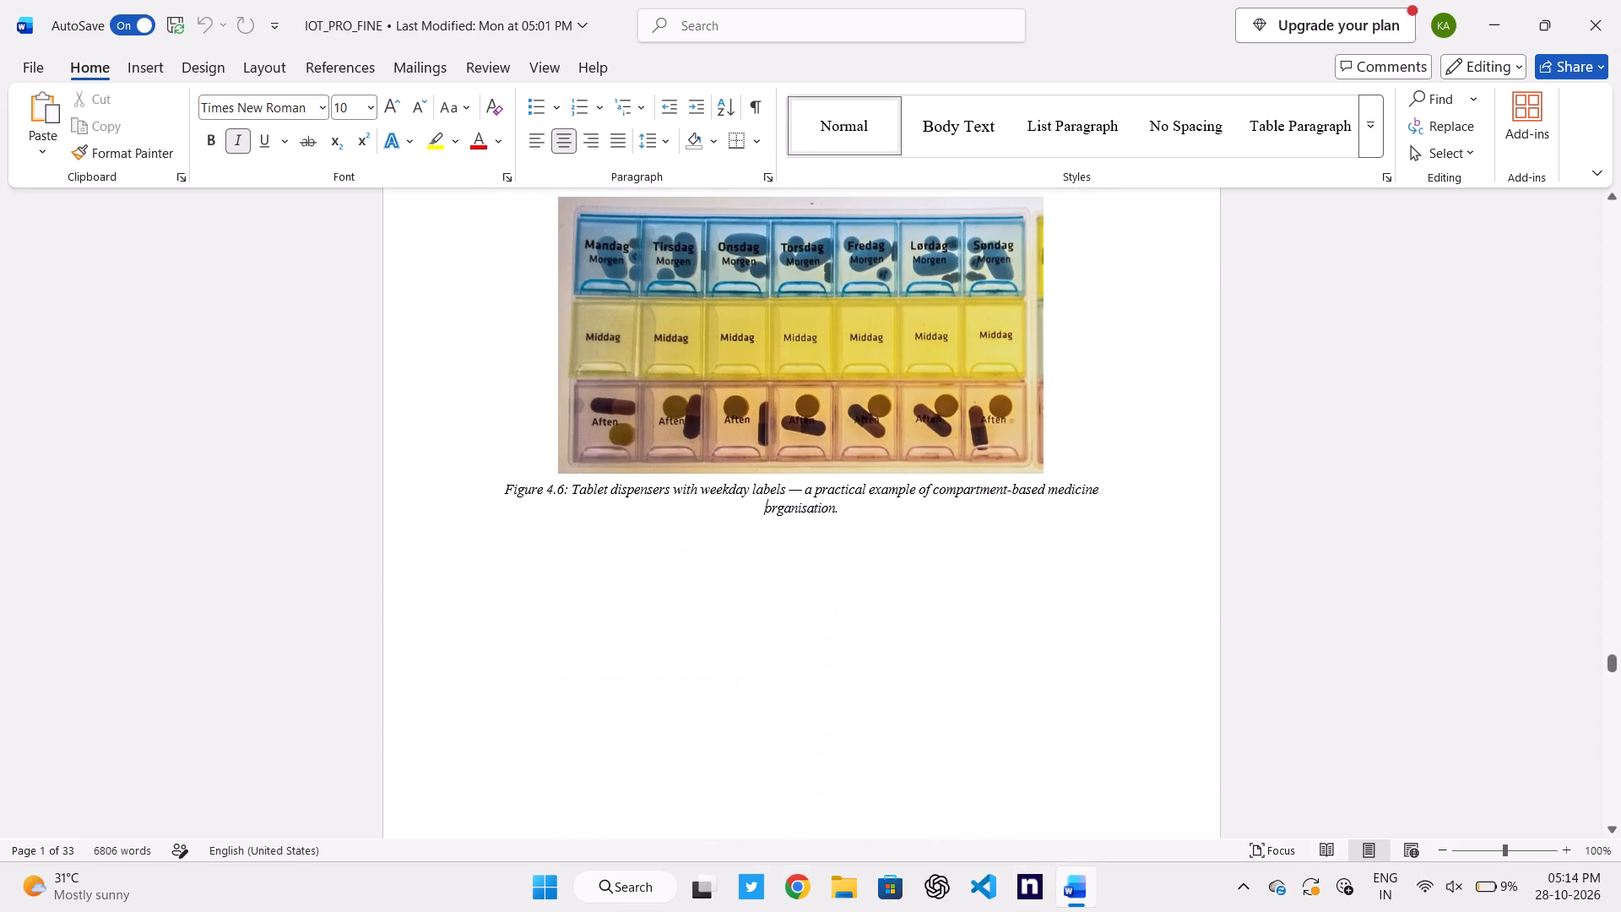
scroll(572, 624, up, 5)
scroll(817, 593, up, 3)
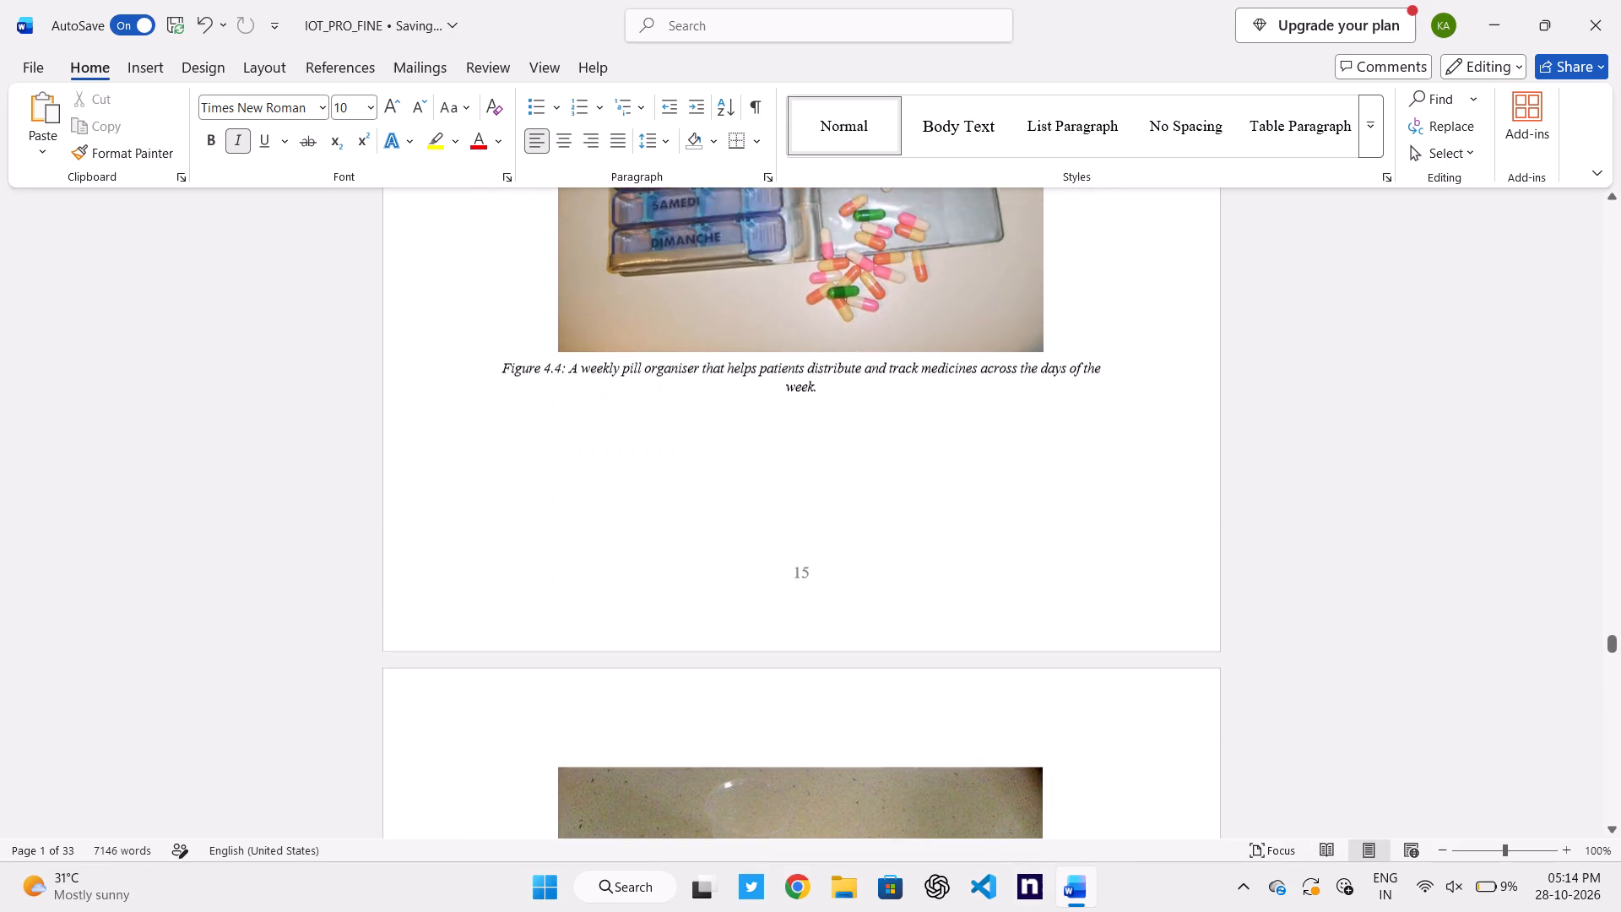
scroll(817, 593, up, 4)
scroll(817, 593, up, 20)
scroll(817, 593, up, 20)
scroll(817, 593, up, 20)
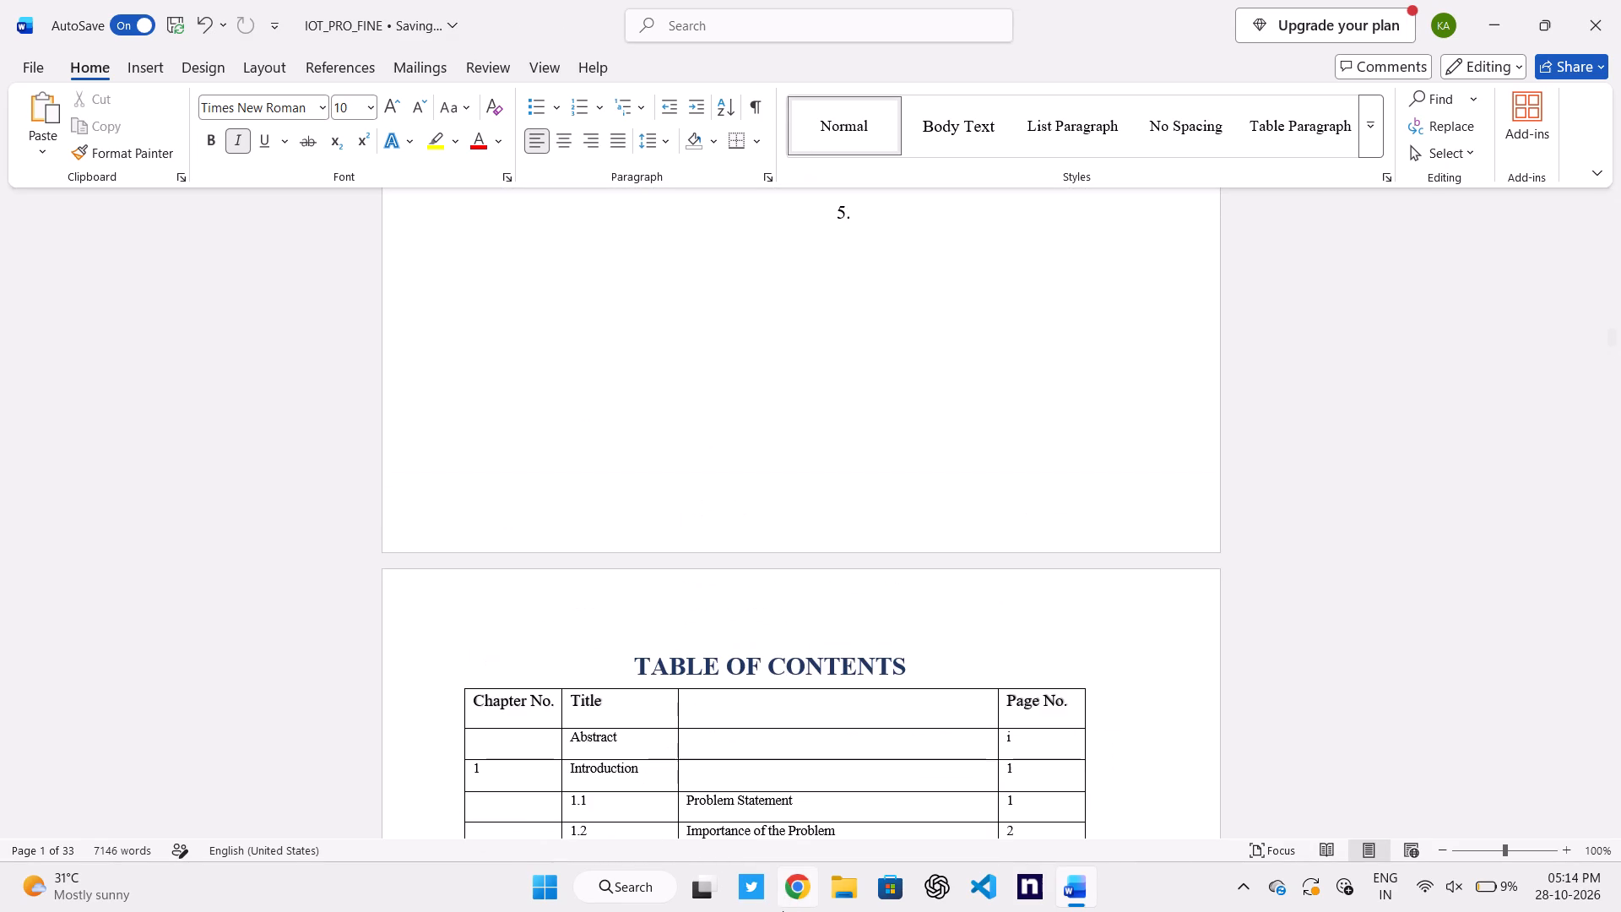
scroll(783, 911, down, 1)
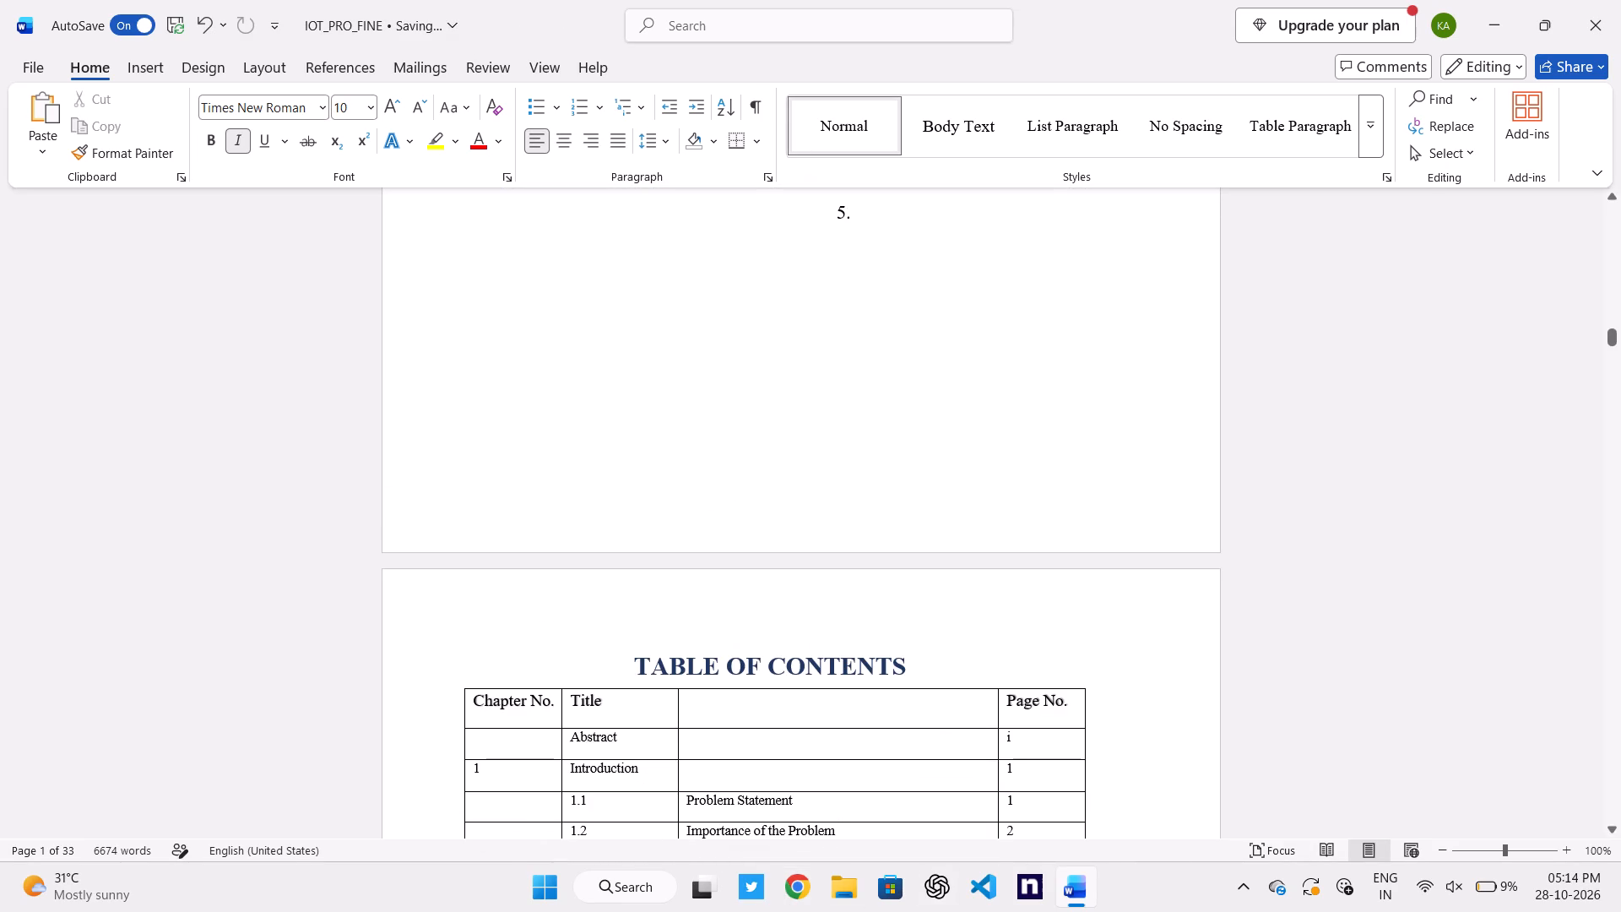
Examine the chapter entries and page numbers in the table of contents.
click(1553, 635)
scroll(1342, 484, down, 2)
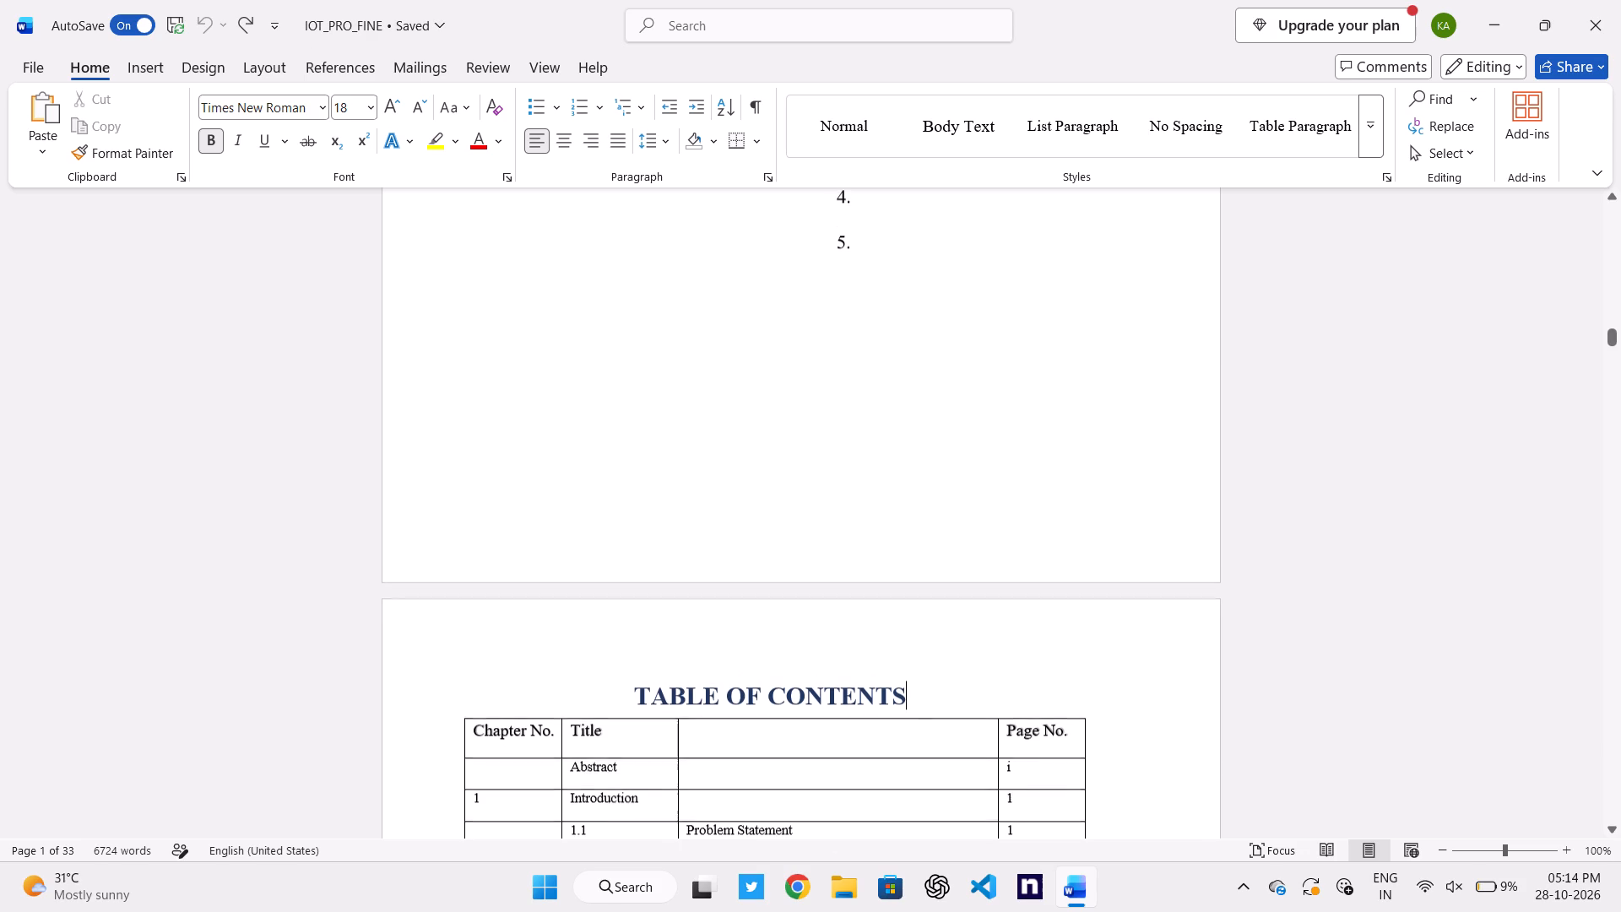
scroll(1342, 484, down, 2)
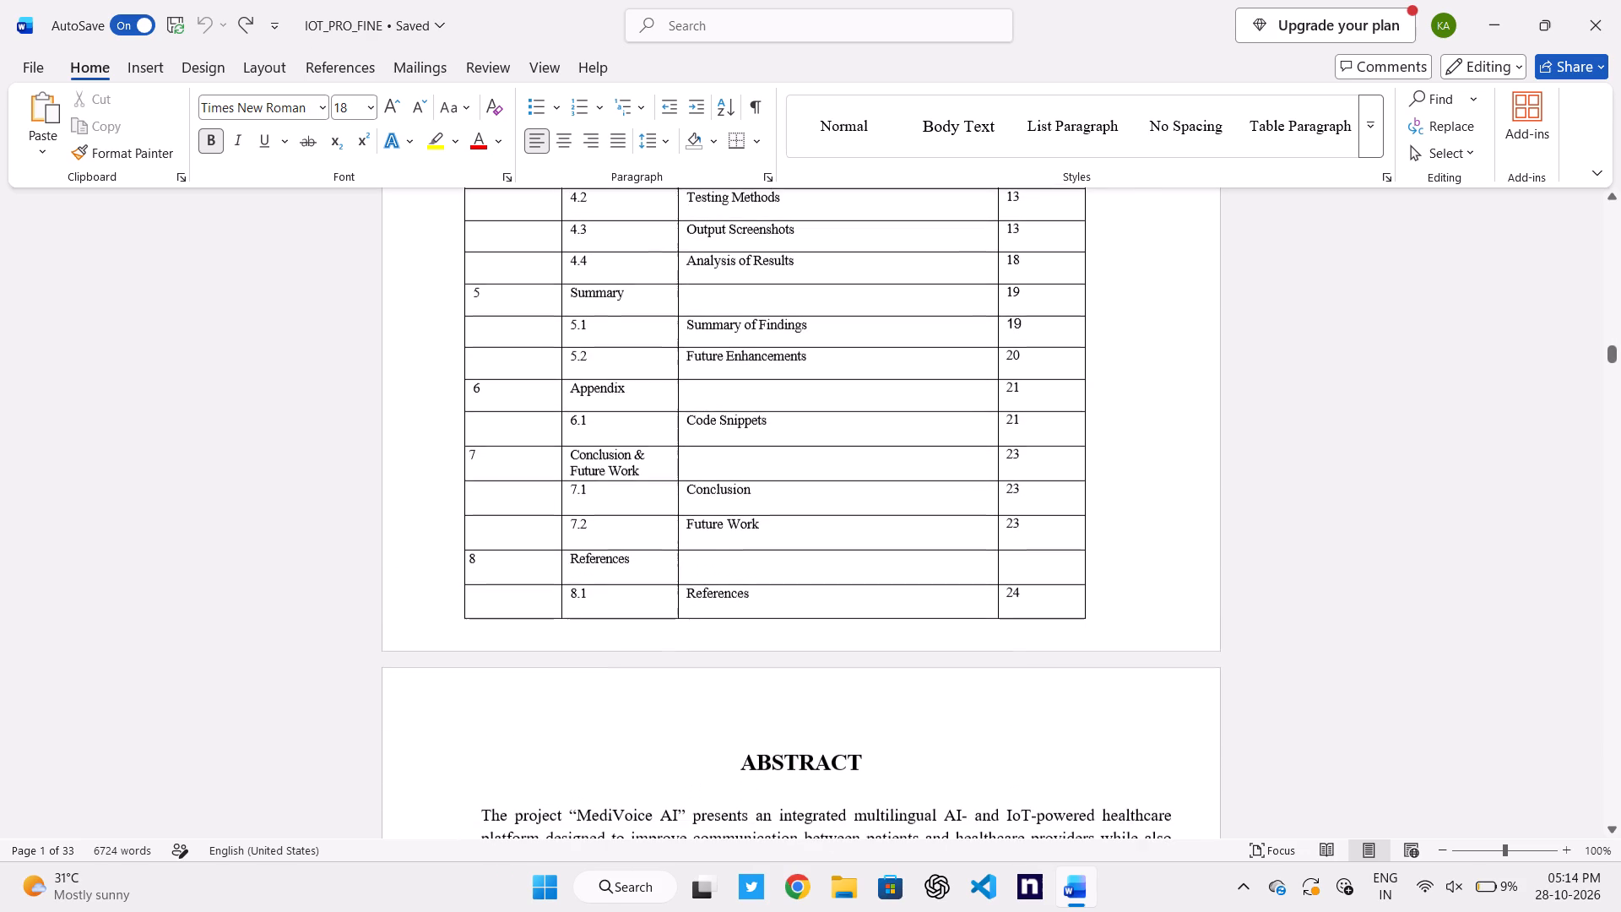
scroll(1342, 484, down, 2)
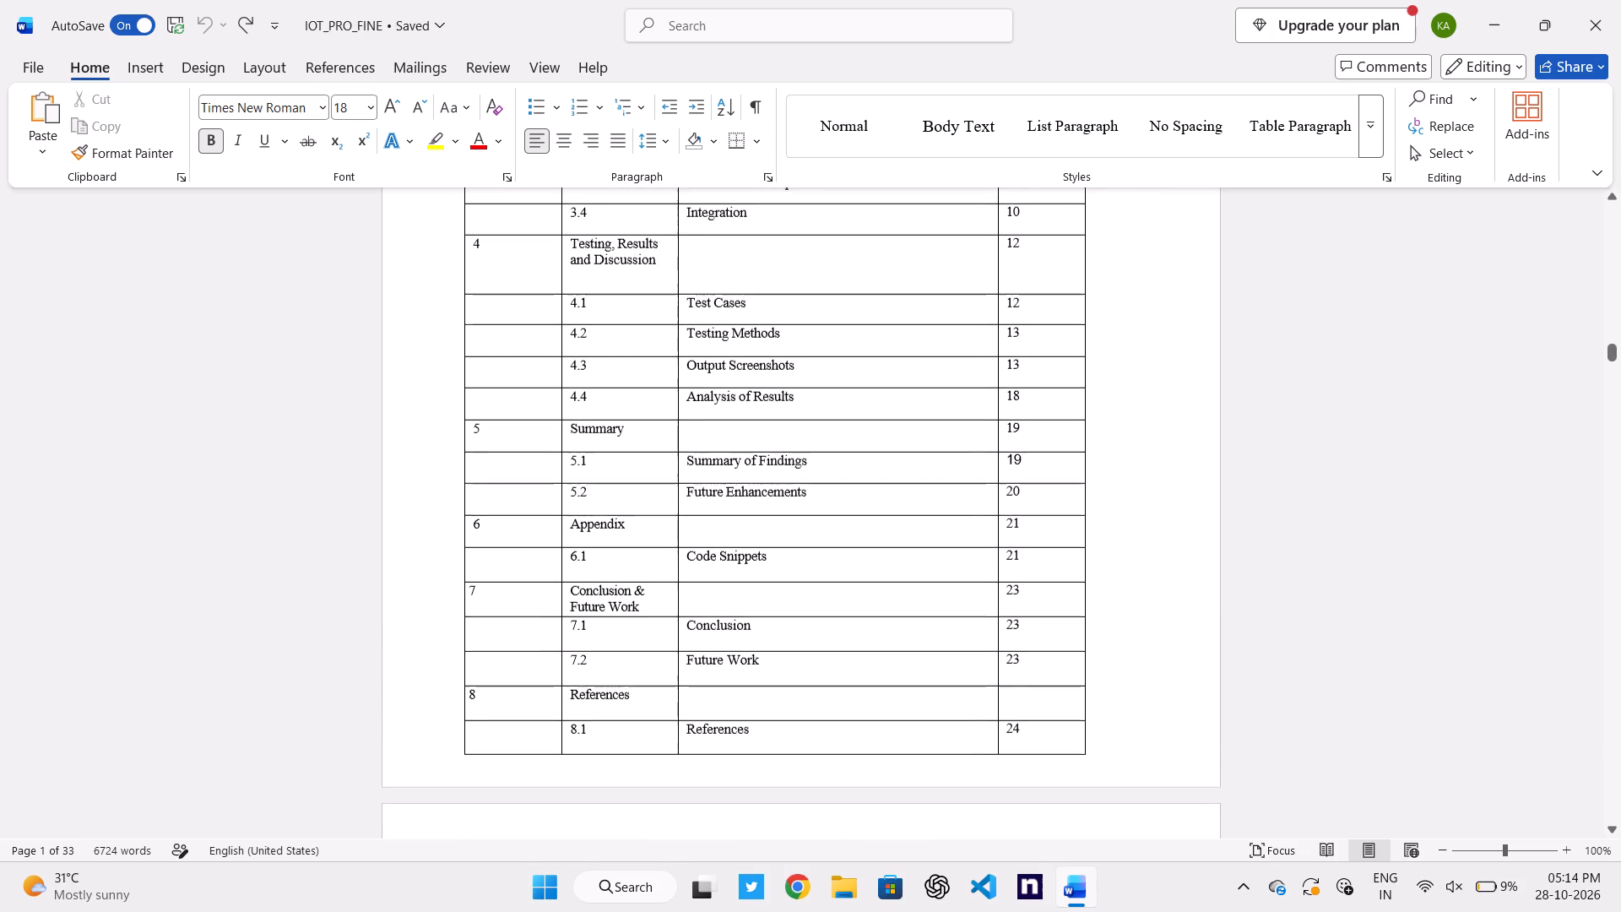
scroll(1342, 484, down, 2)
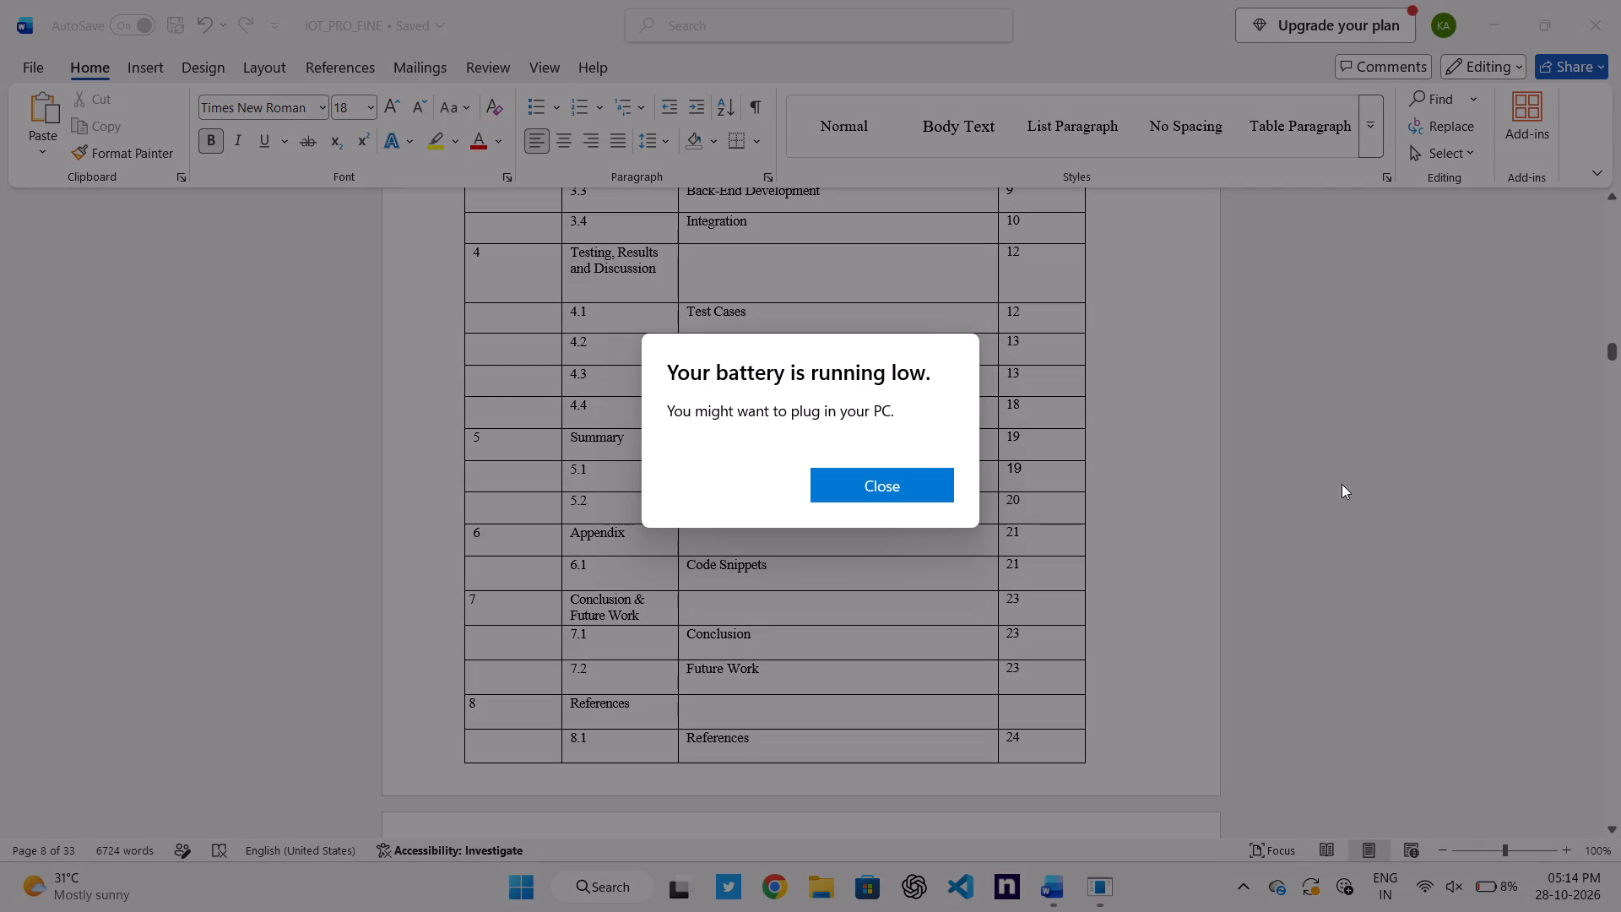
Dismiss the low-battery notice.
click(922, 486)
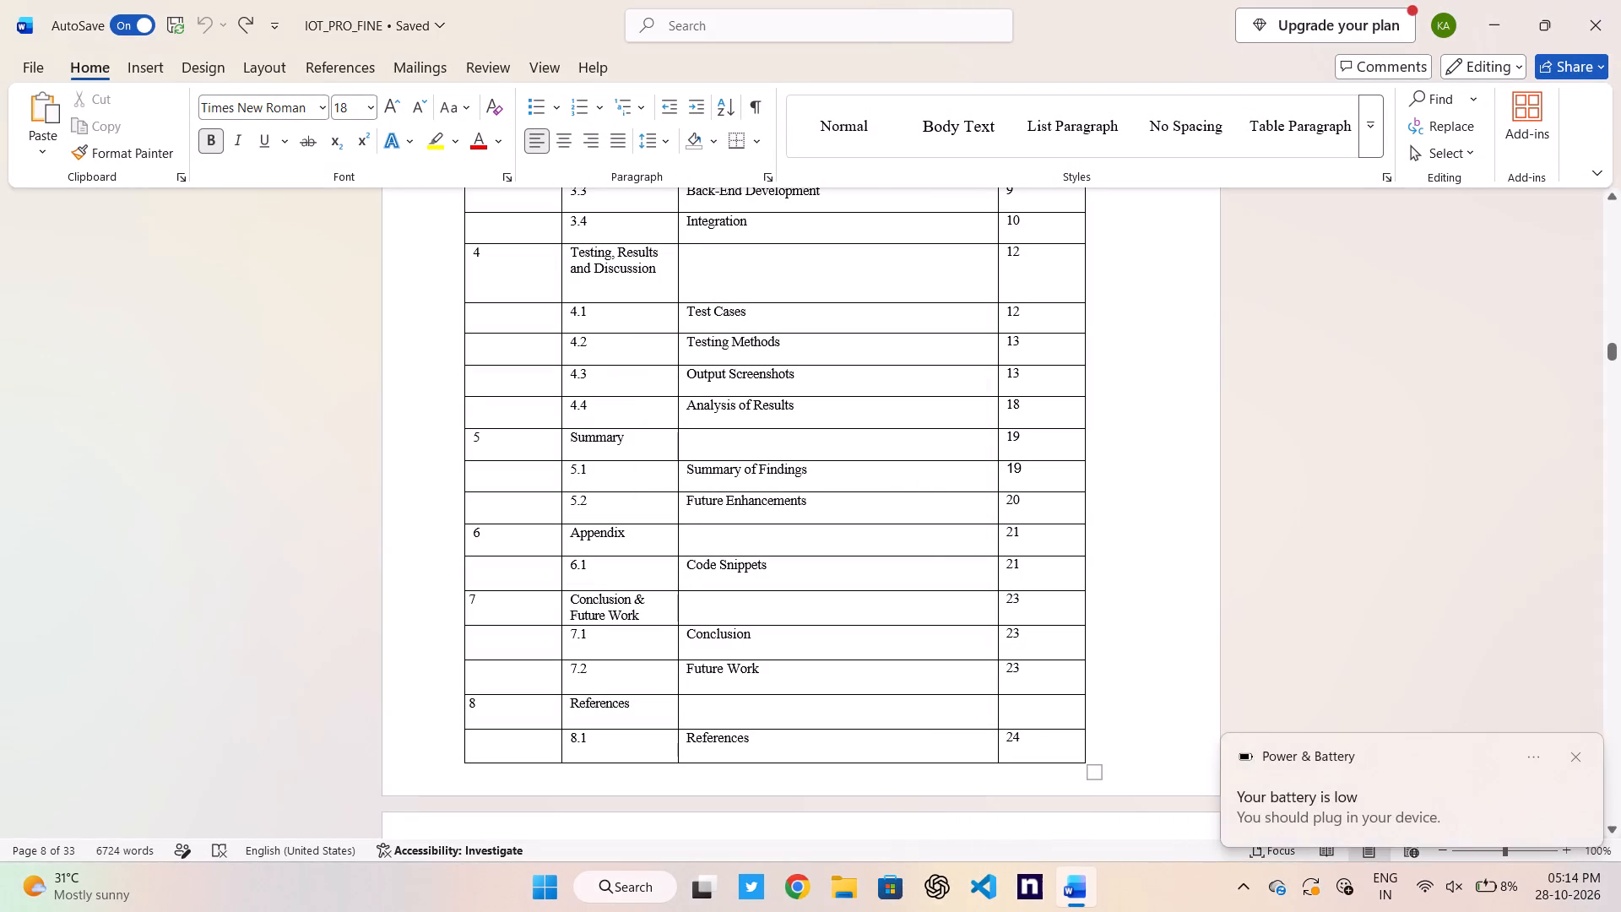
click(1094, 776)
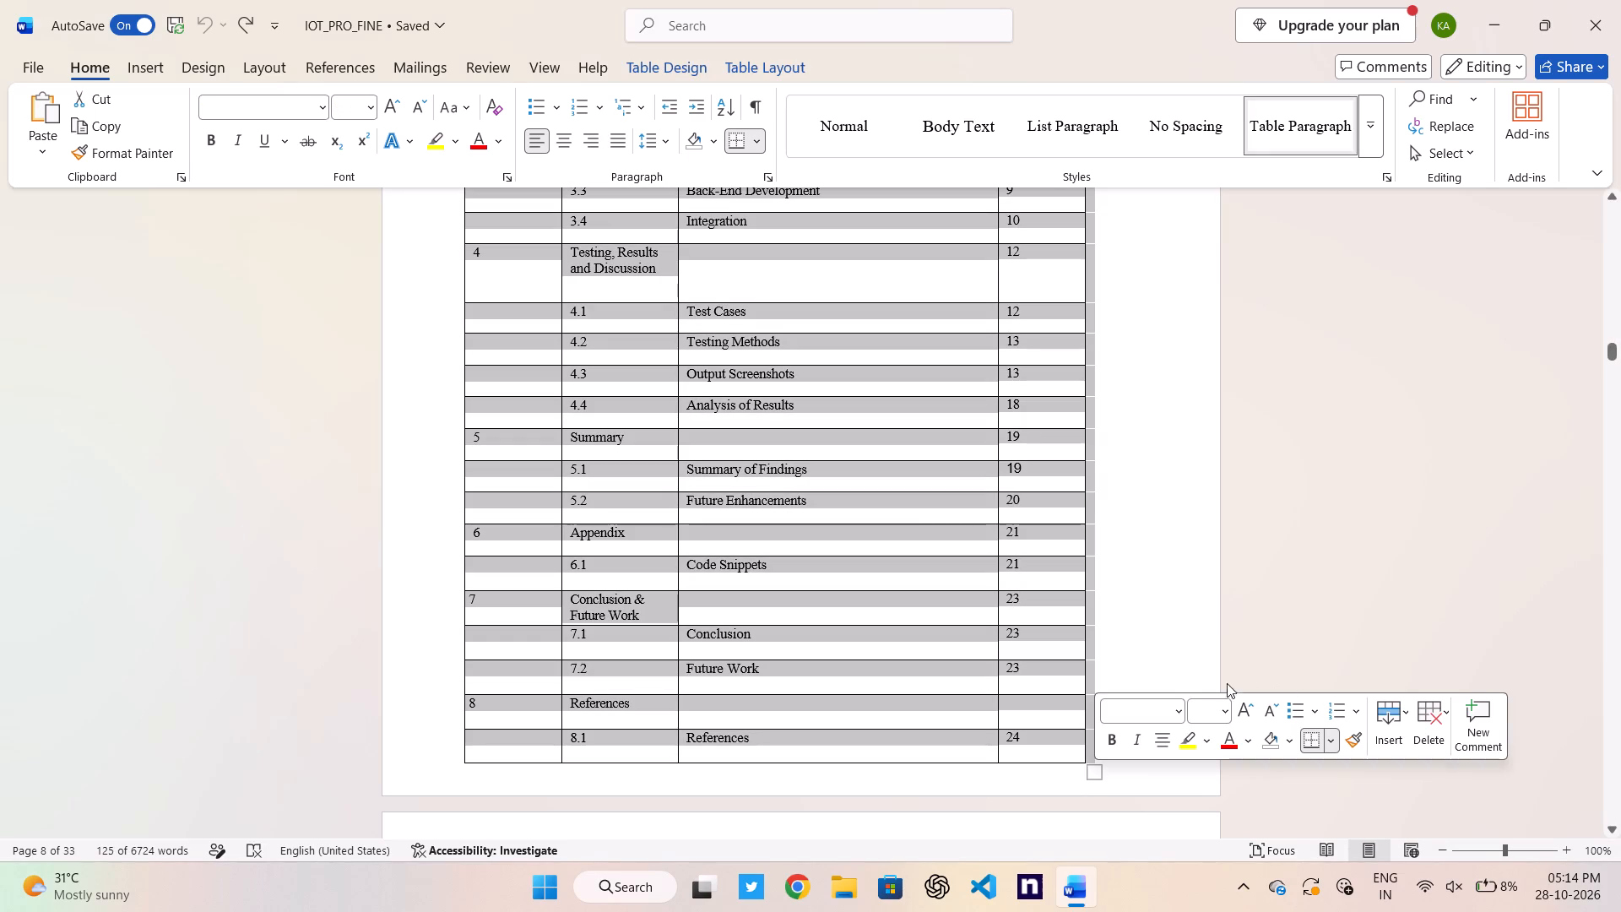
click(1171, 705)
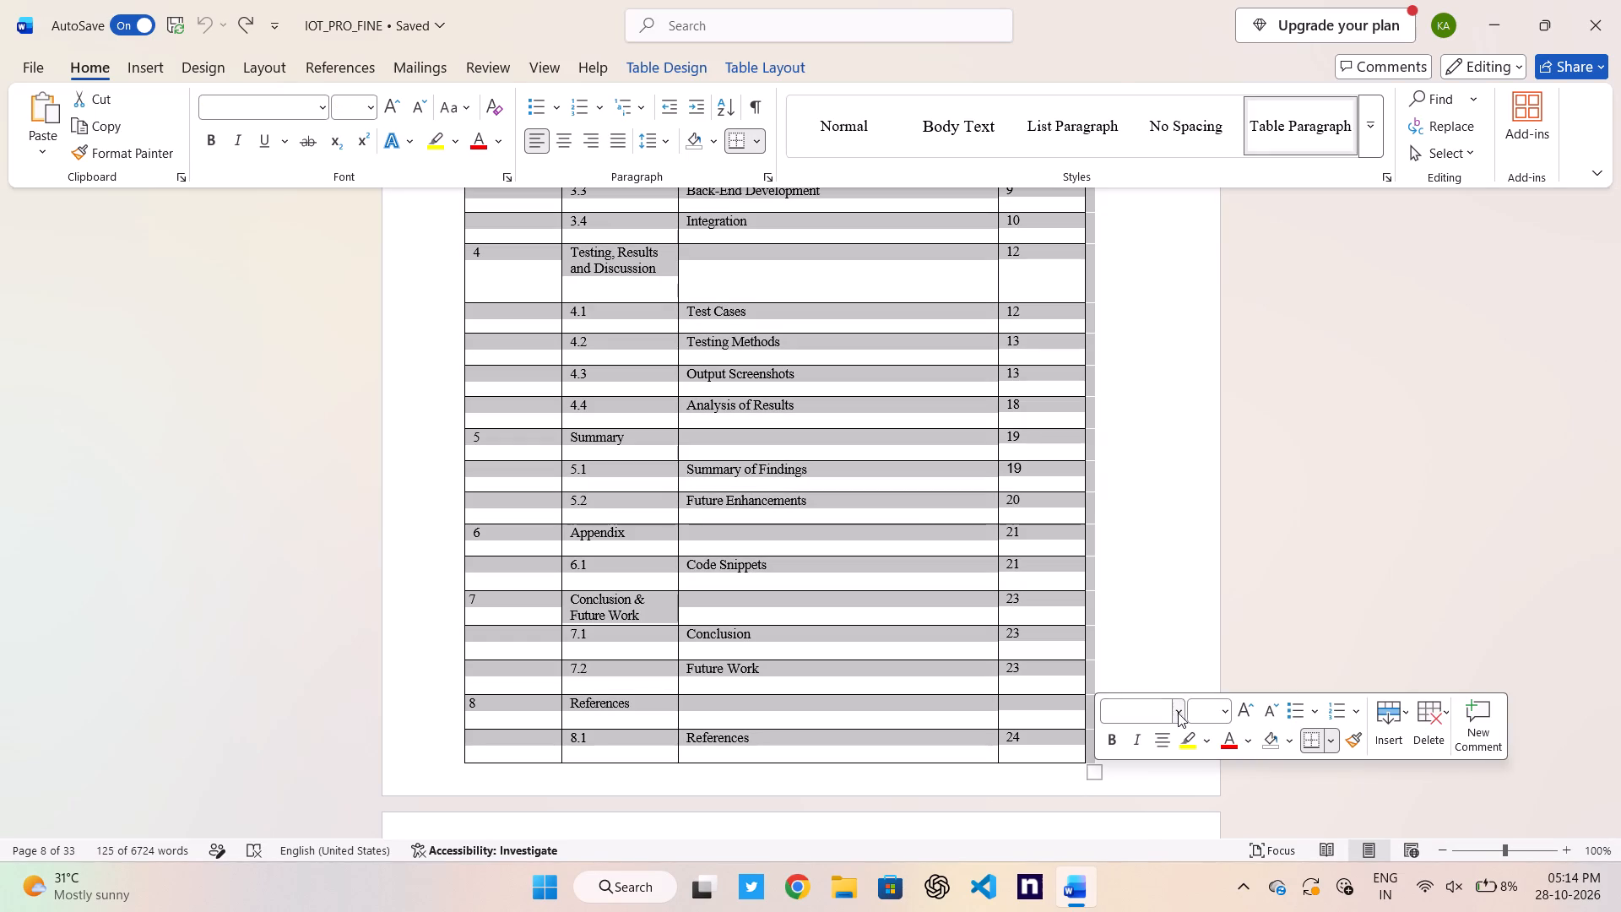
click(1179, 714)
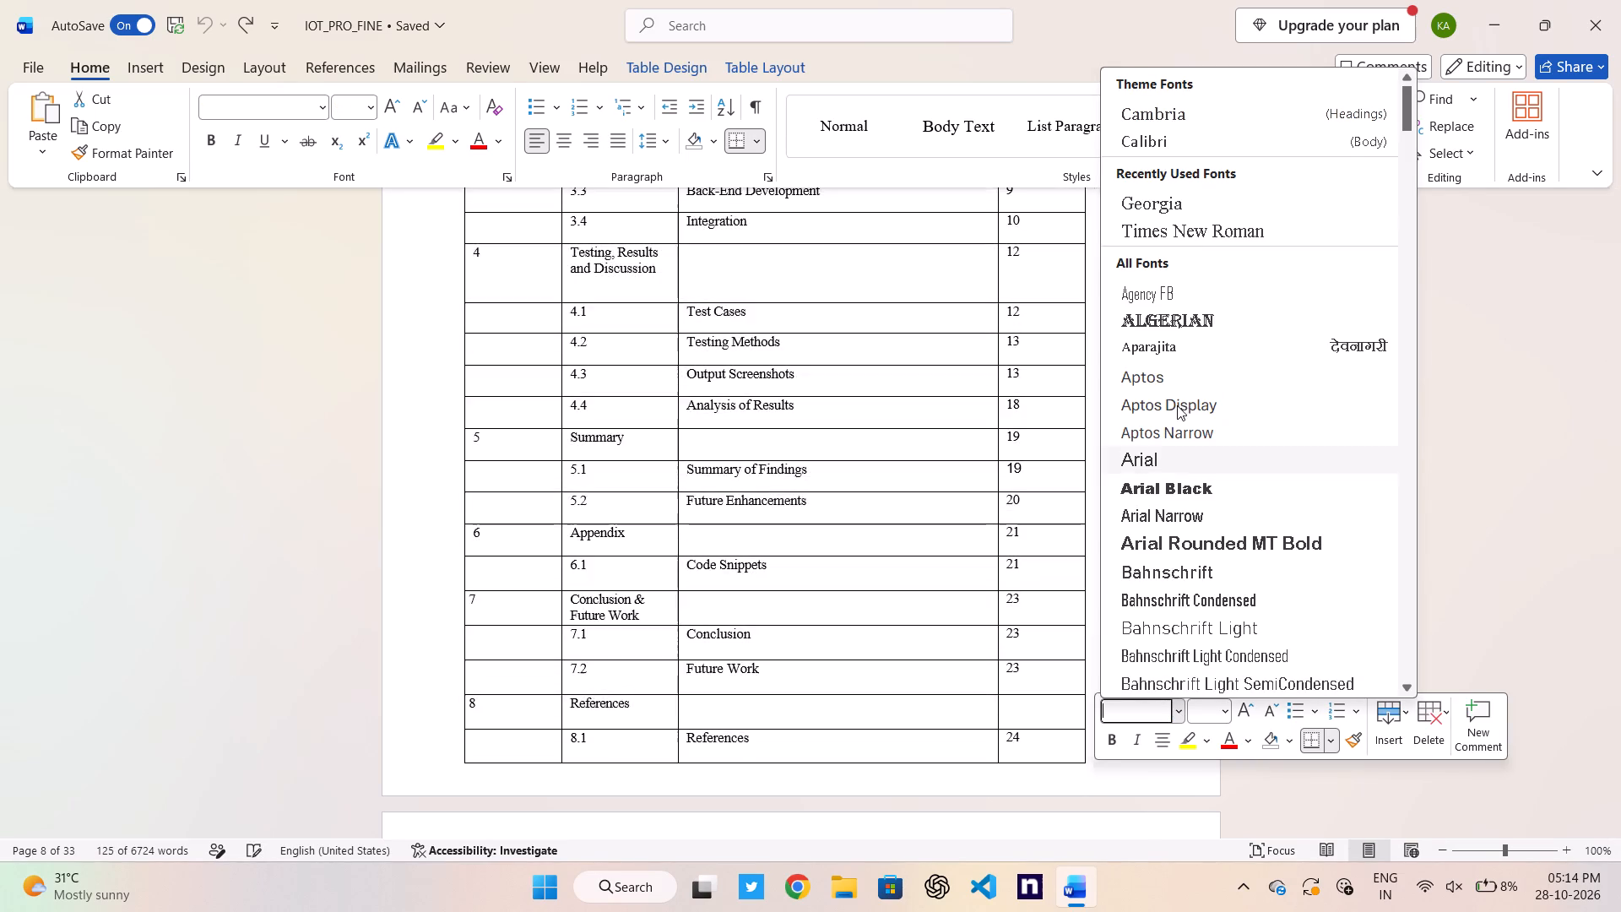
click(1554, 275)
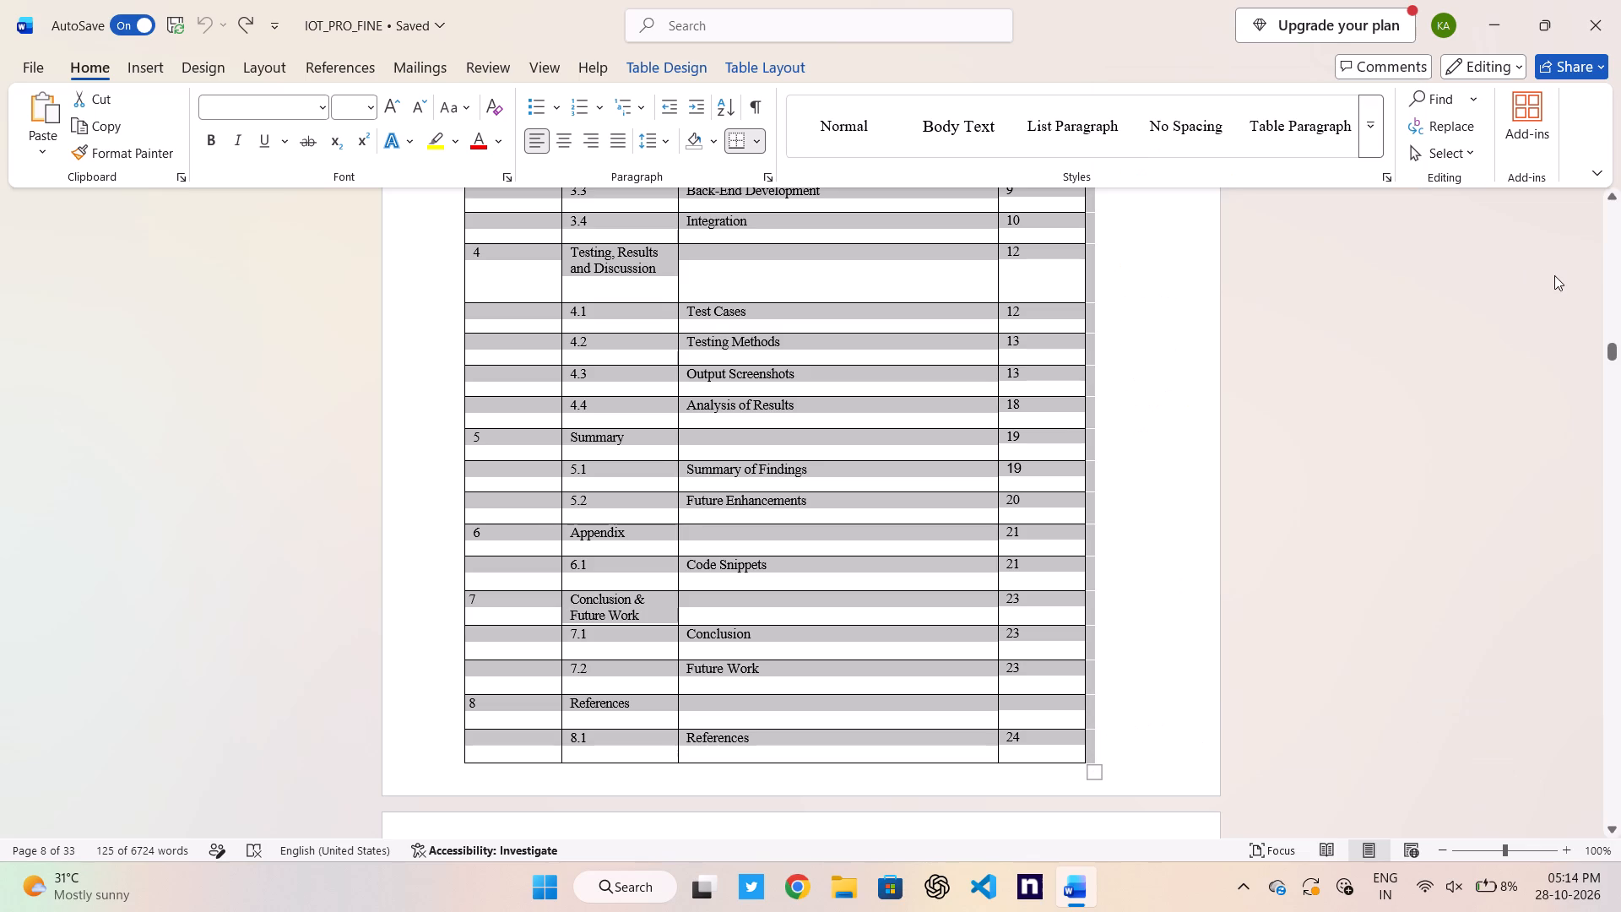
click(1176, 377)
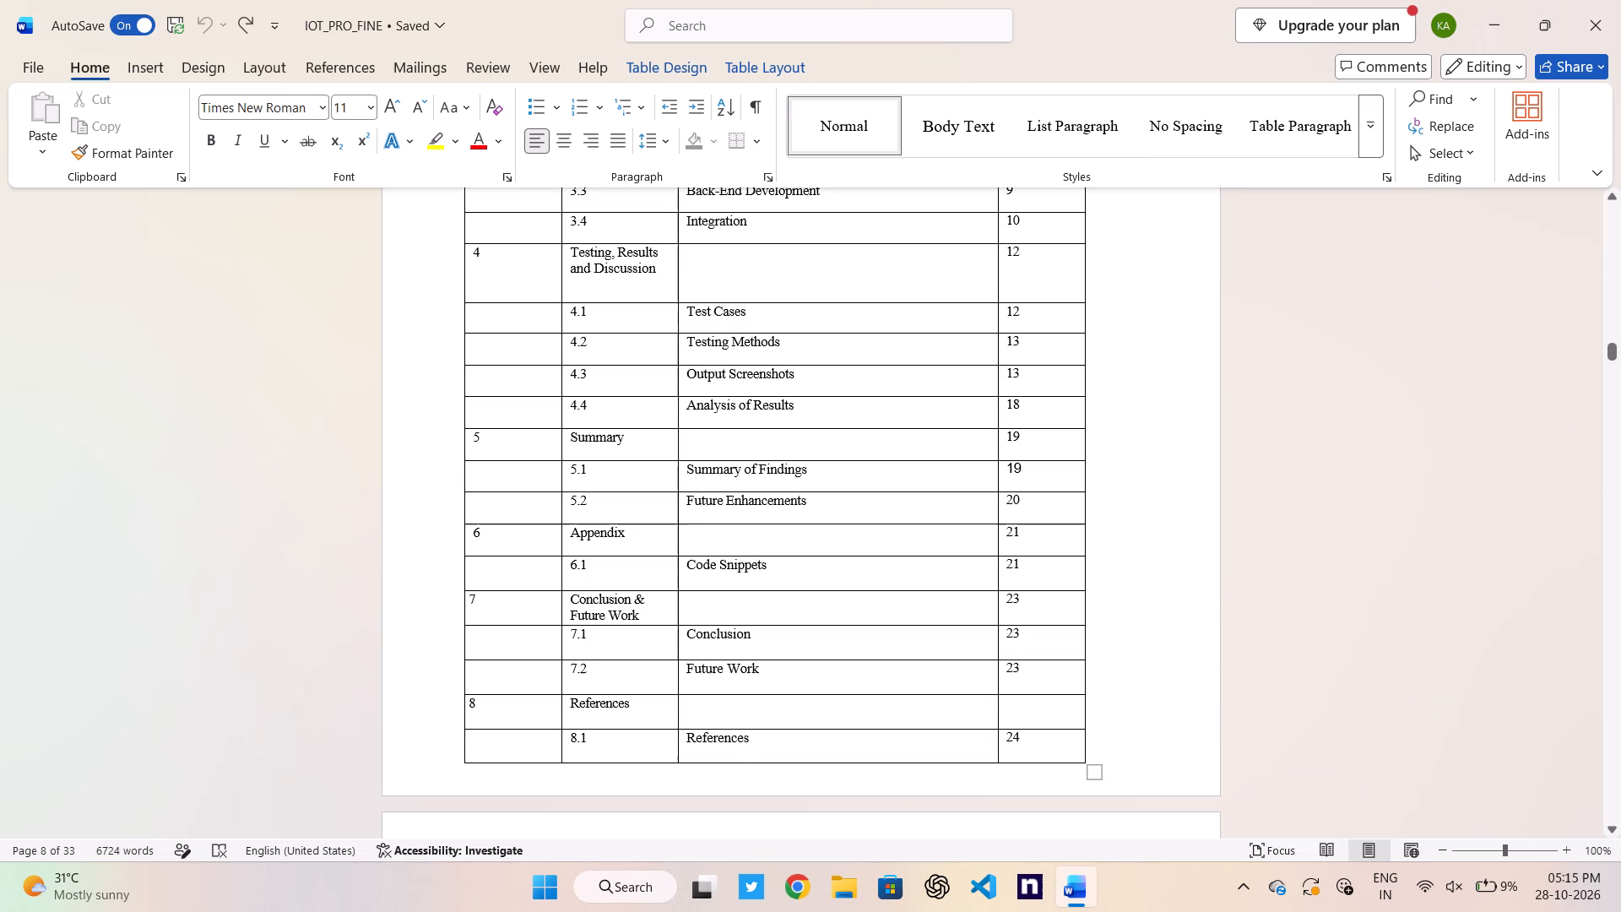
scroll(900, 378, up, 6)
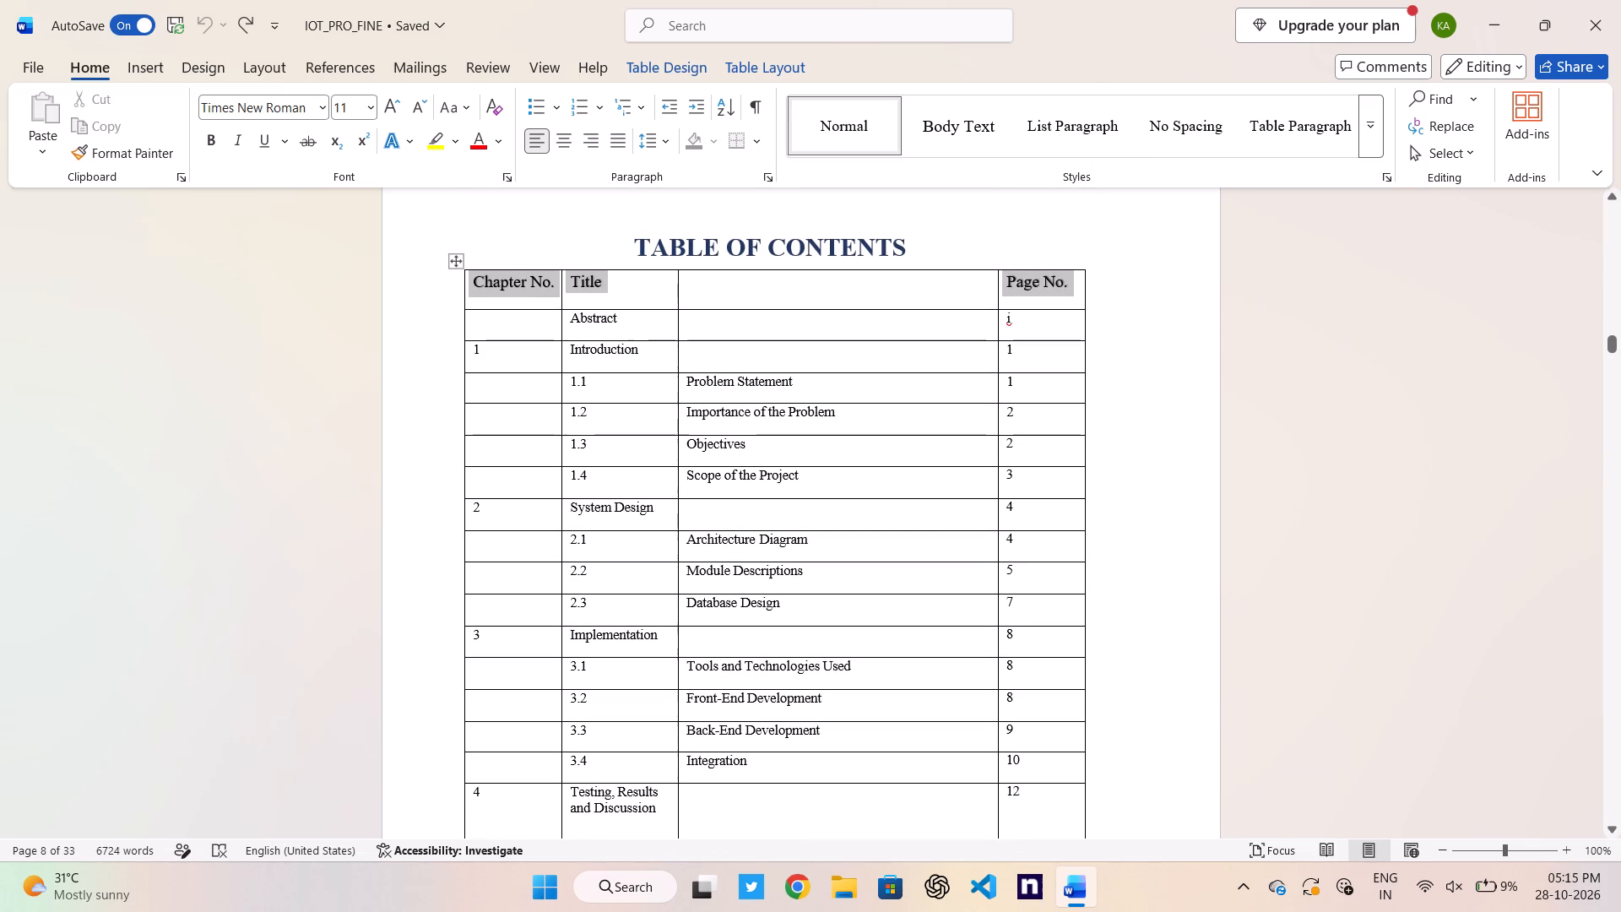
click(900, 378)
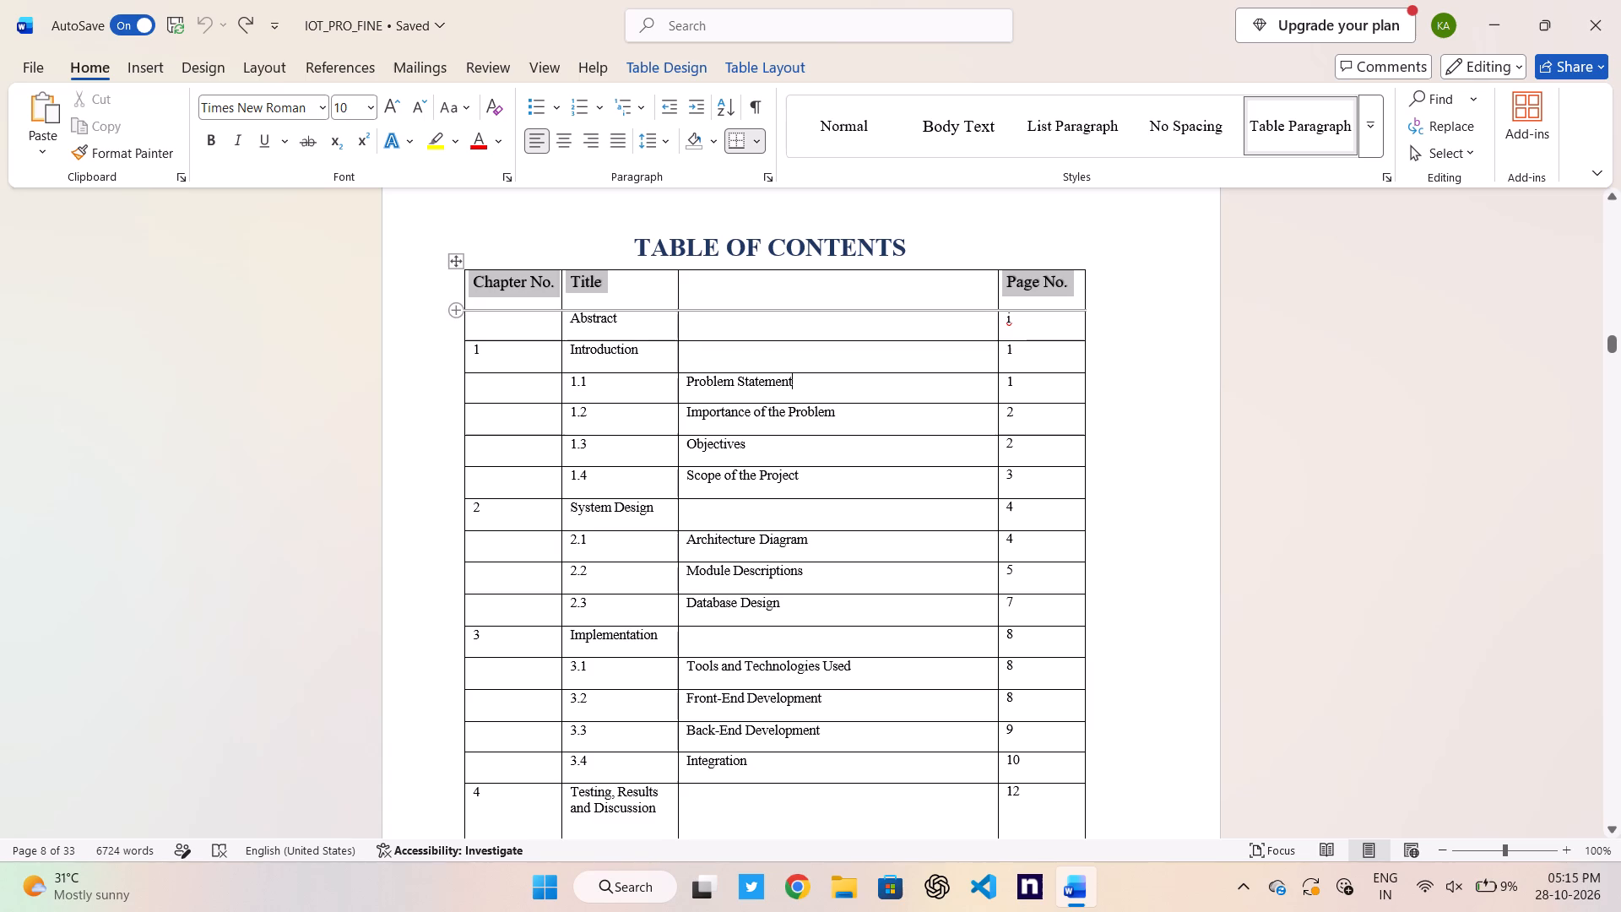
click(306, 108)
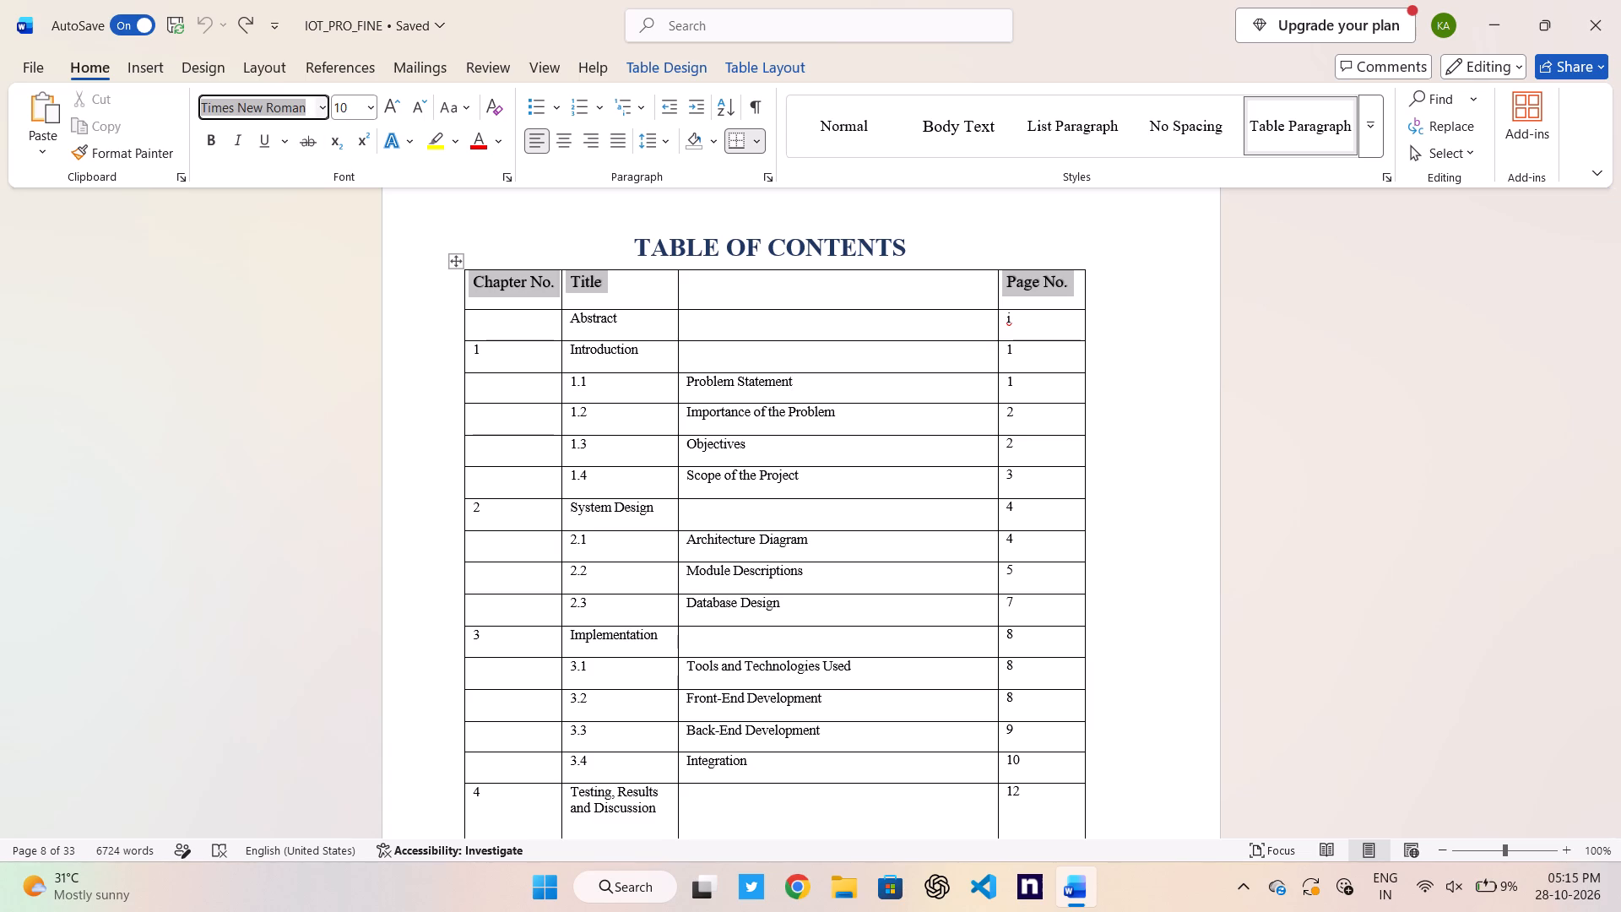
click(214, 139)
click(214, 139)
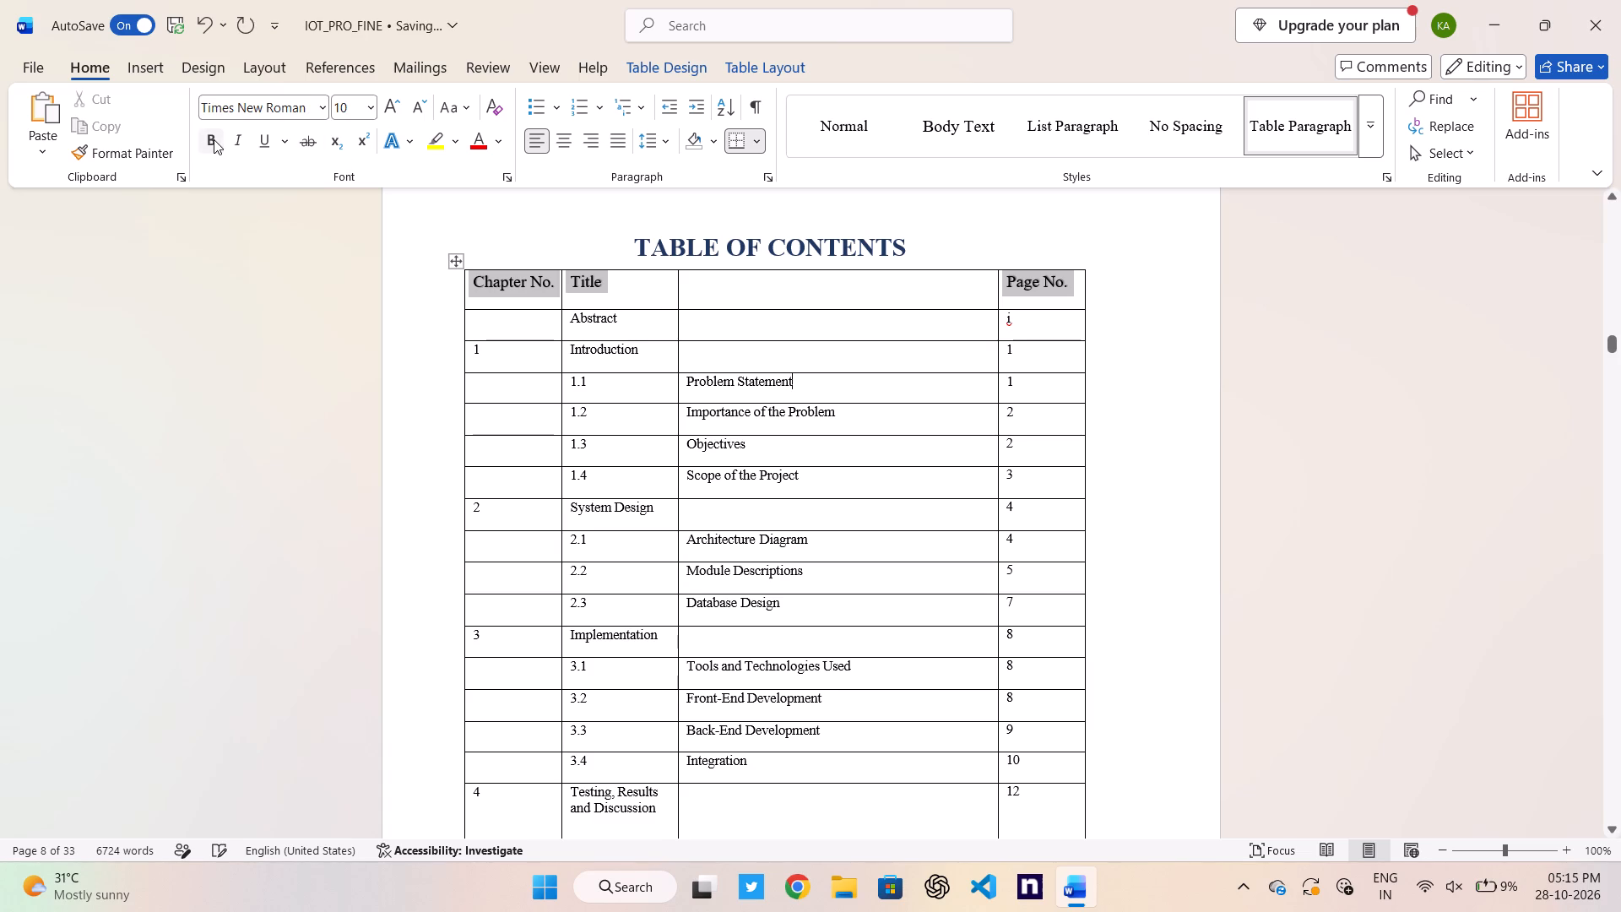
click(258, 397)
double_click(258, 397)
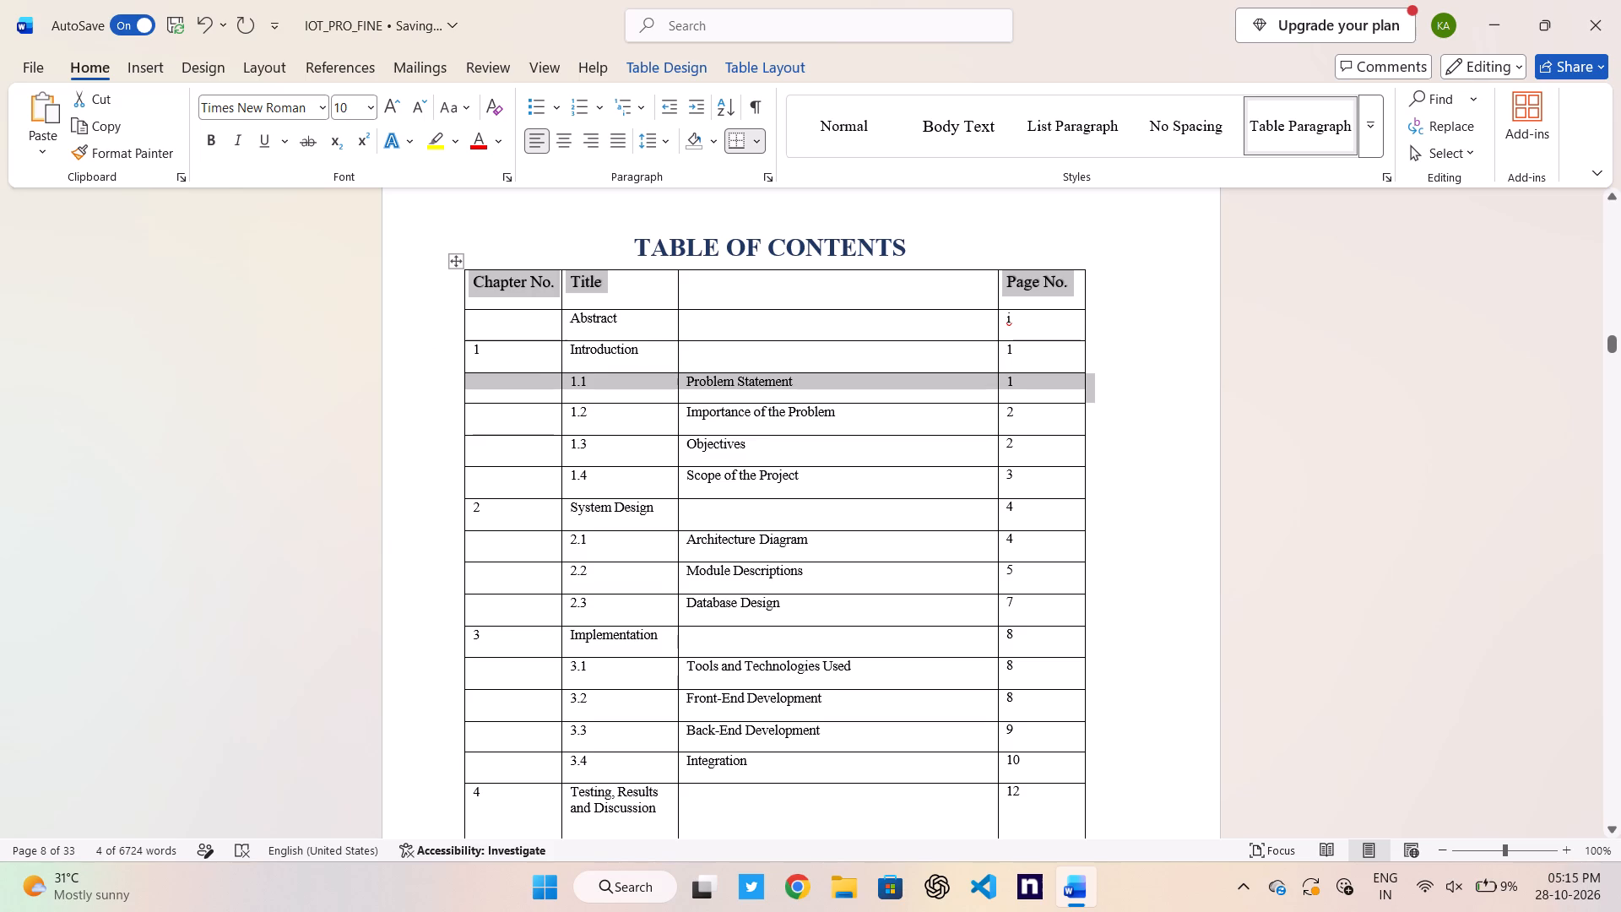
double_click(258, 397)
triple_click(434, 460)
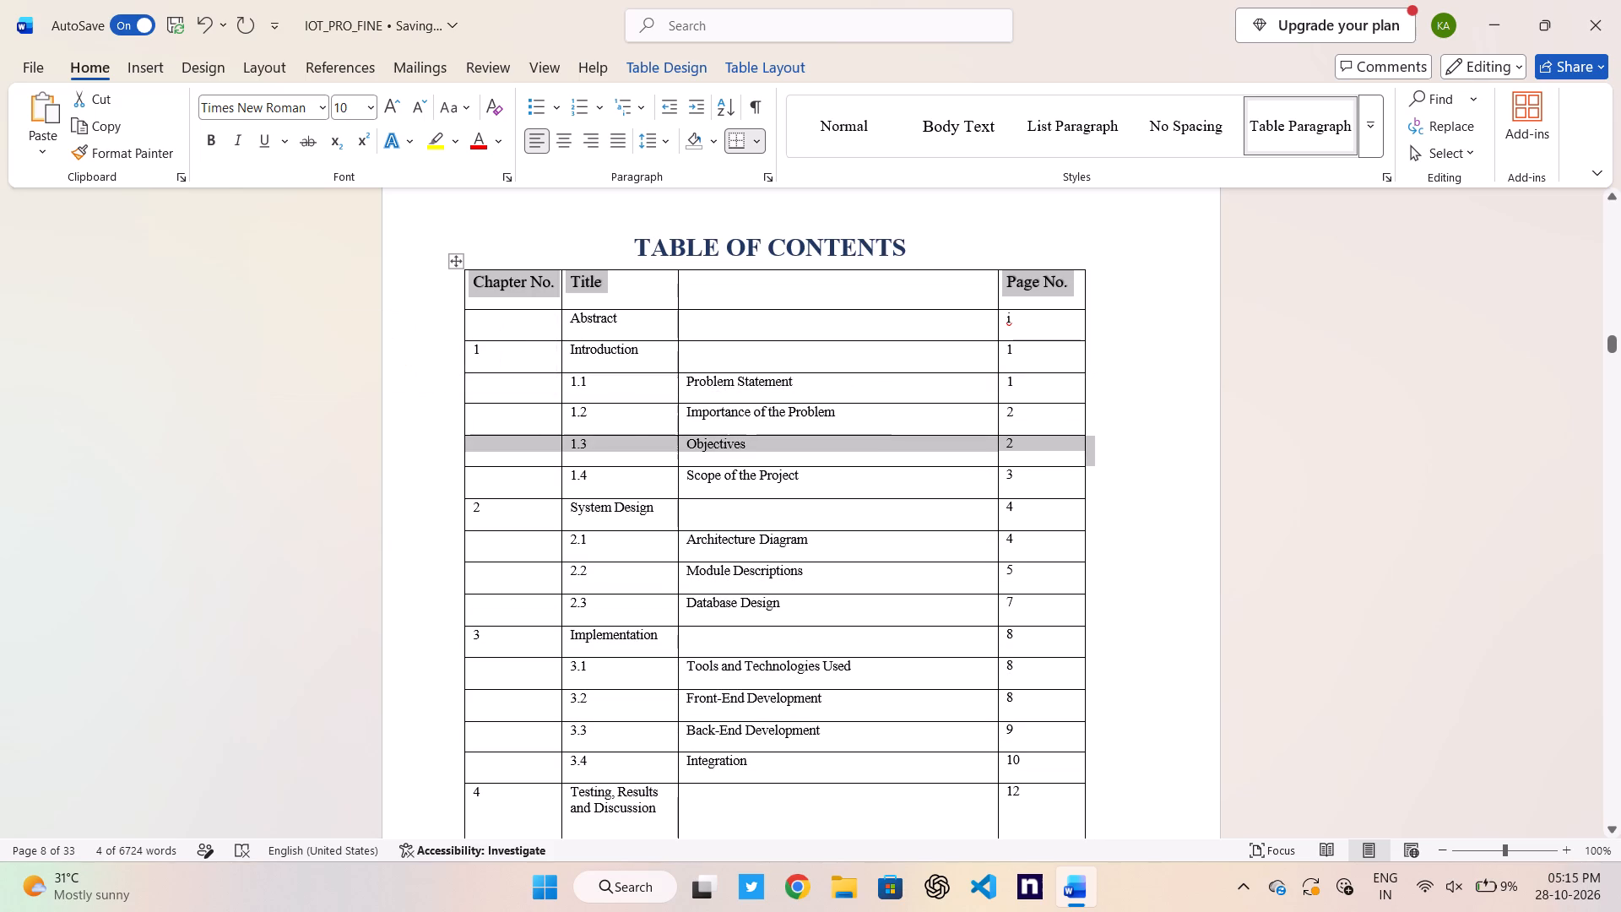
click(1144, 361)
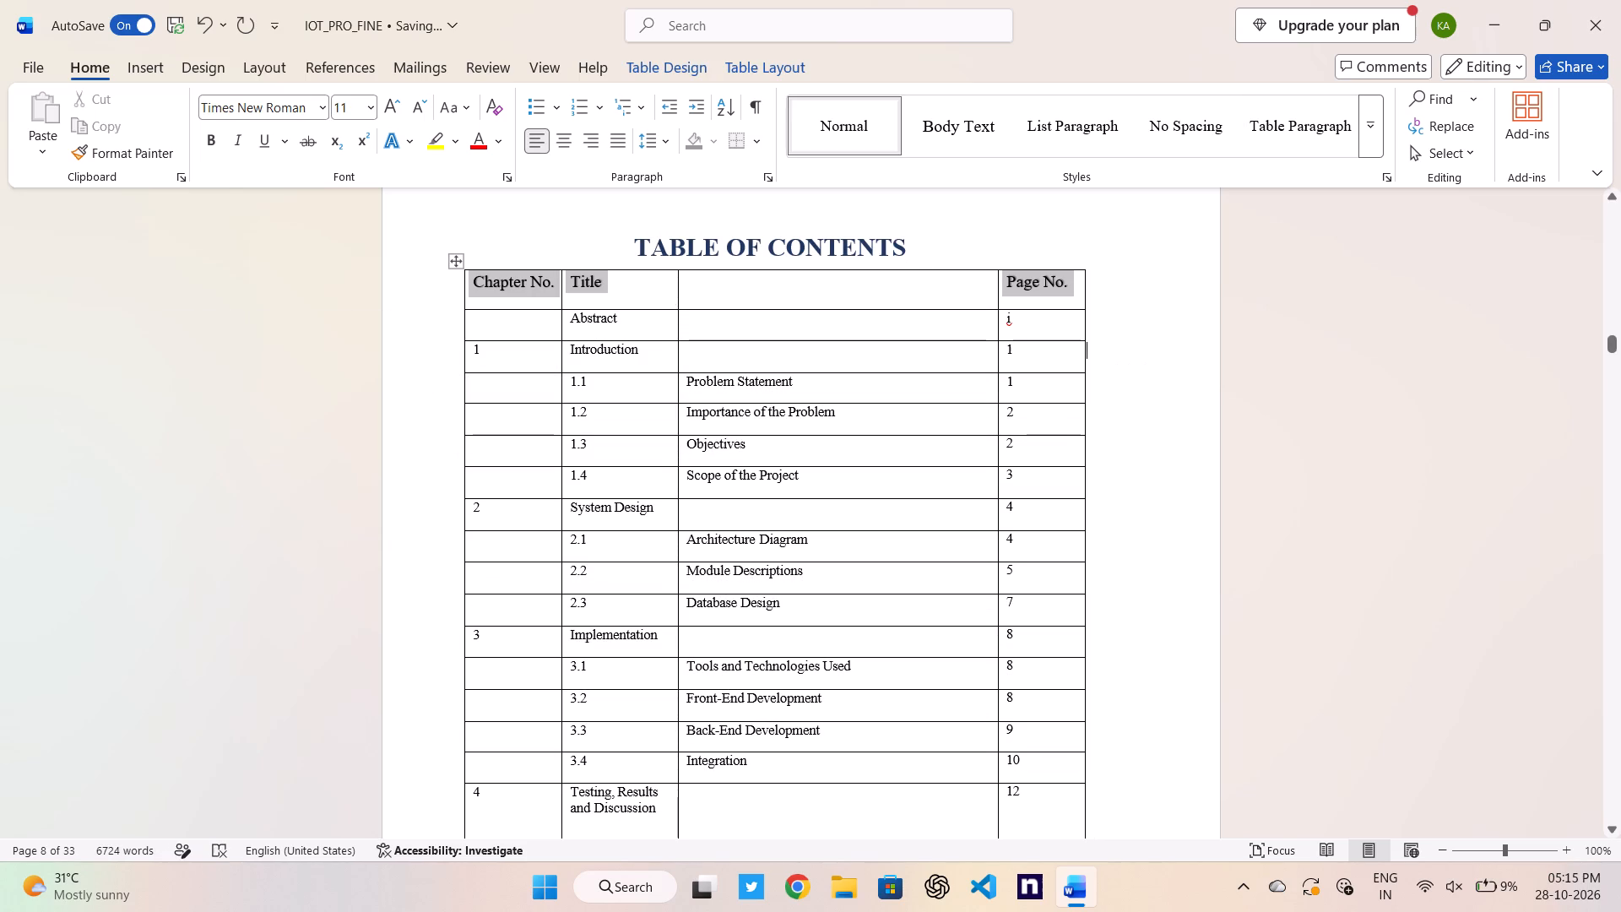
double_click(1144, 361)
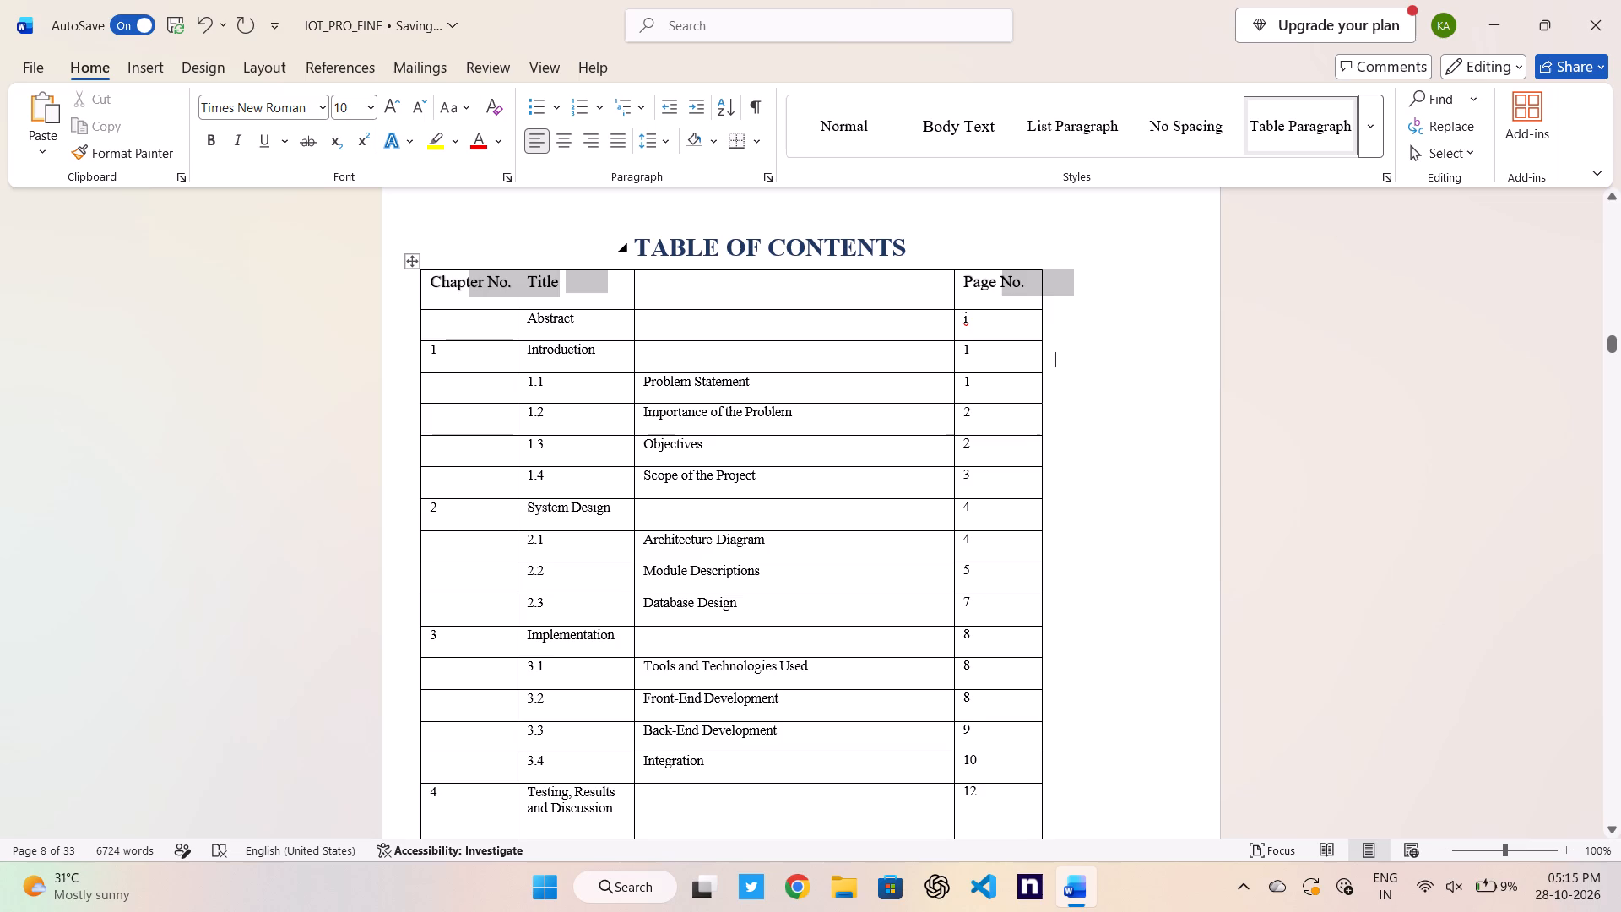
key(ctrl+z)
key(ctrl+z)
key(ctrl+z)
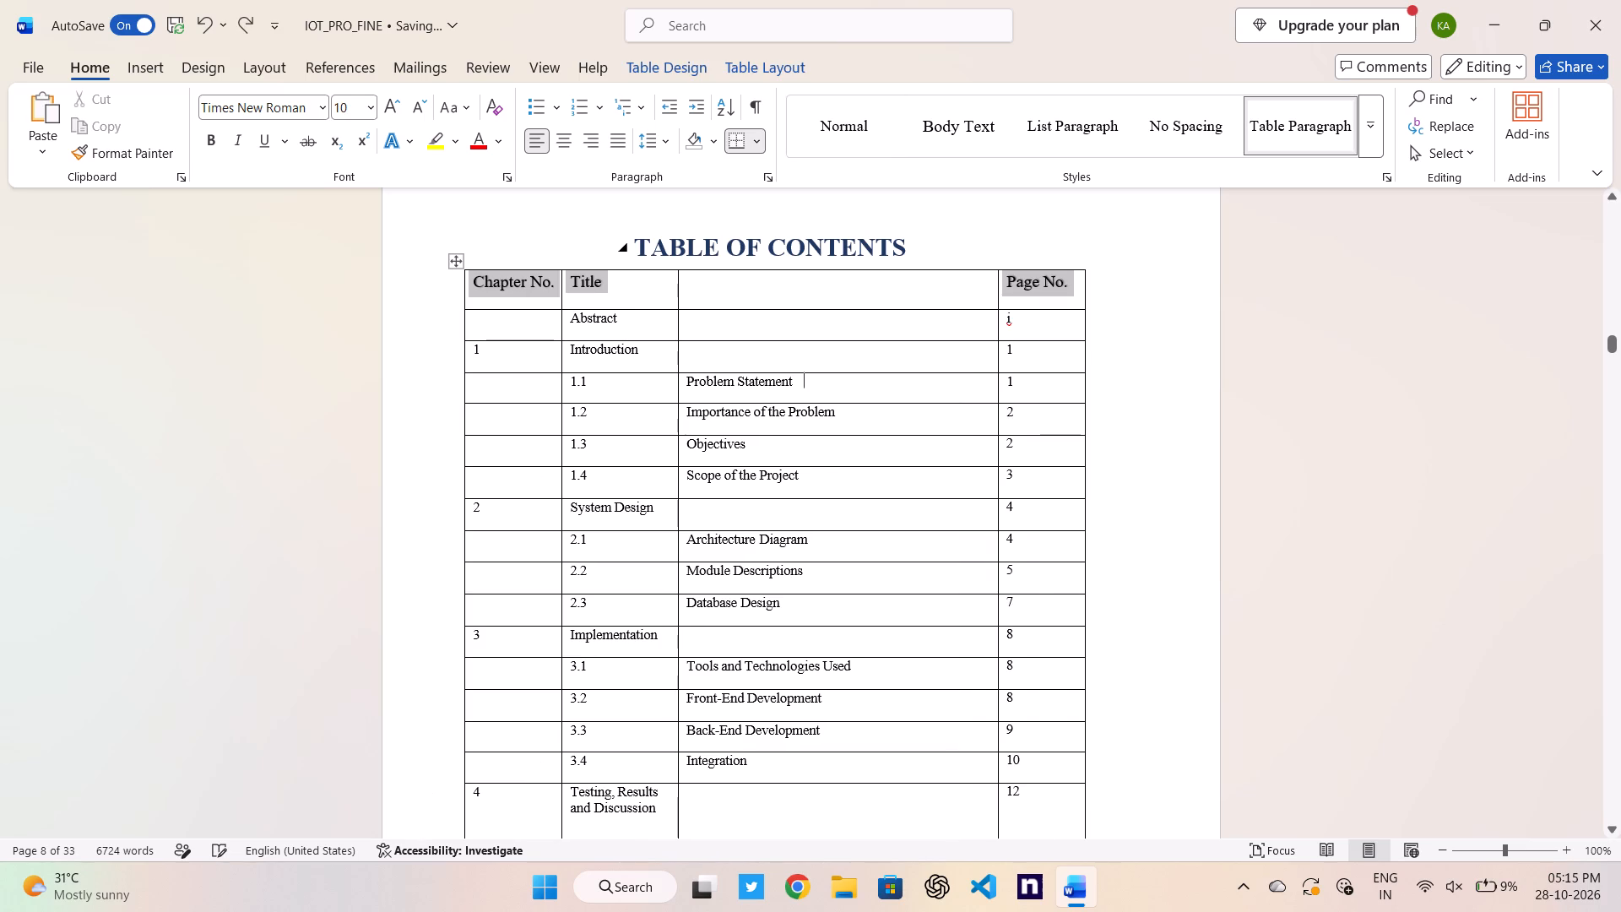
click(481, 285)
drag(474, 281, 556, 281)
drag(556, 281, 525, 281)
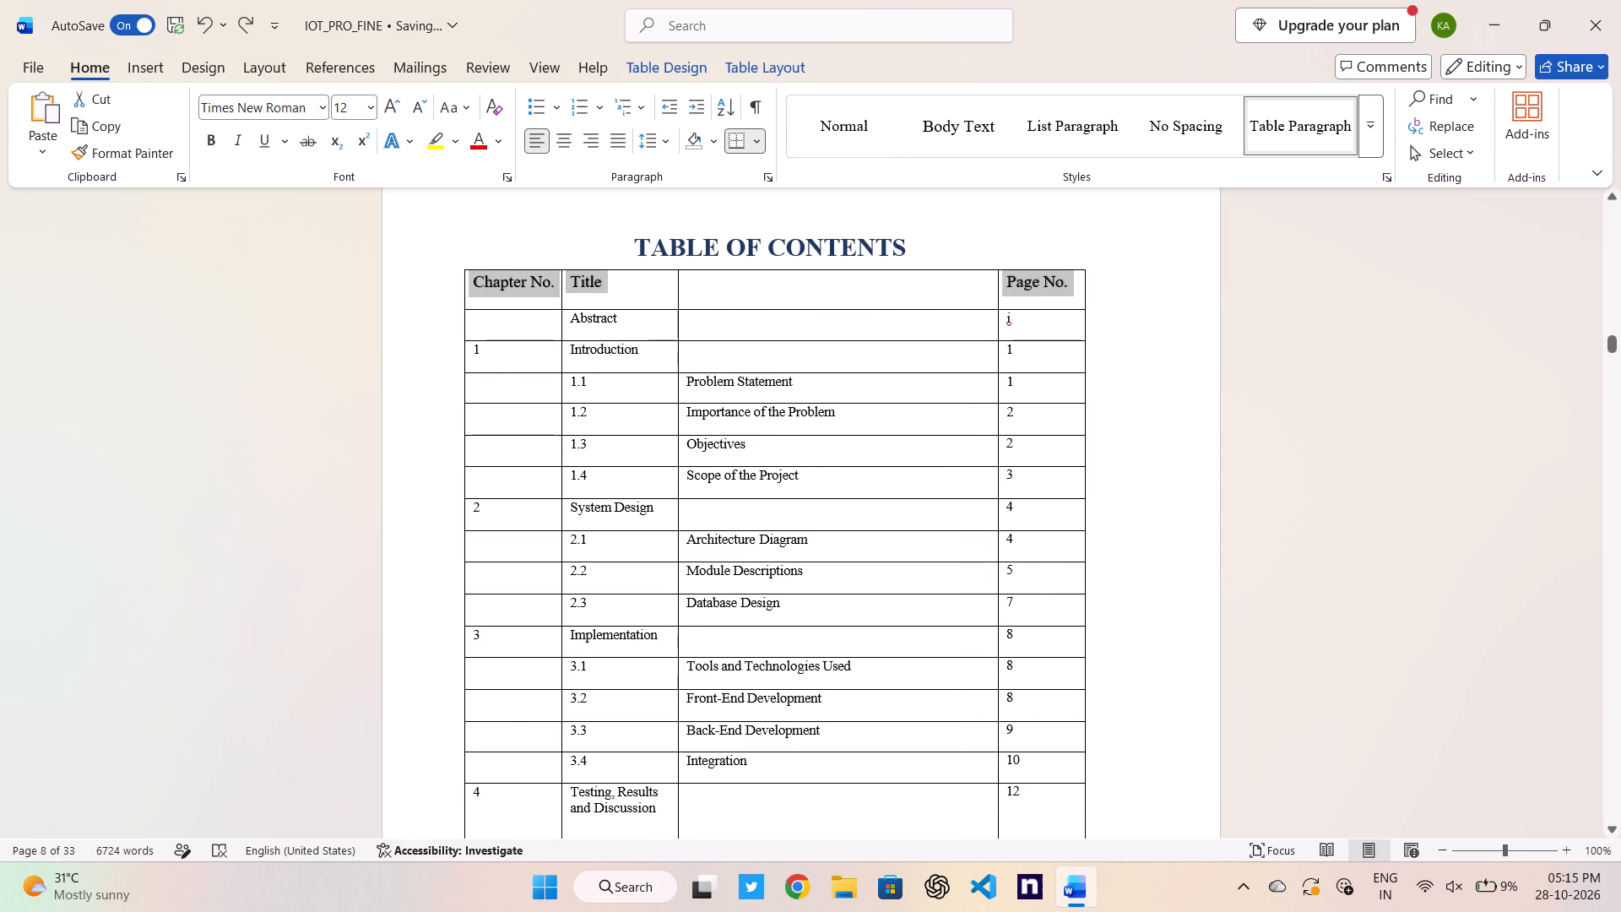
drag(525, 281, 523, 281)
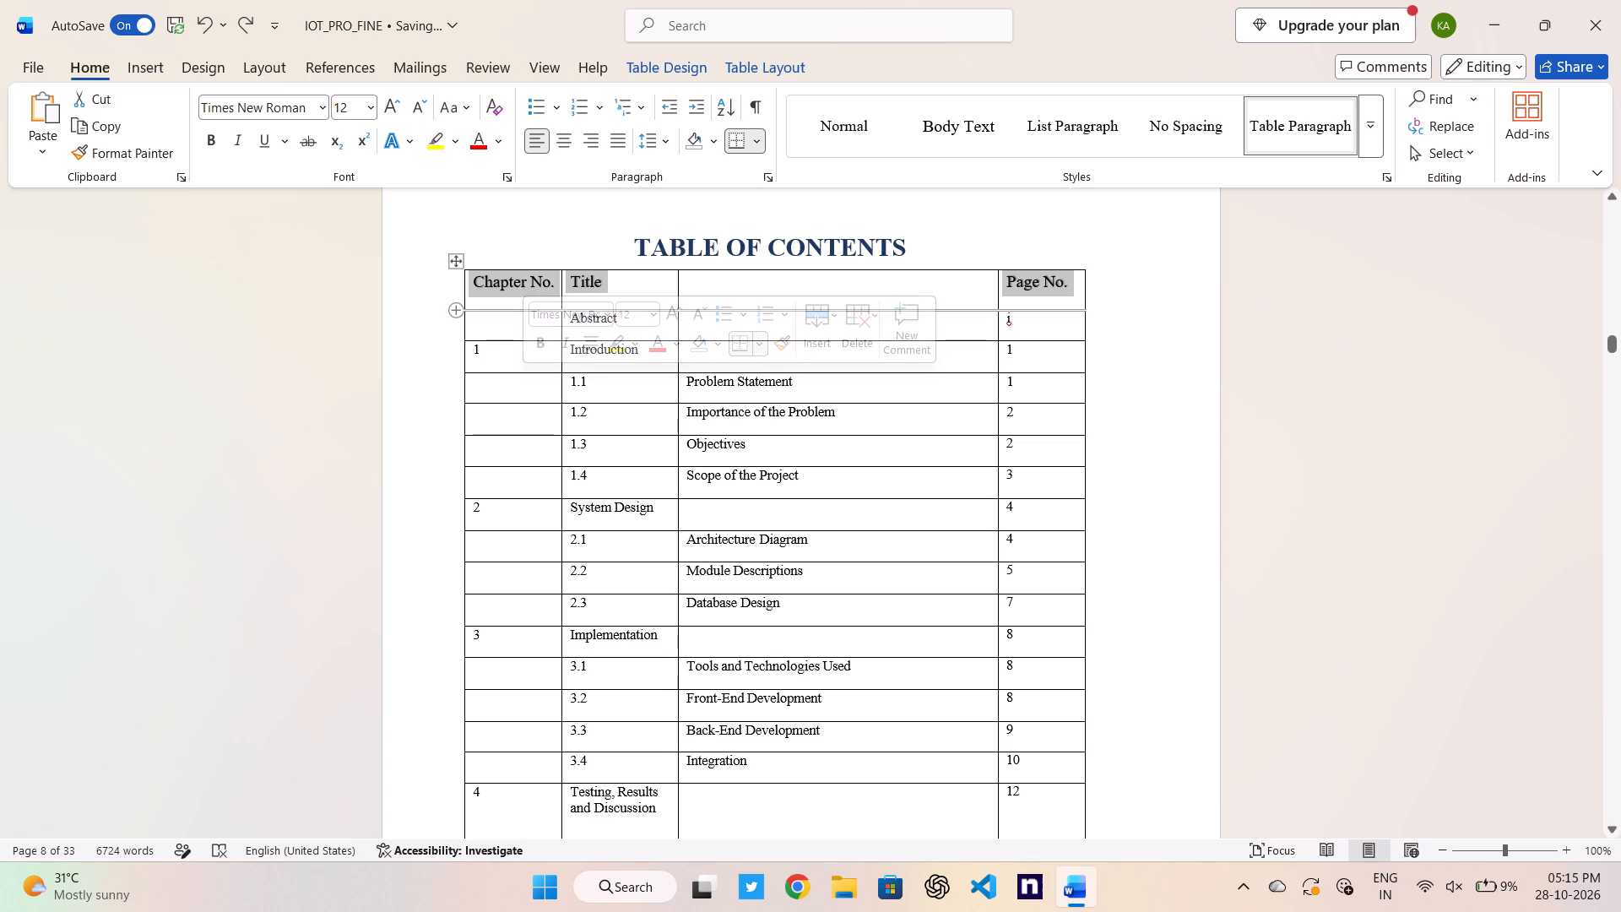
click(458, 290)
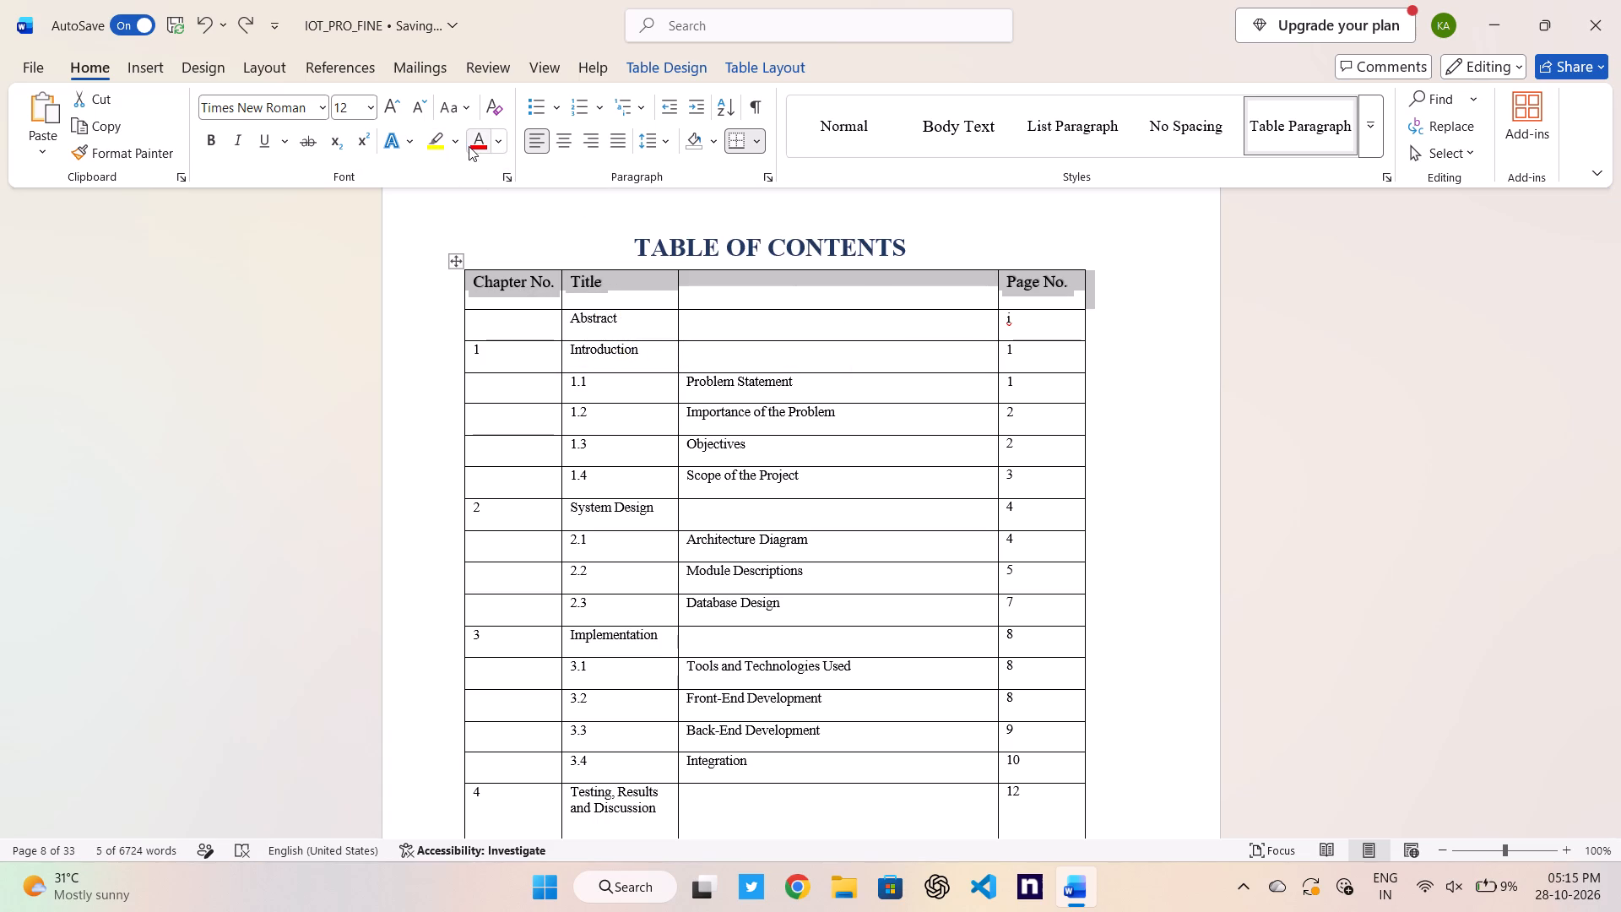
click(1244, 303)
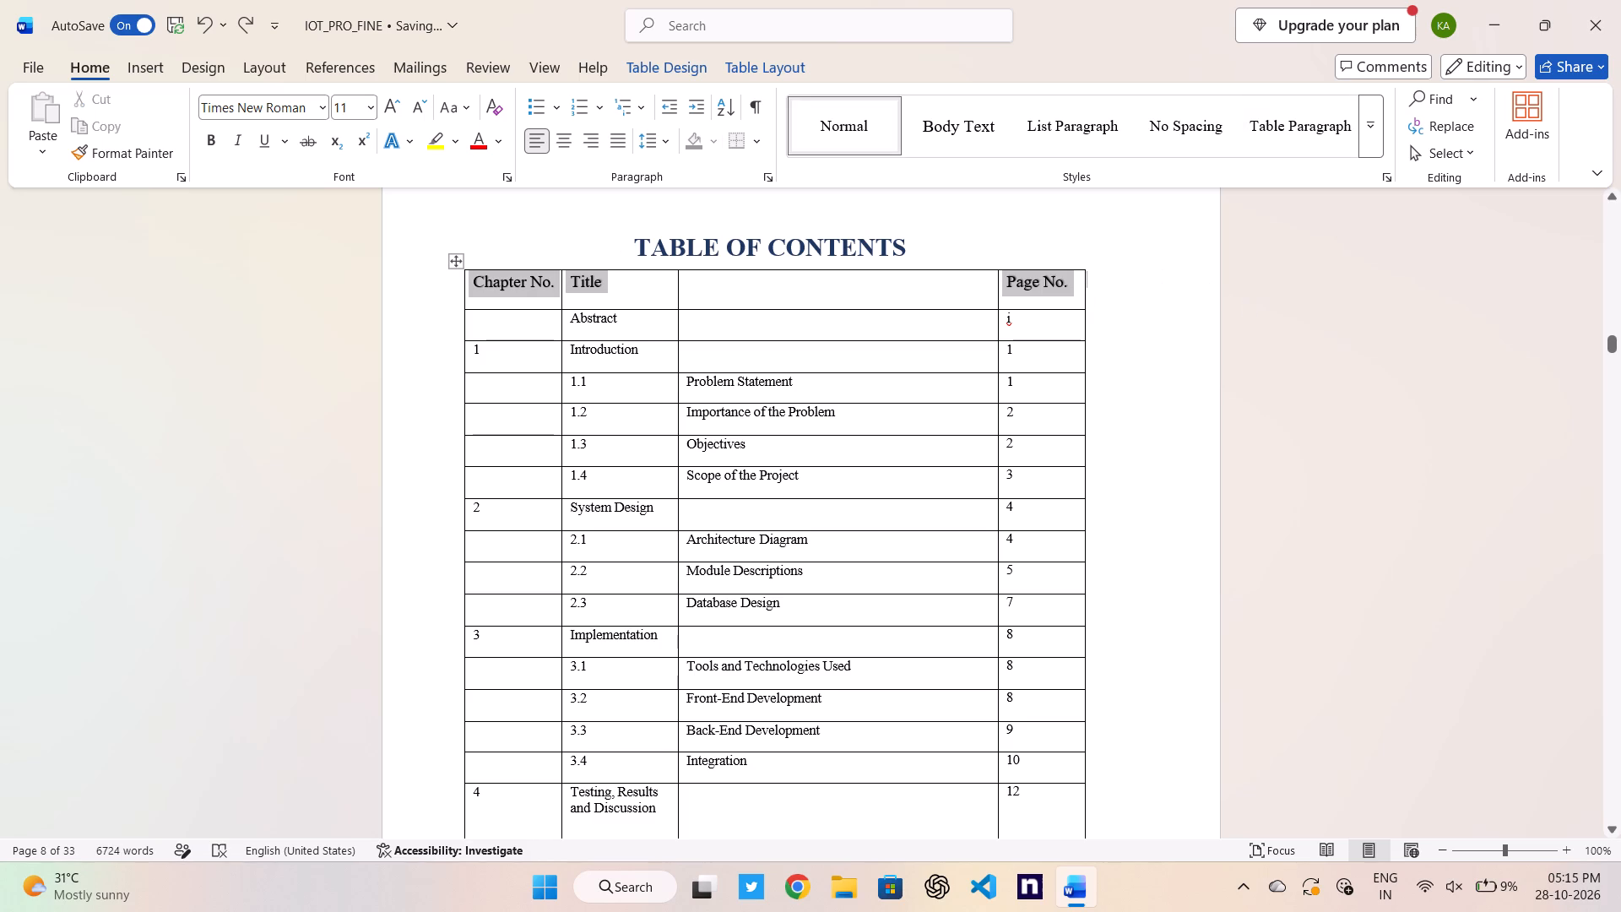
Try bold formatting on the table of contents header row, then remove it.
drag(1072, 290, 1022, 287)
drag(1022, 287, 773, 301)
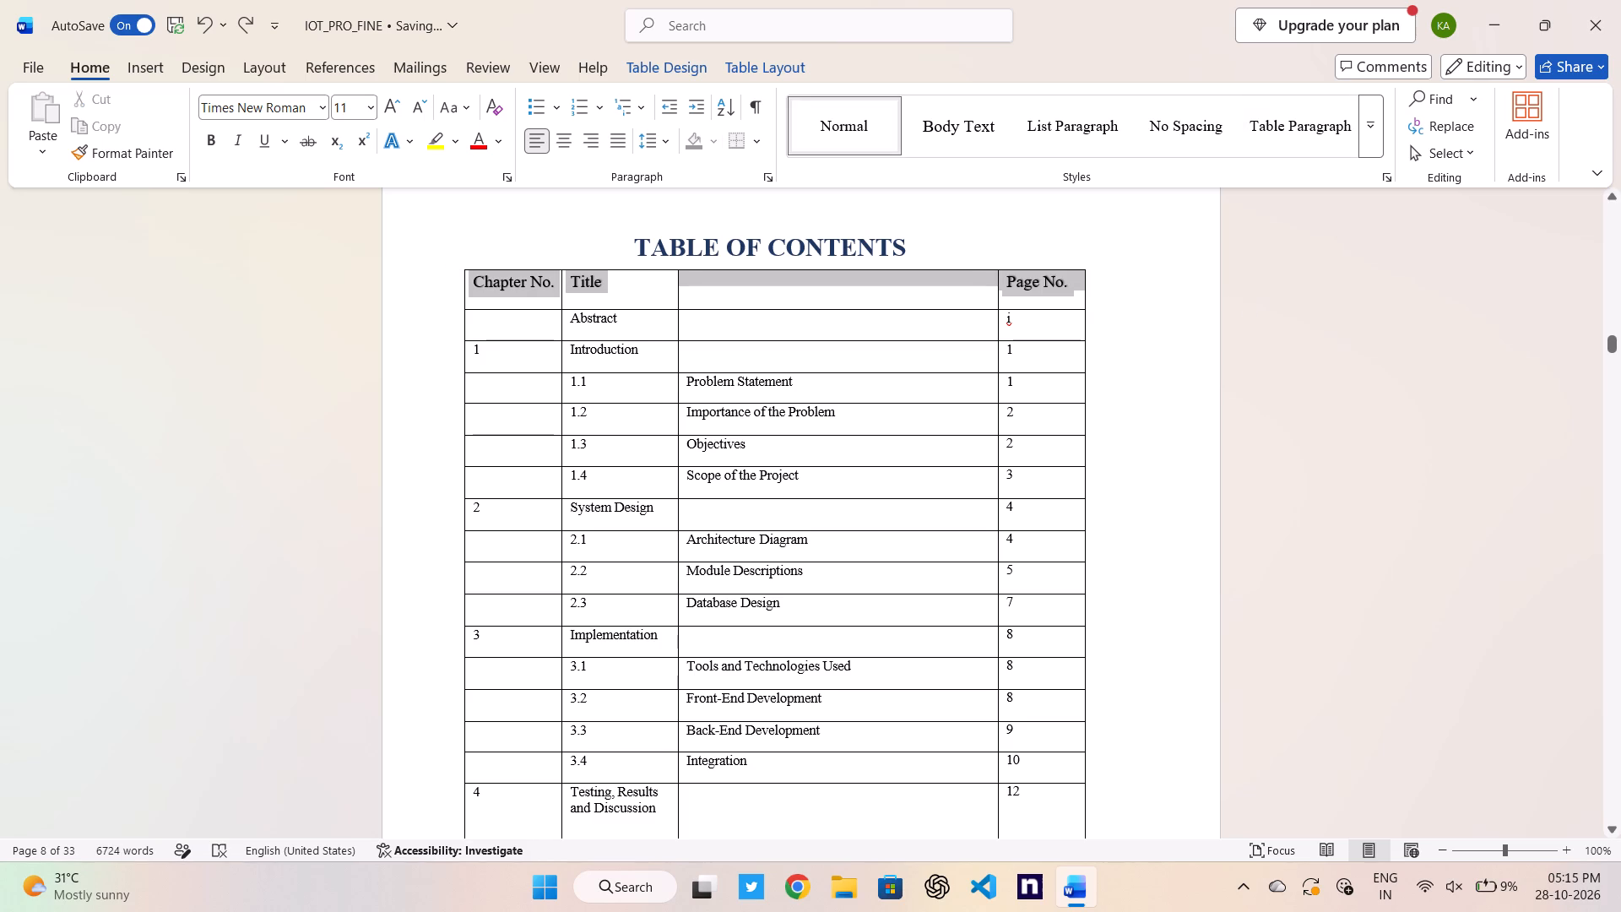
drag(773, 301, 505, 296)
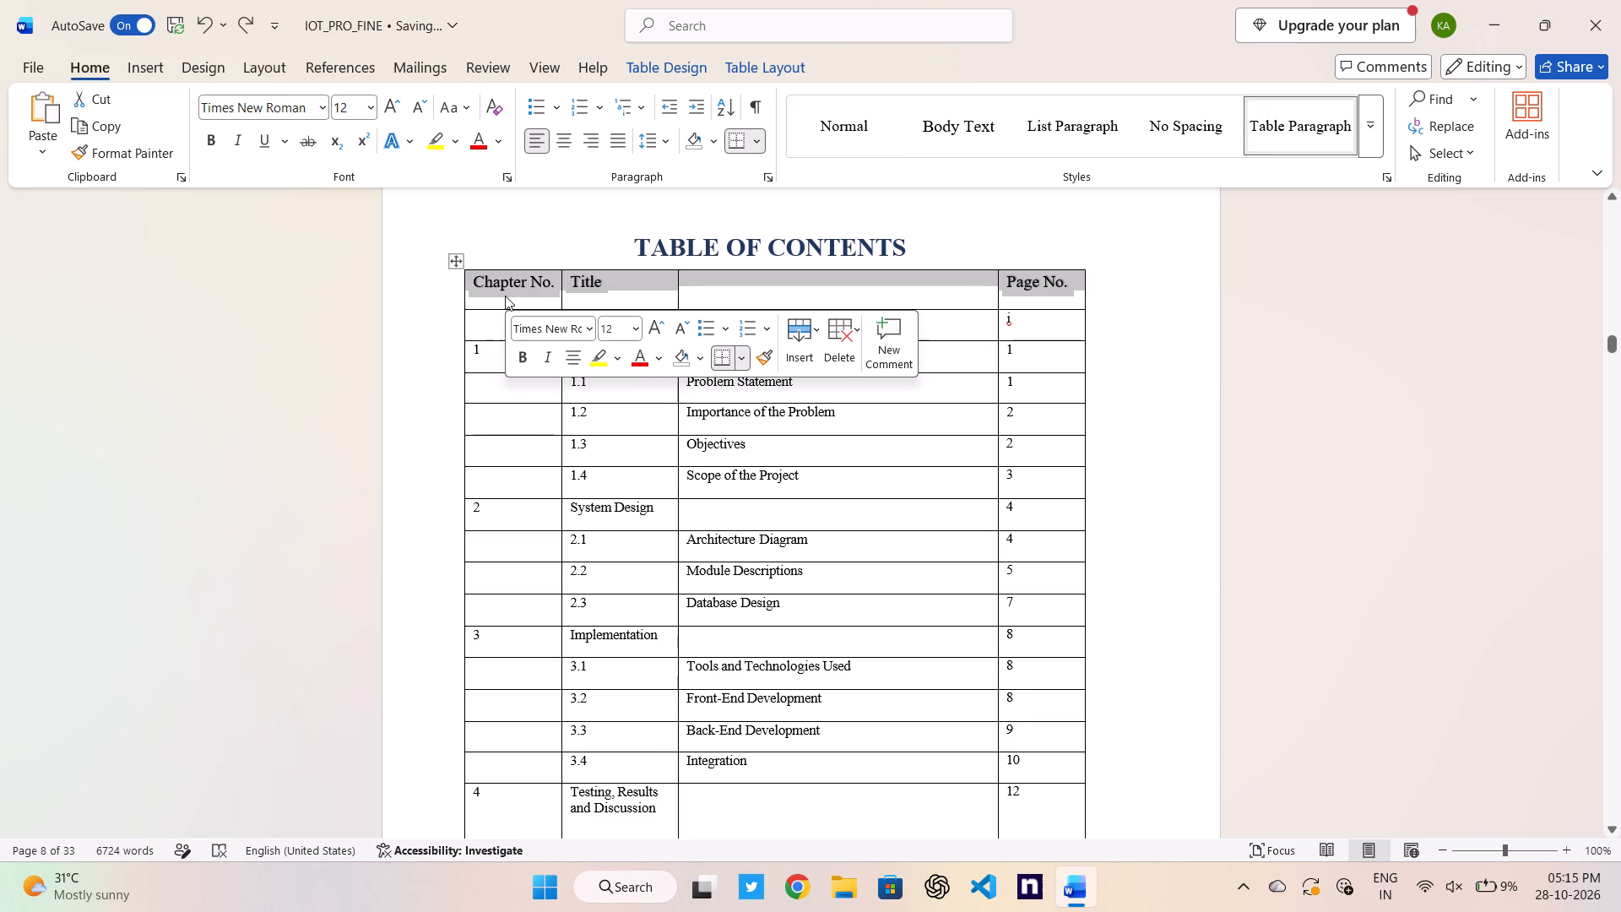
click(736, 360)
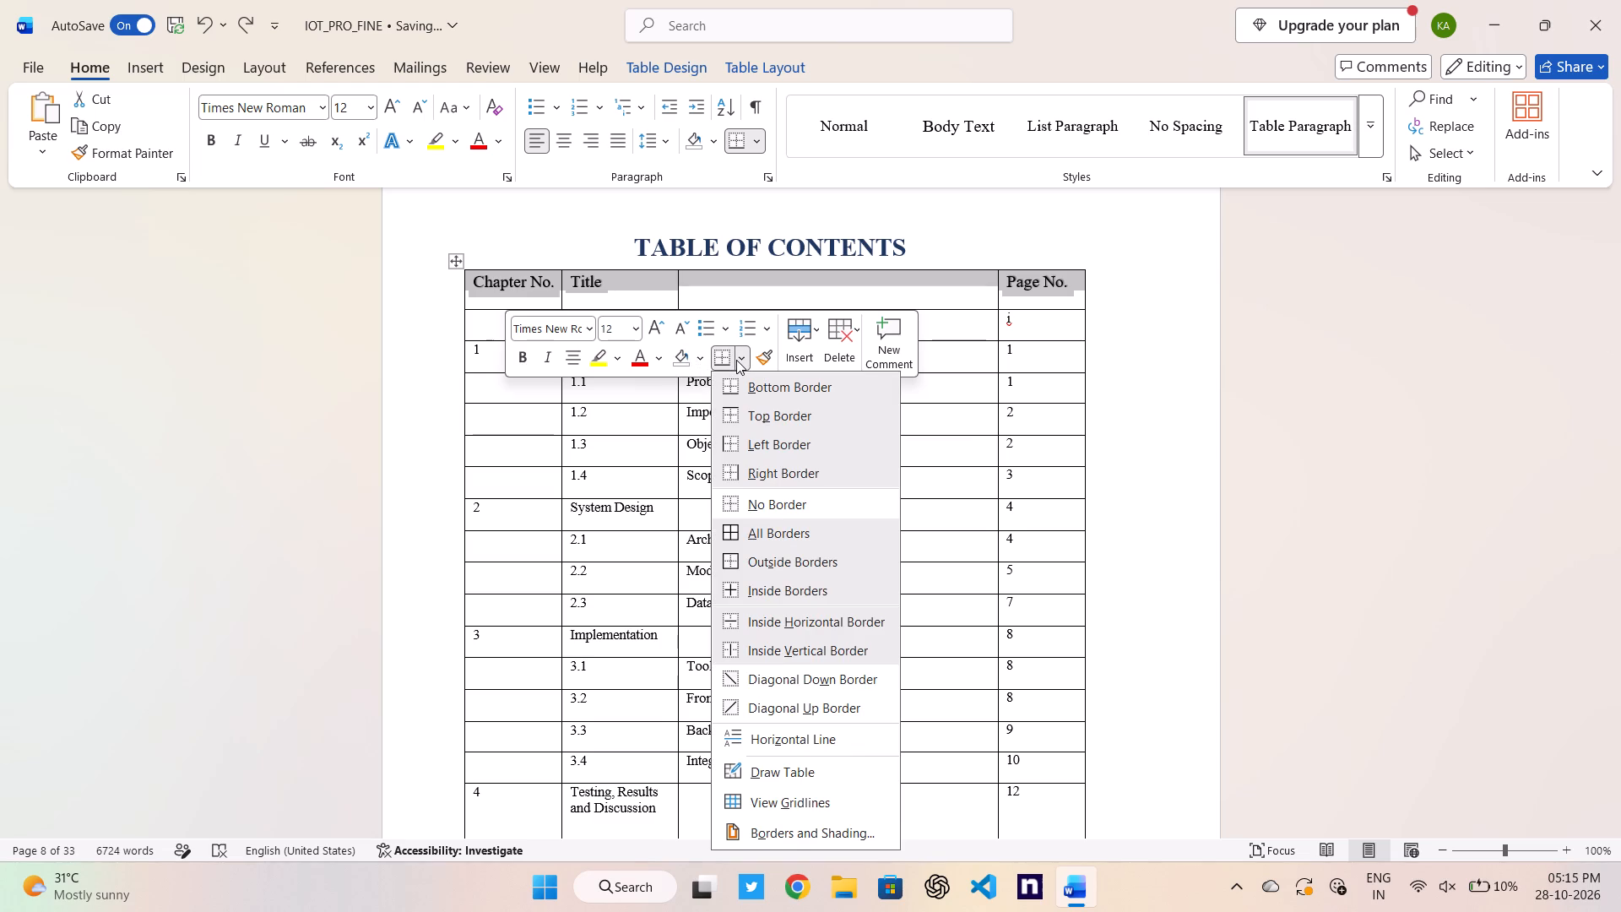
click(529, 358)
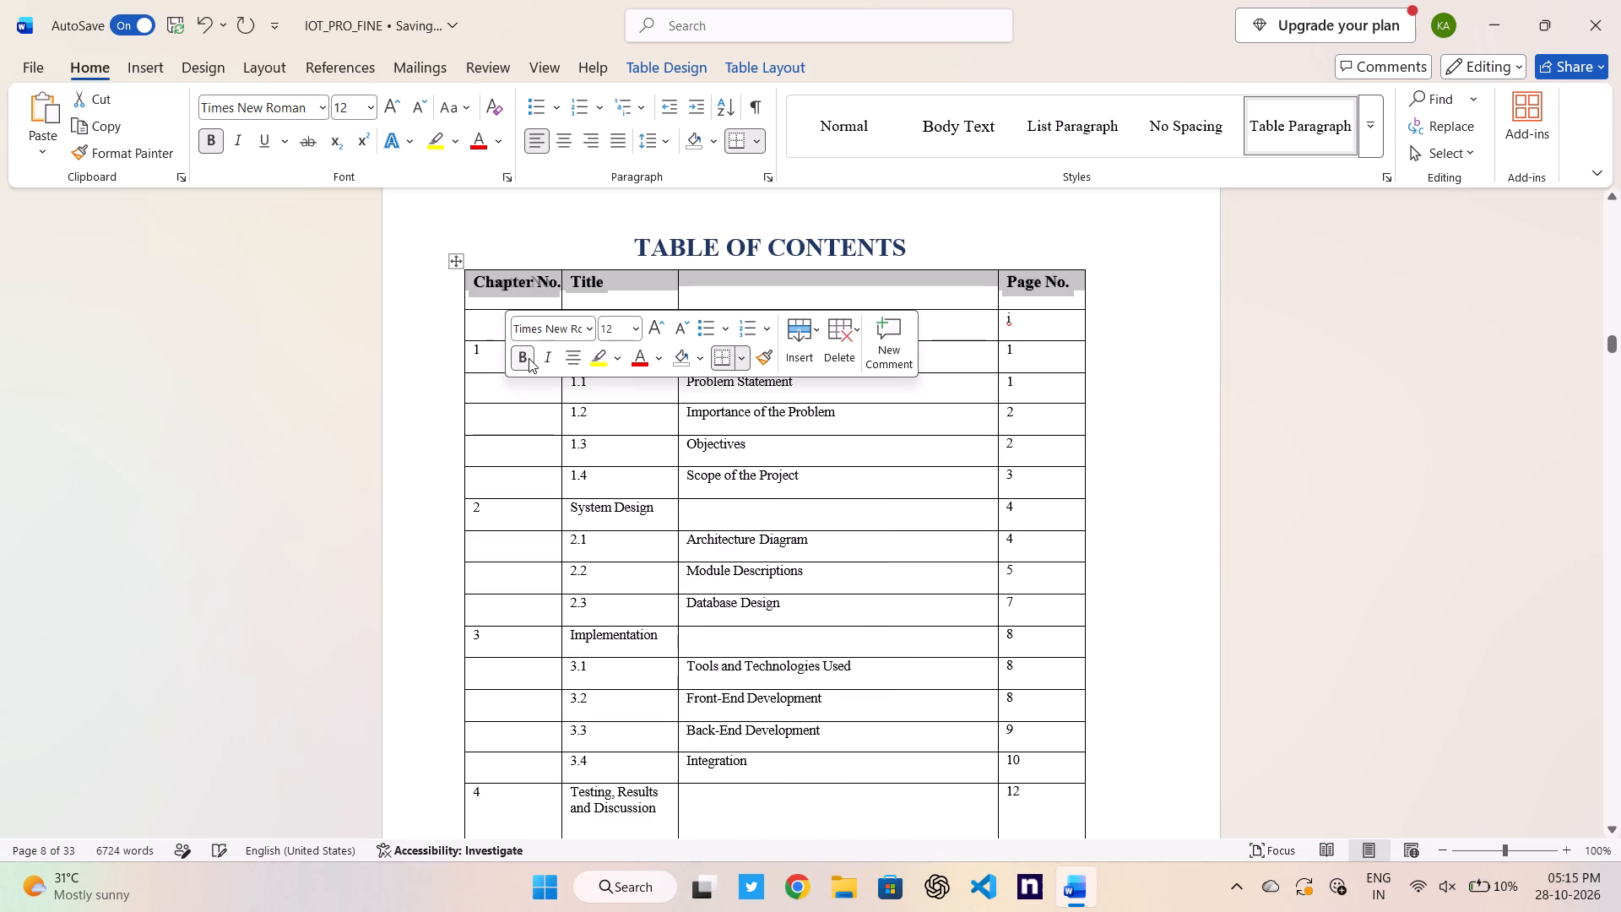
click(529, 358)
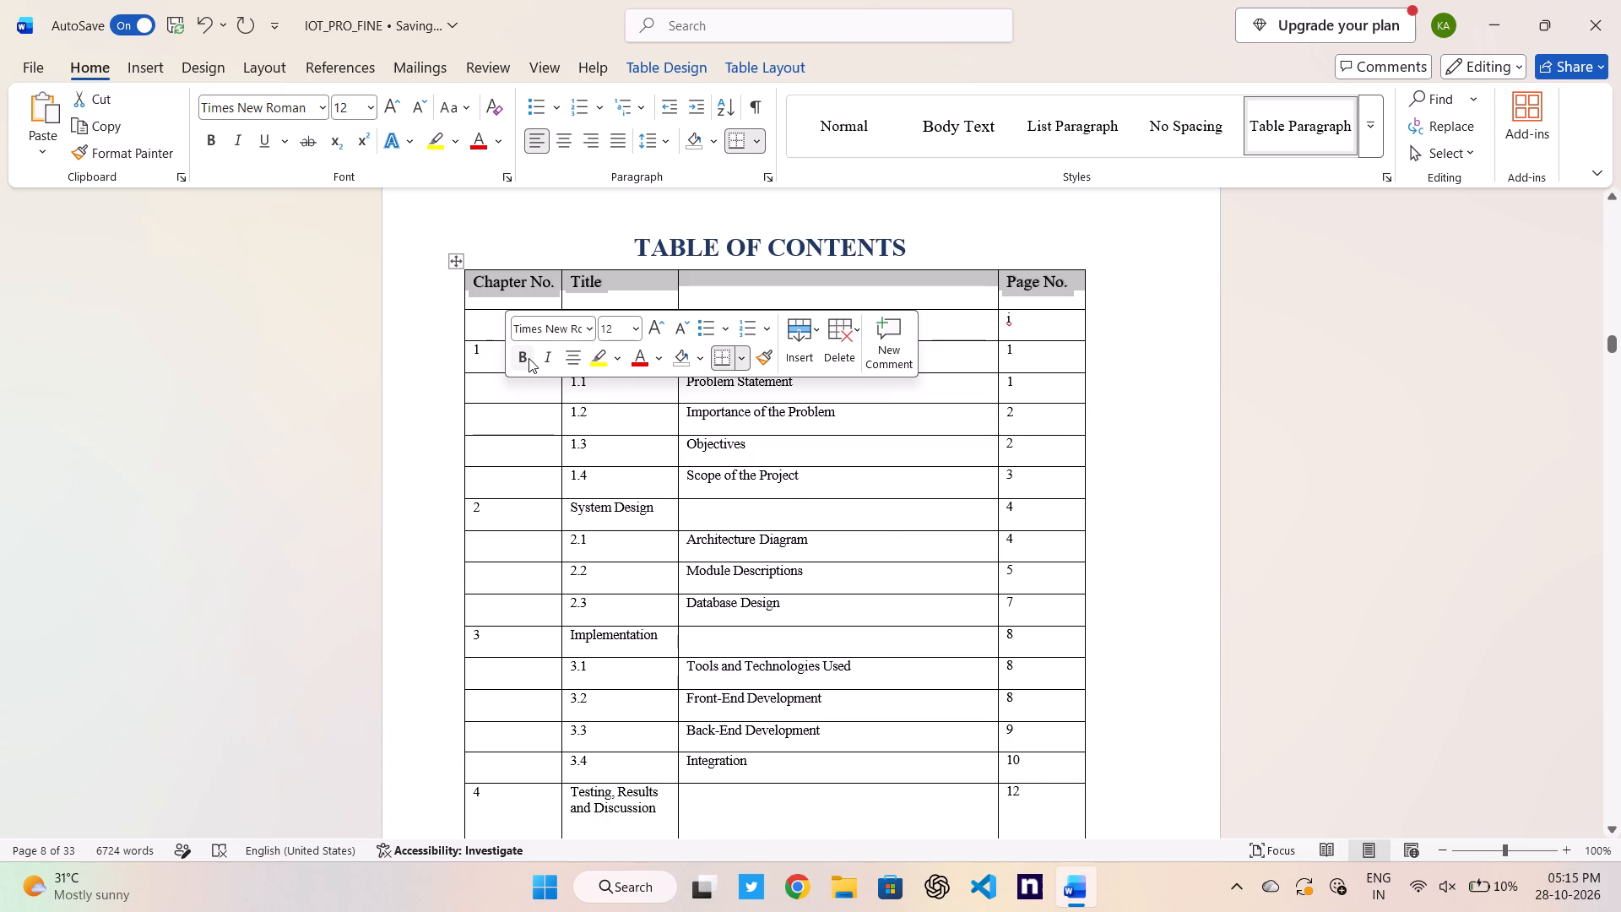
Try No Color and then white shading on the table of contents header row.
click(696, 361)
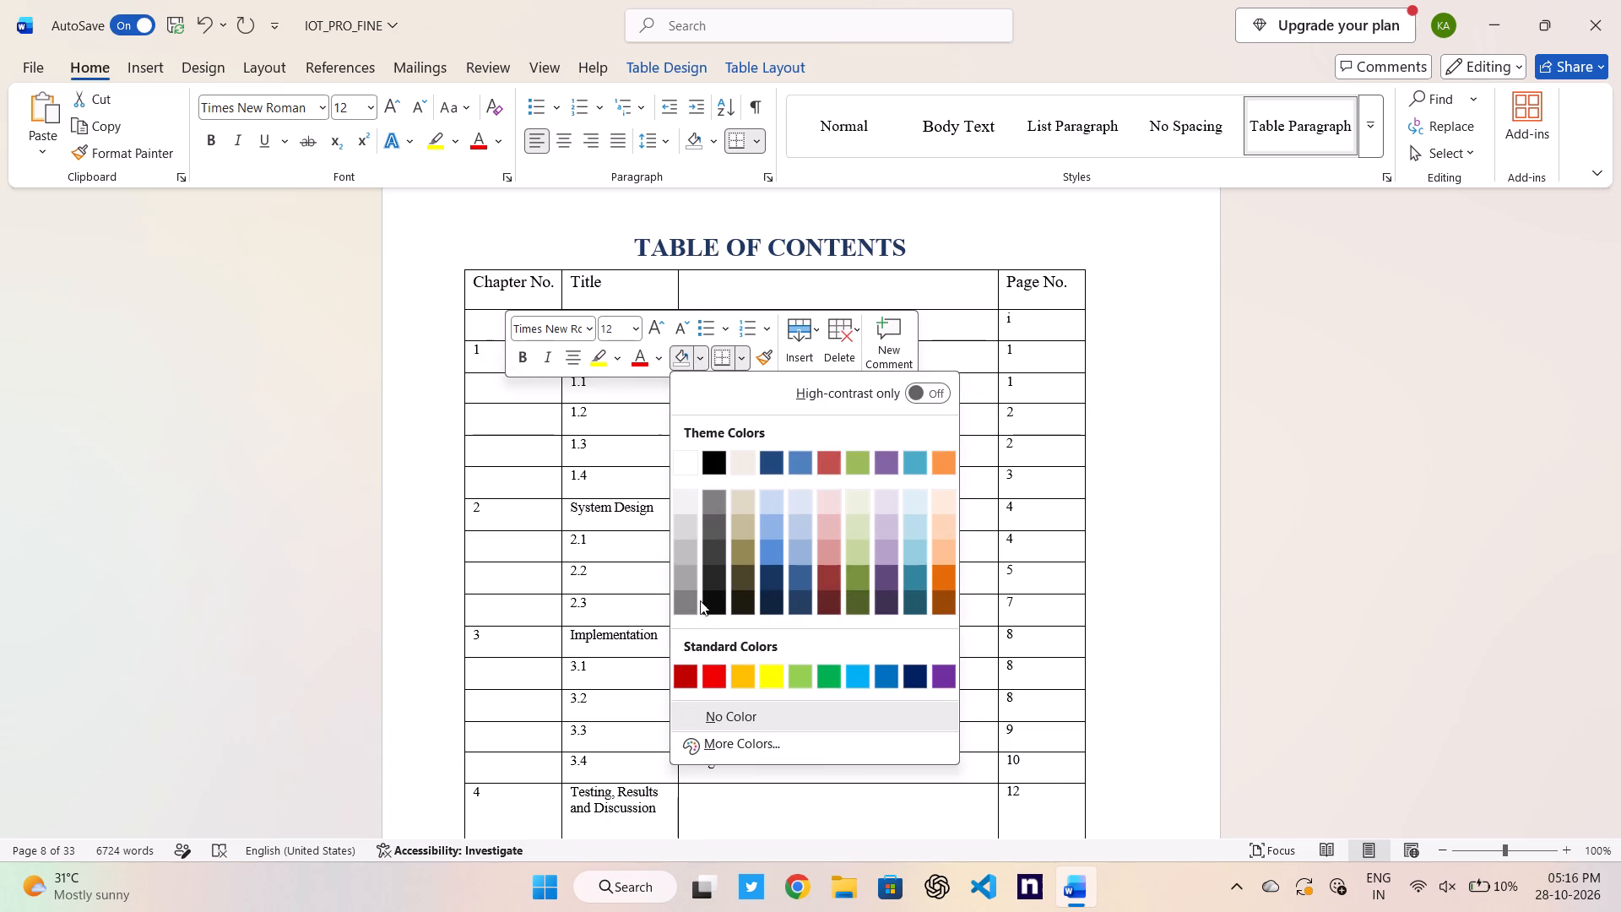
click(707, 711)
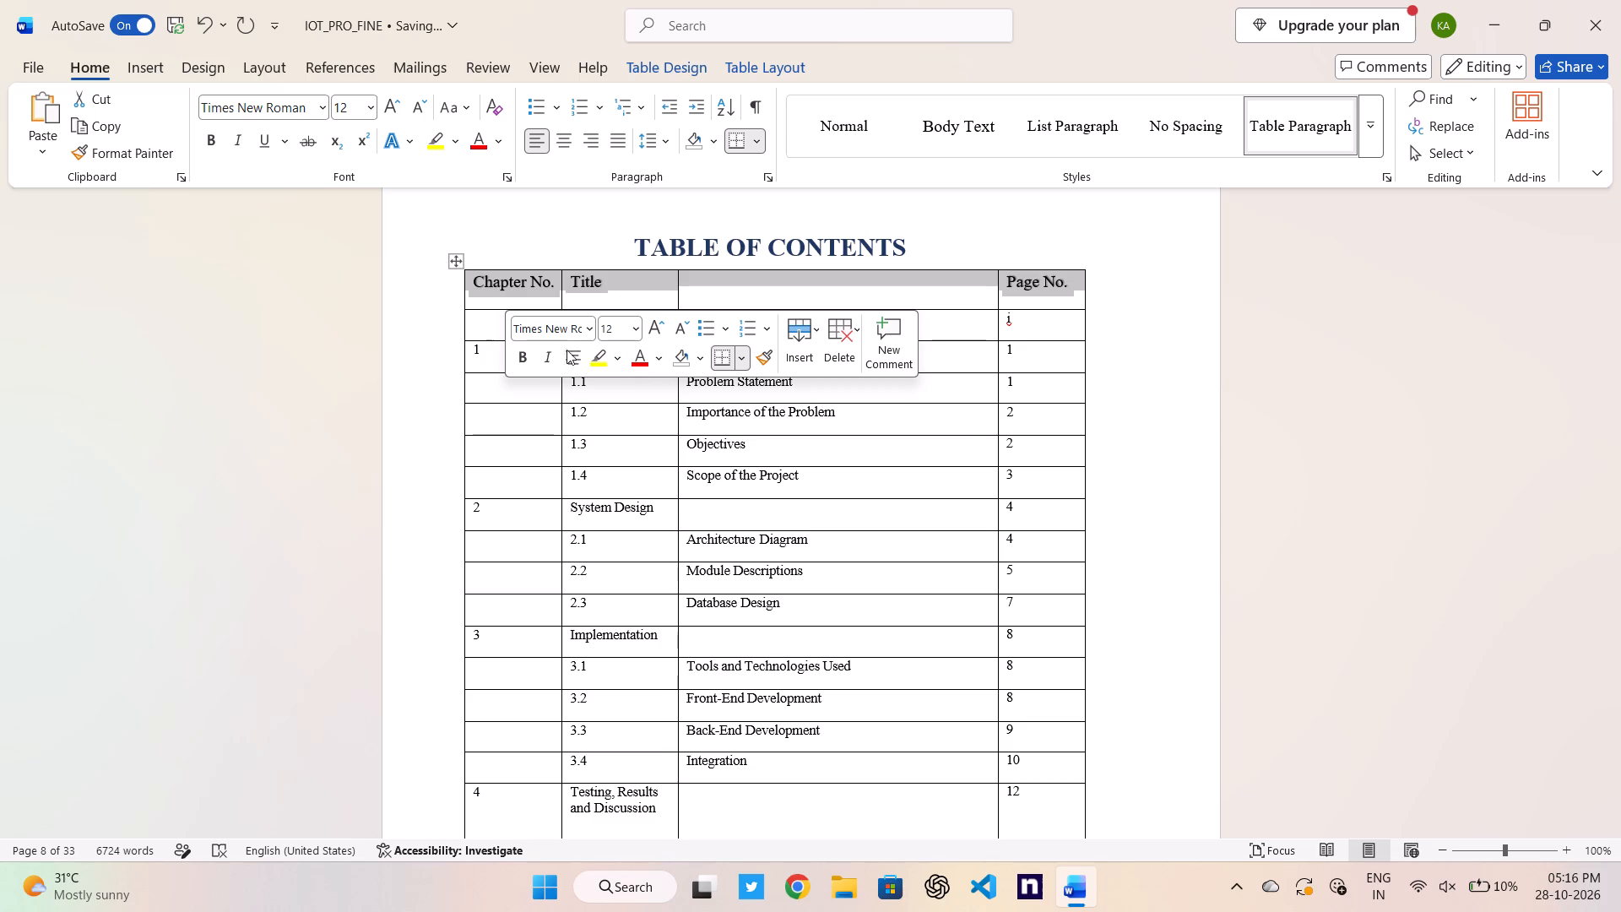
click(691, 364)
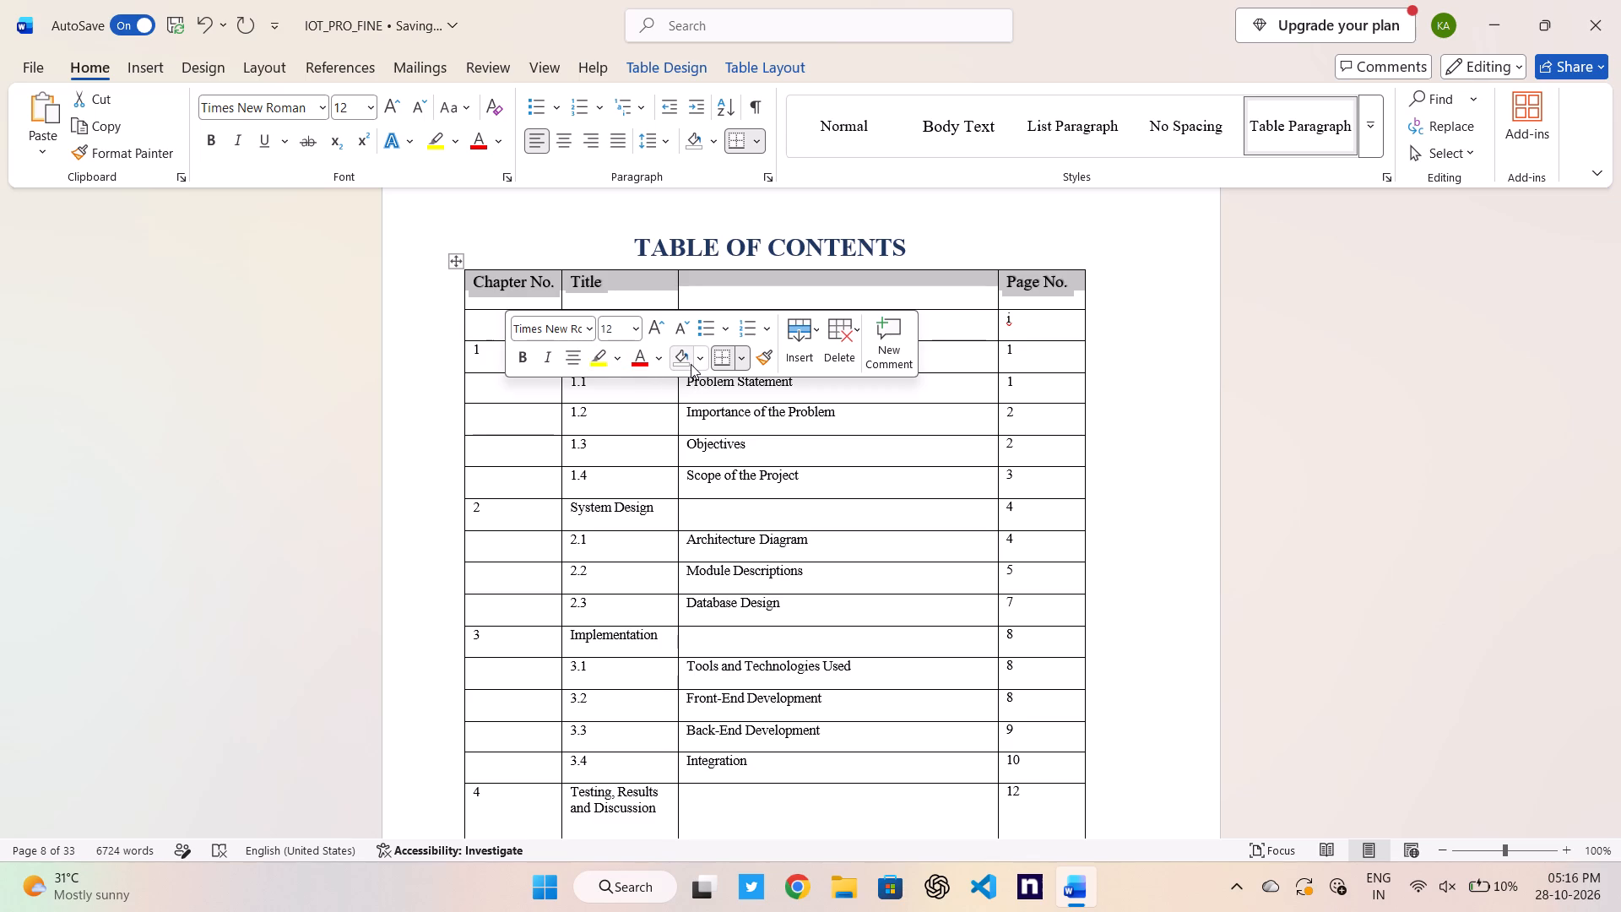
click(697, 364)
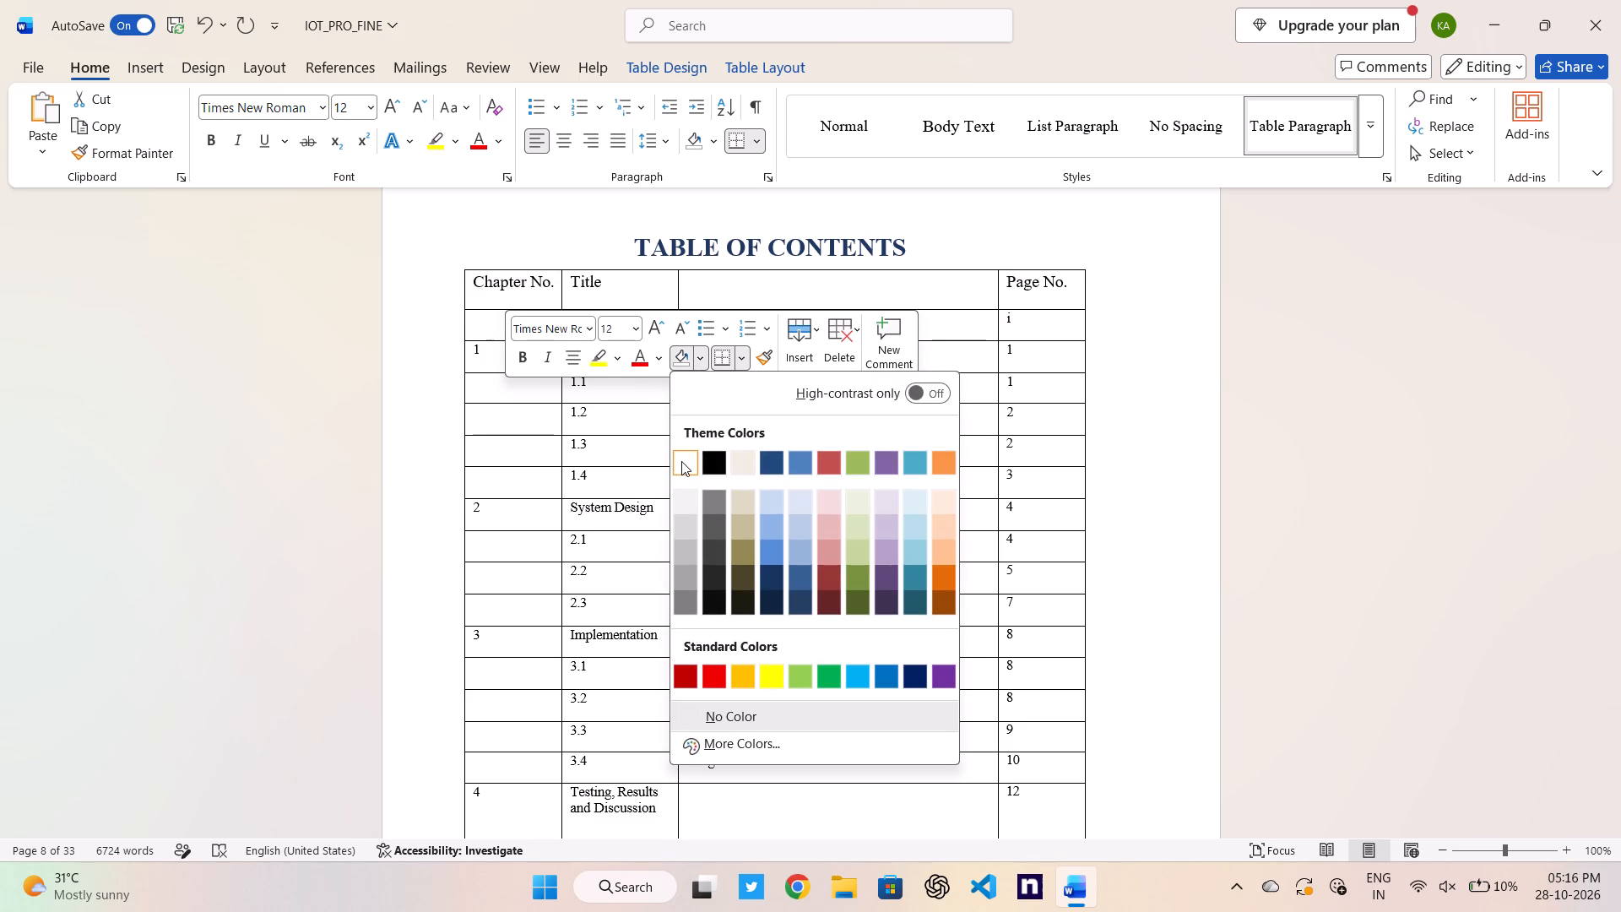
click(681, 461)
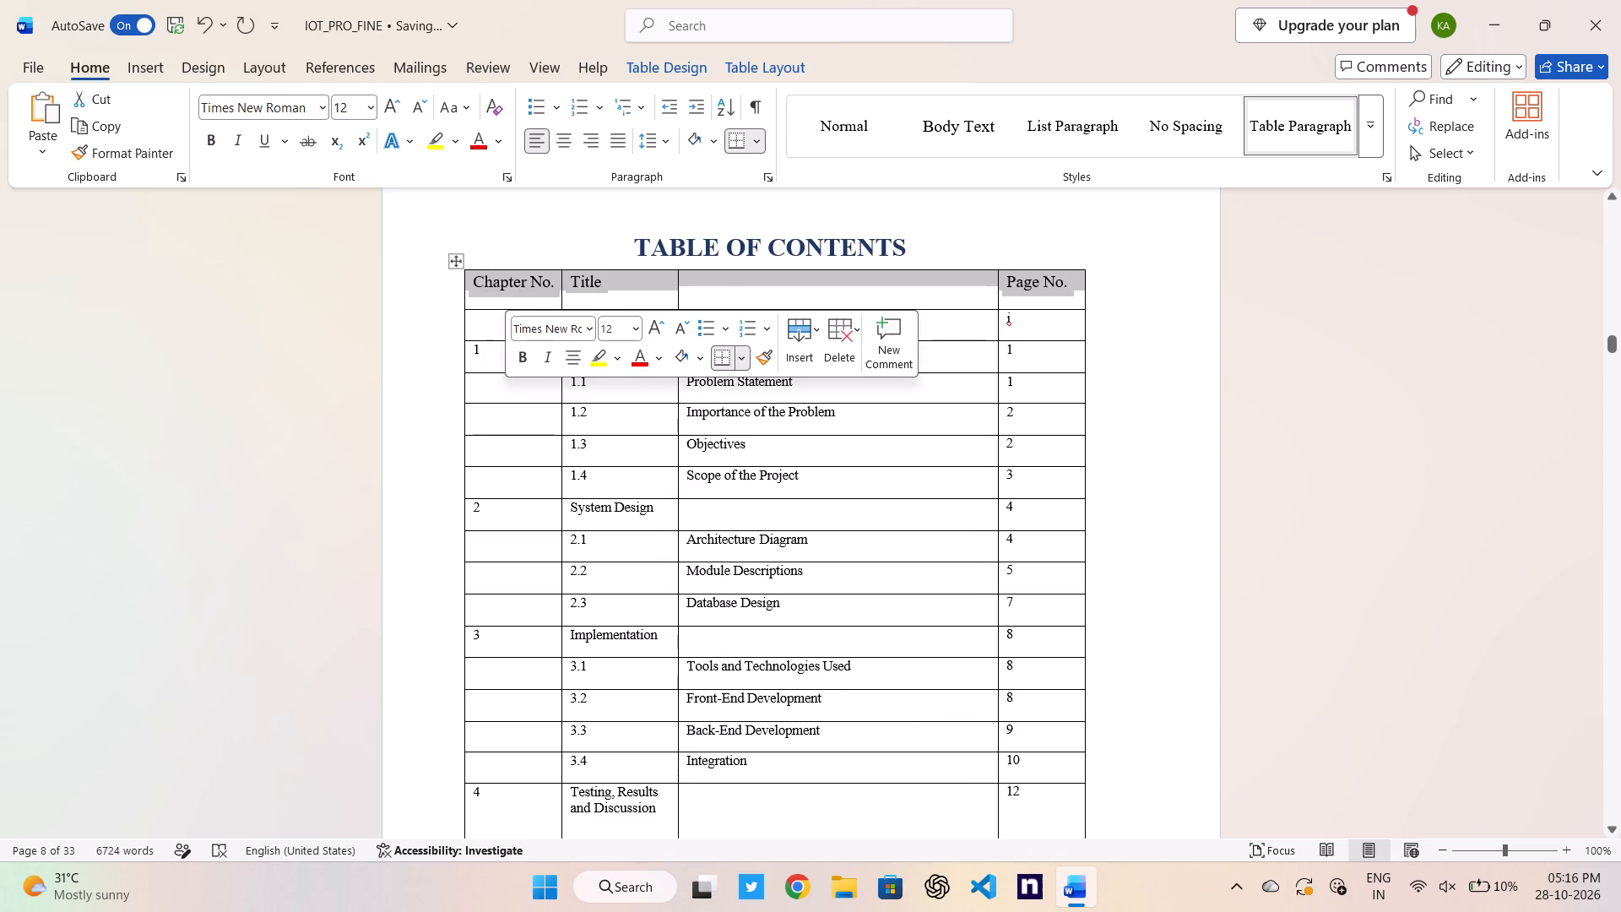
Set the shading of the table of contents header row to No Color.
click(1244, 359)
drag(1068, 283, 510, 282)
click(695, 341)
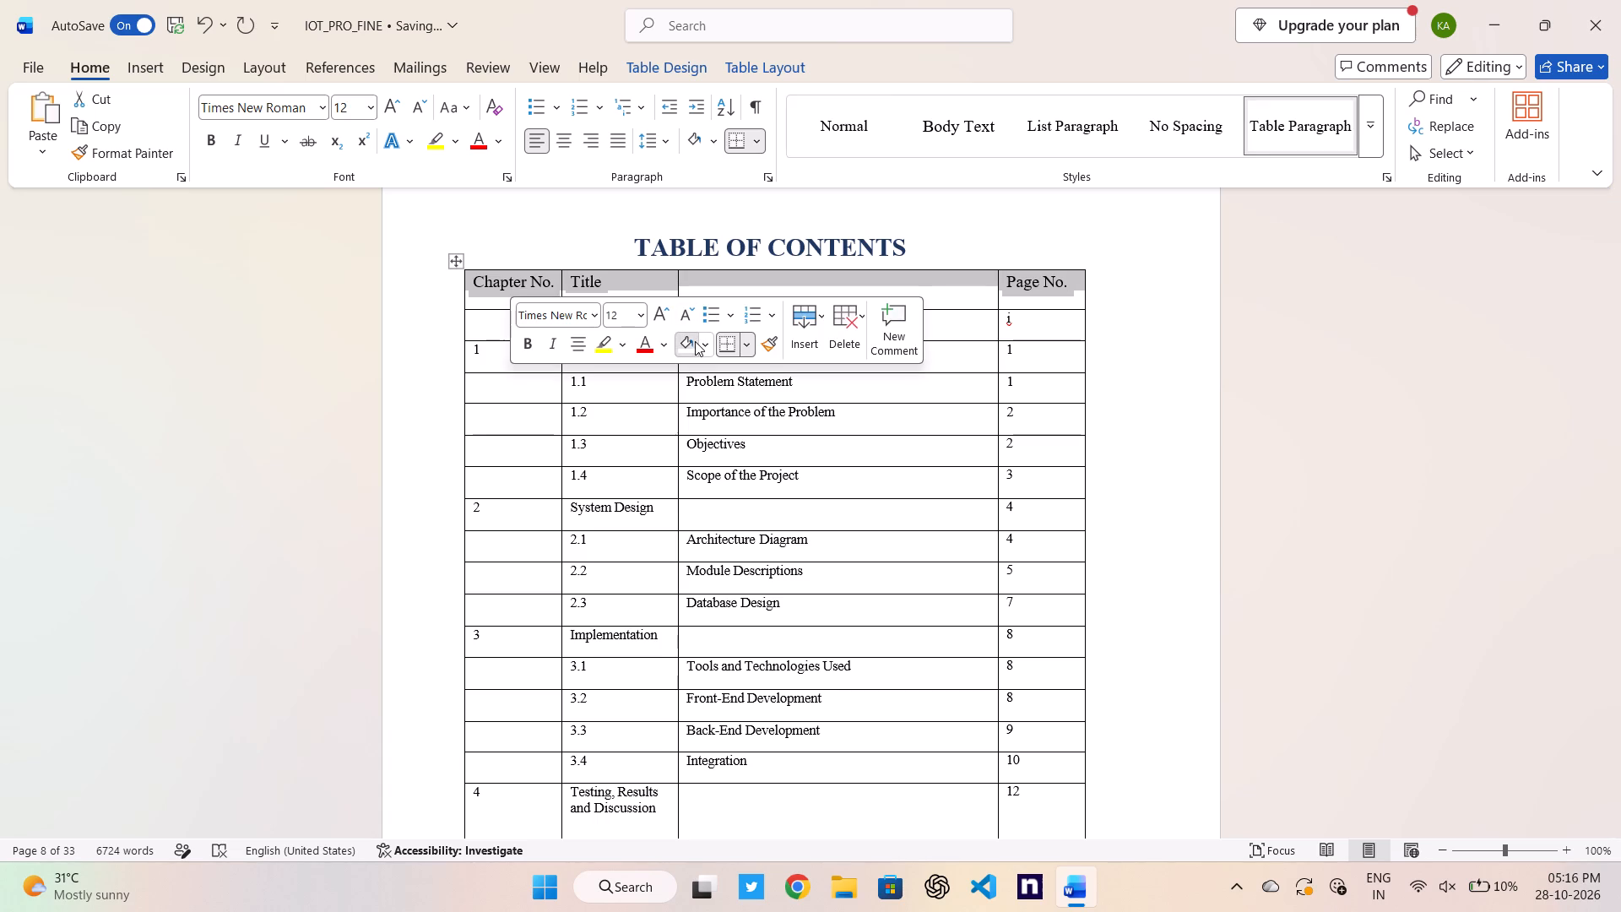
click(708, 349)
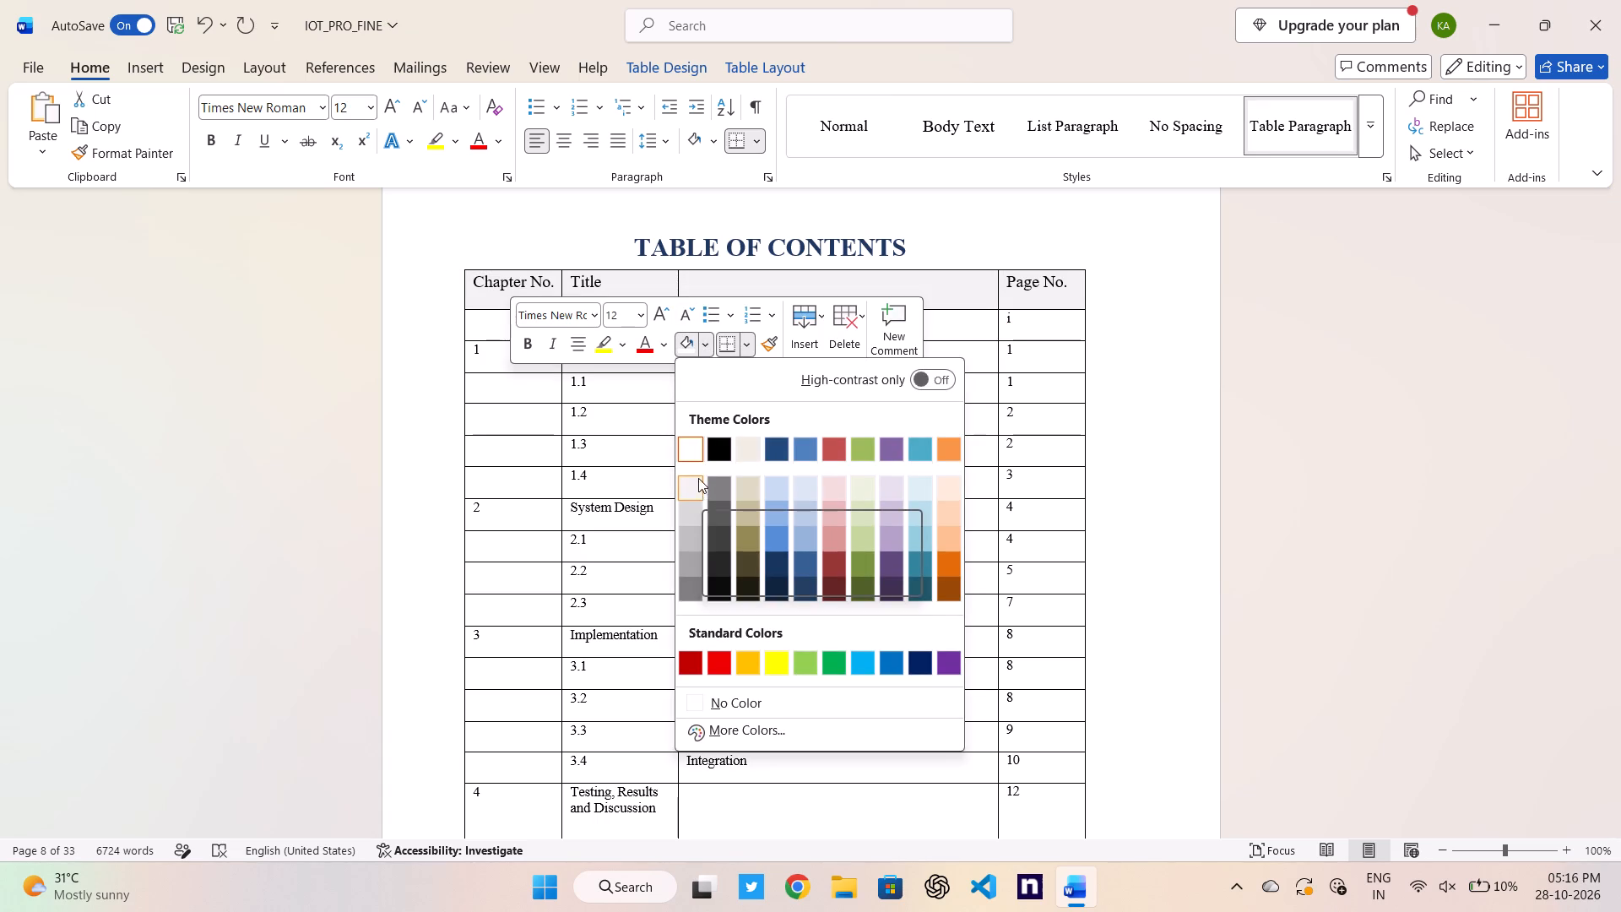
click(716, 696)
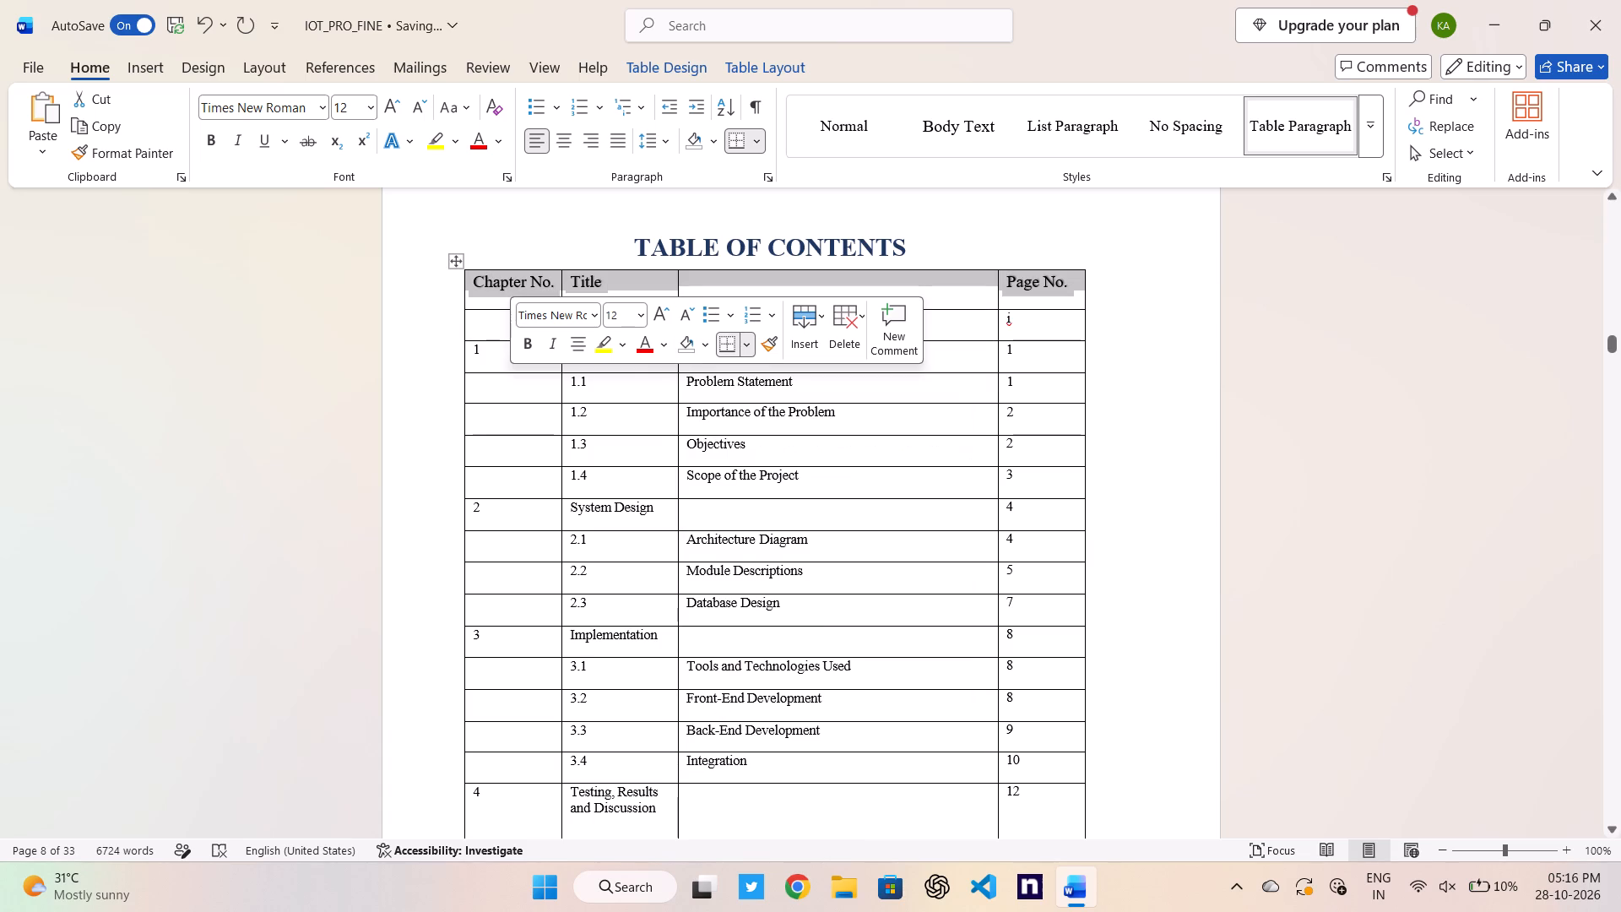
Apply the Inside Horizontal Border option to the table of contents header row.
click(751, 347)
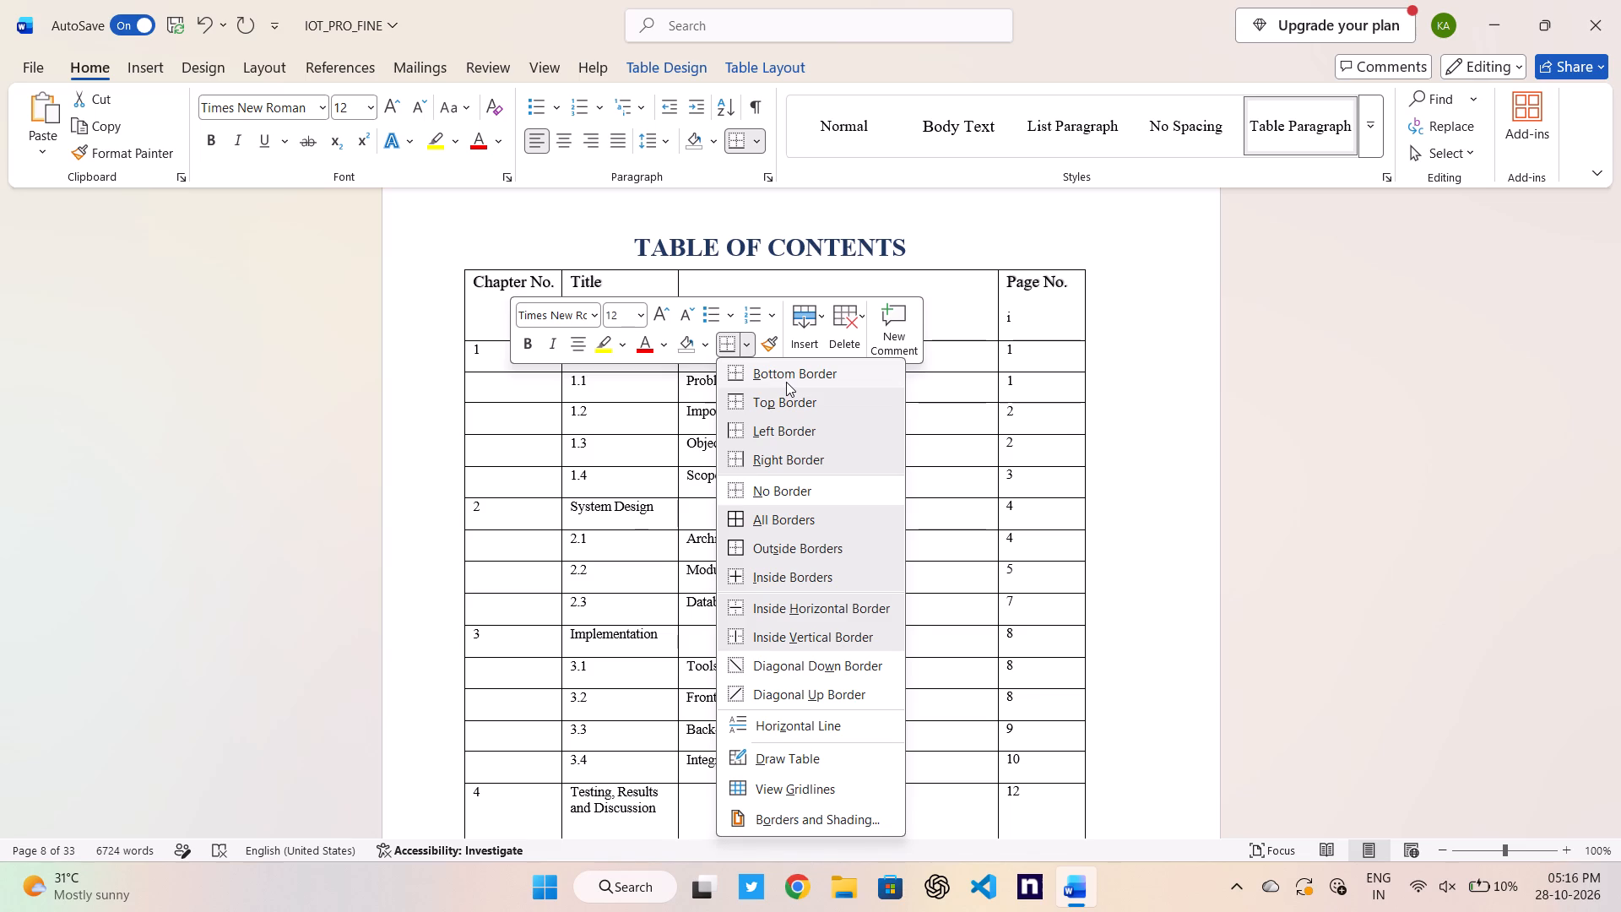
click(782, 610)
click(1206, 456)
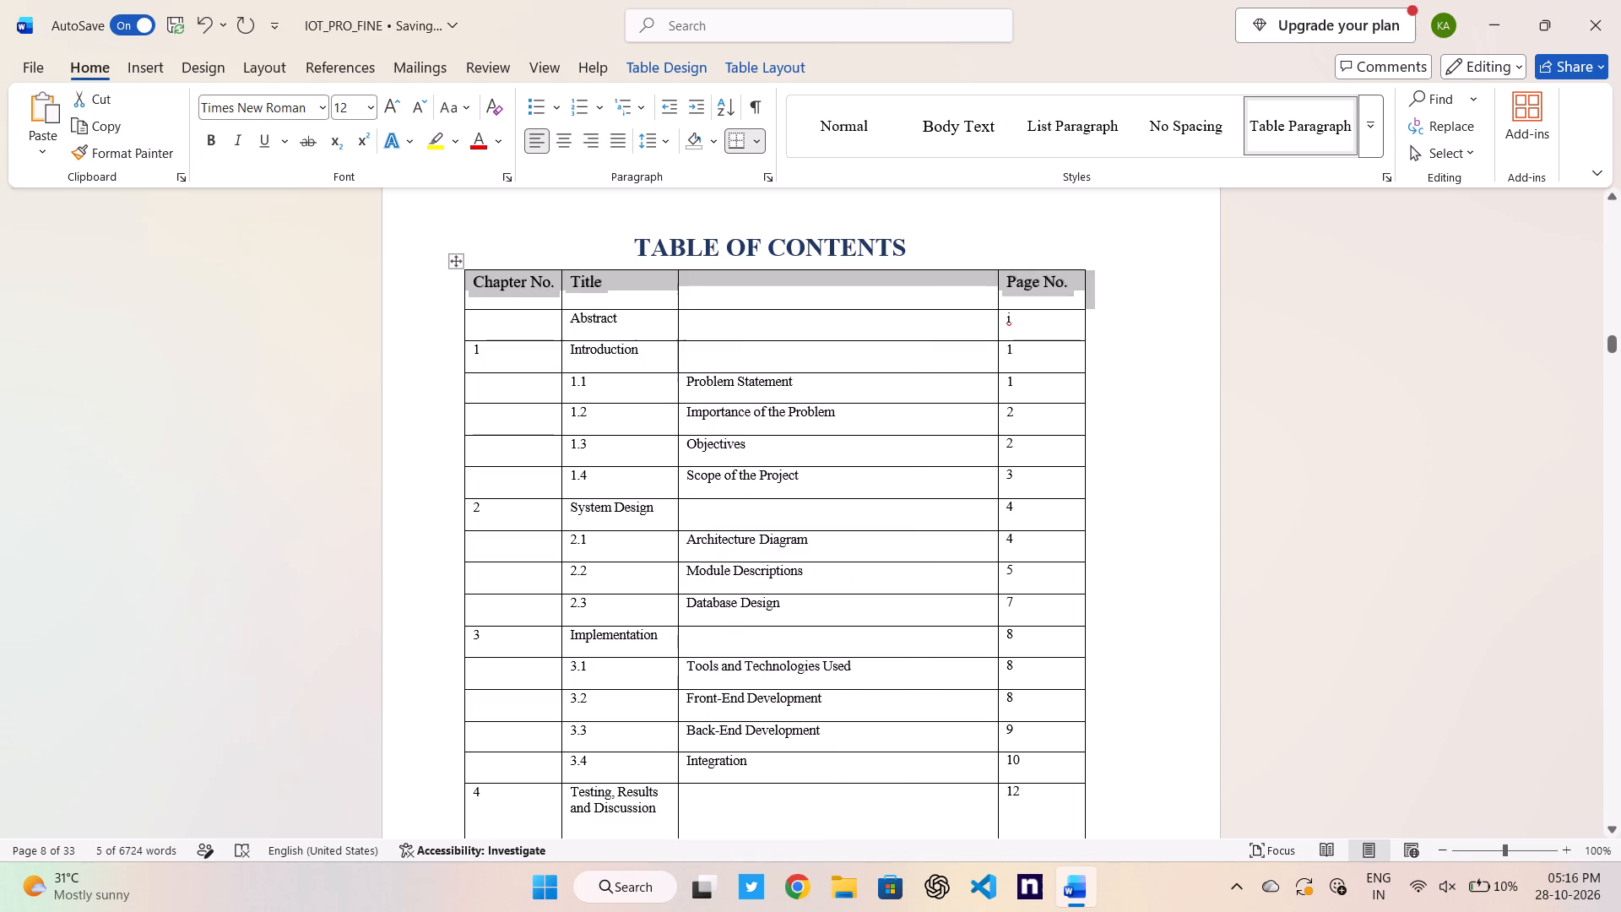
click(1206, 456)
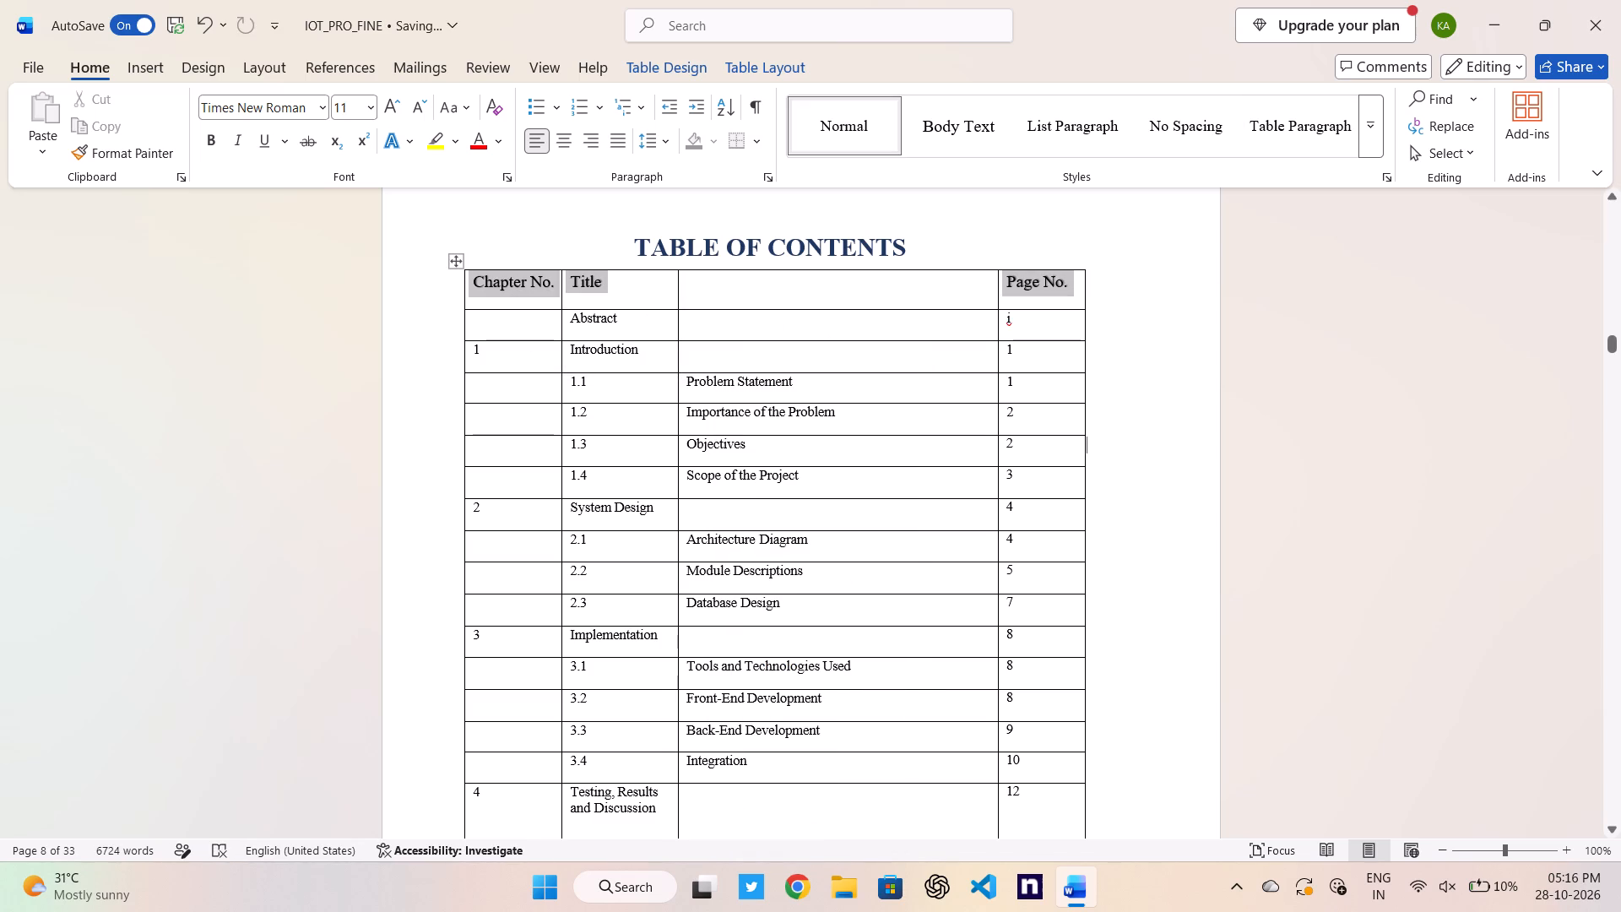
Increase the font size of the Abstract entry in the table of contents to 12.
scroll(878, 602, up, 1)
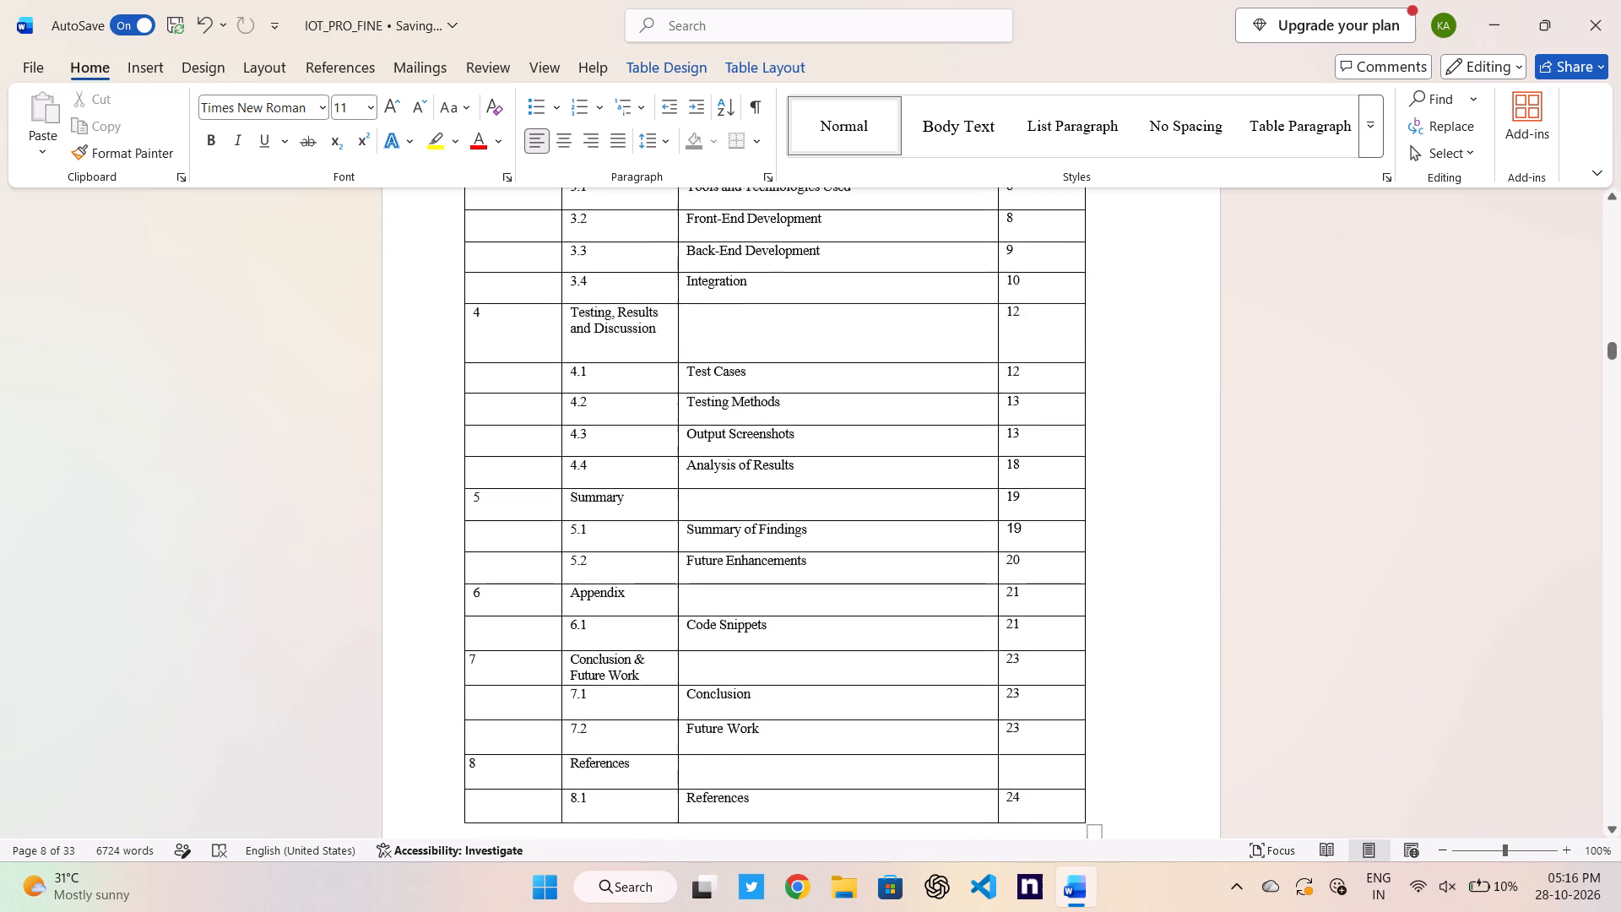
scroll(878, 602, up, 2)
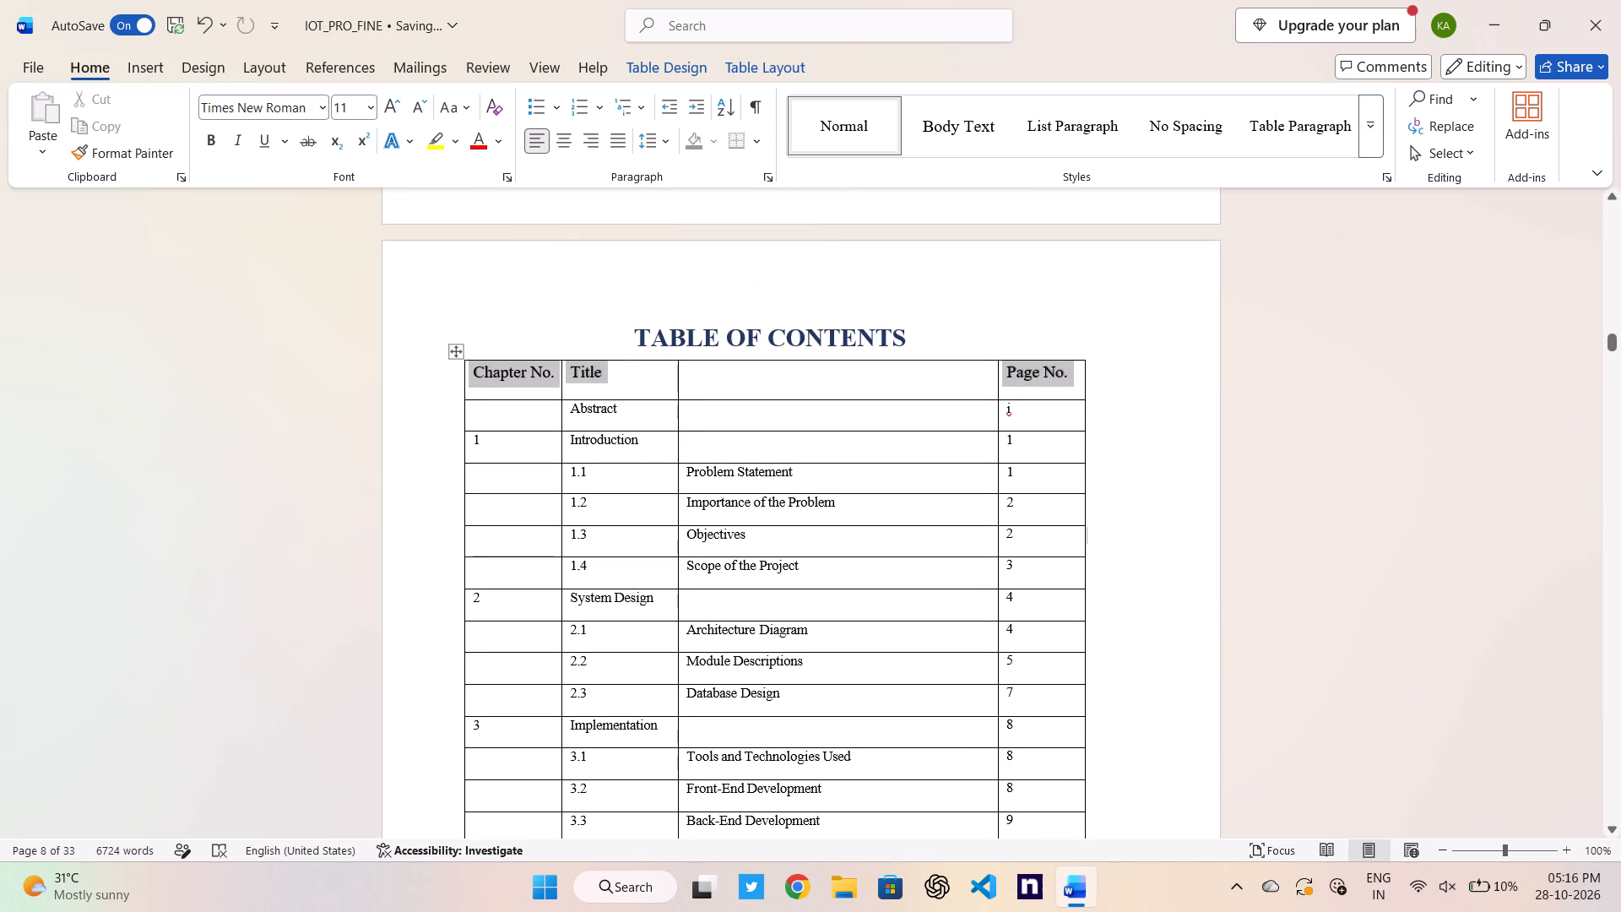
drag(626, 414, 562, 411)
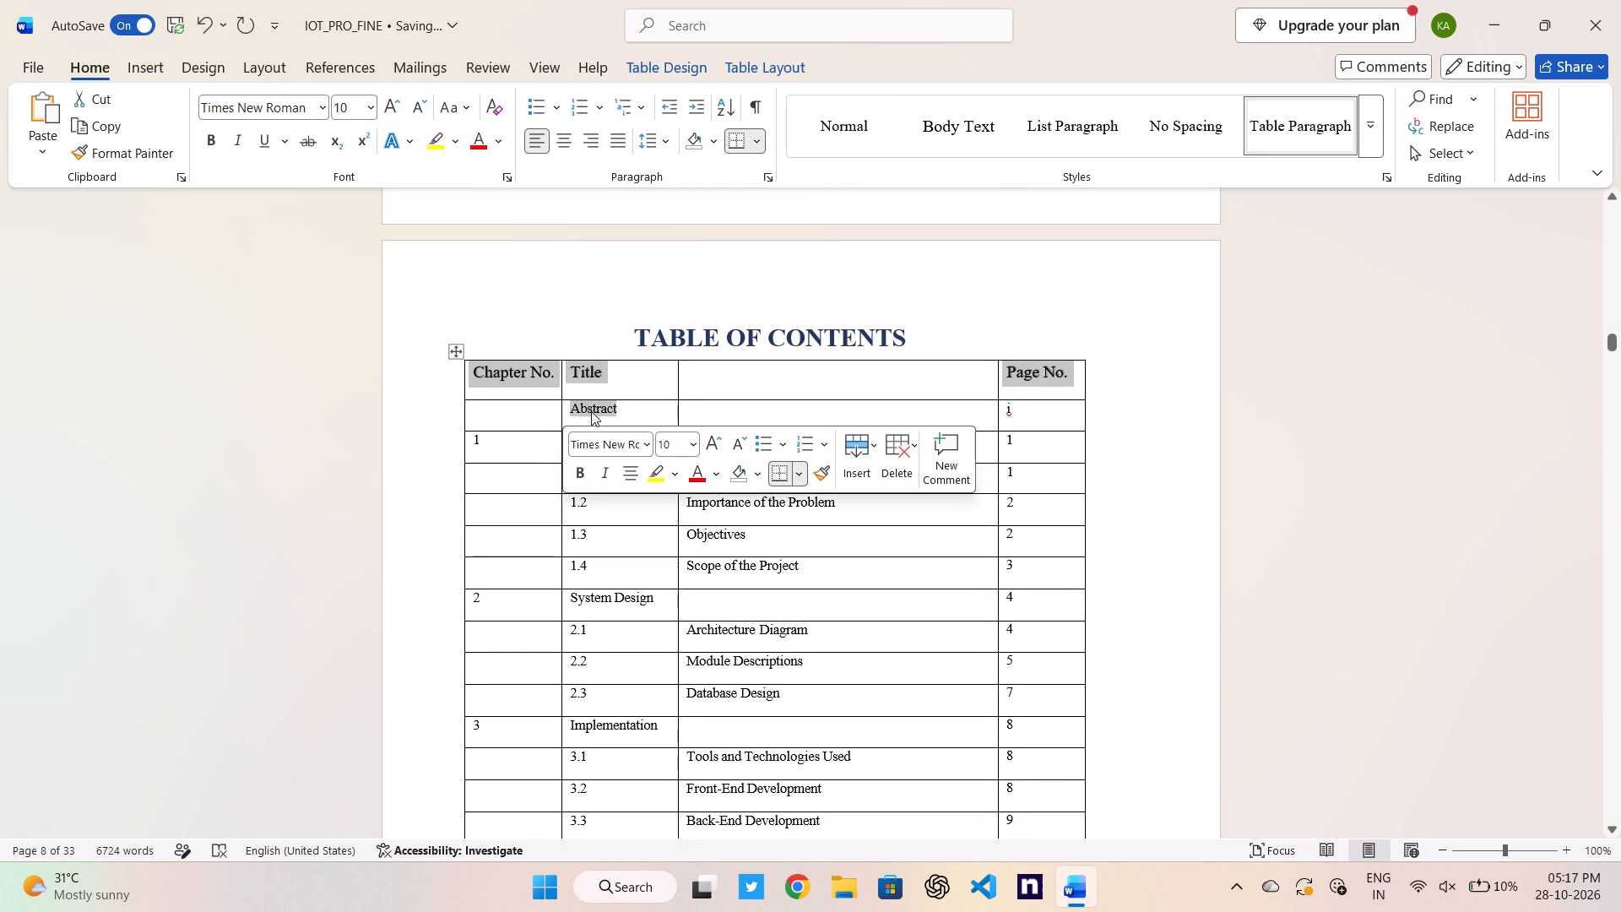
click(705, 440)
click(705, 440)
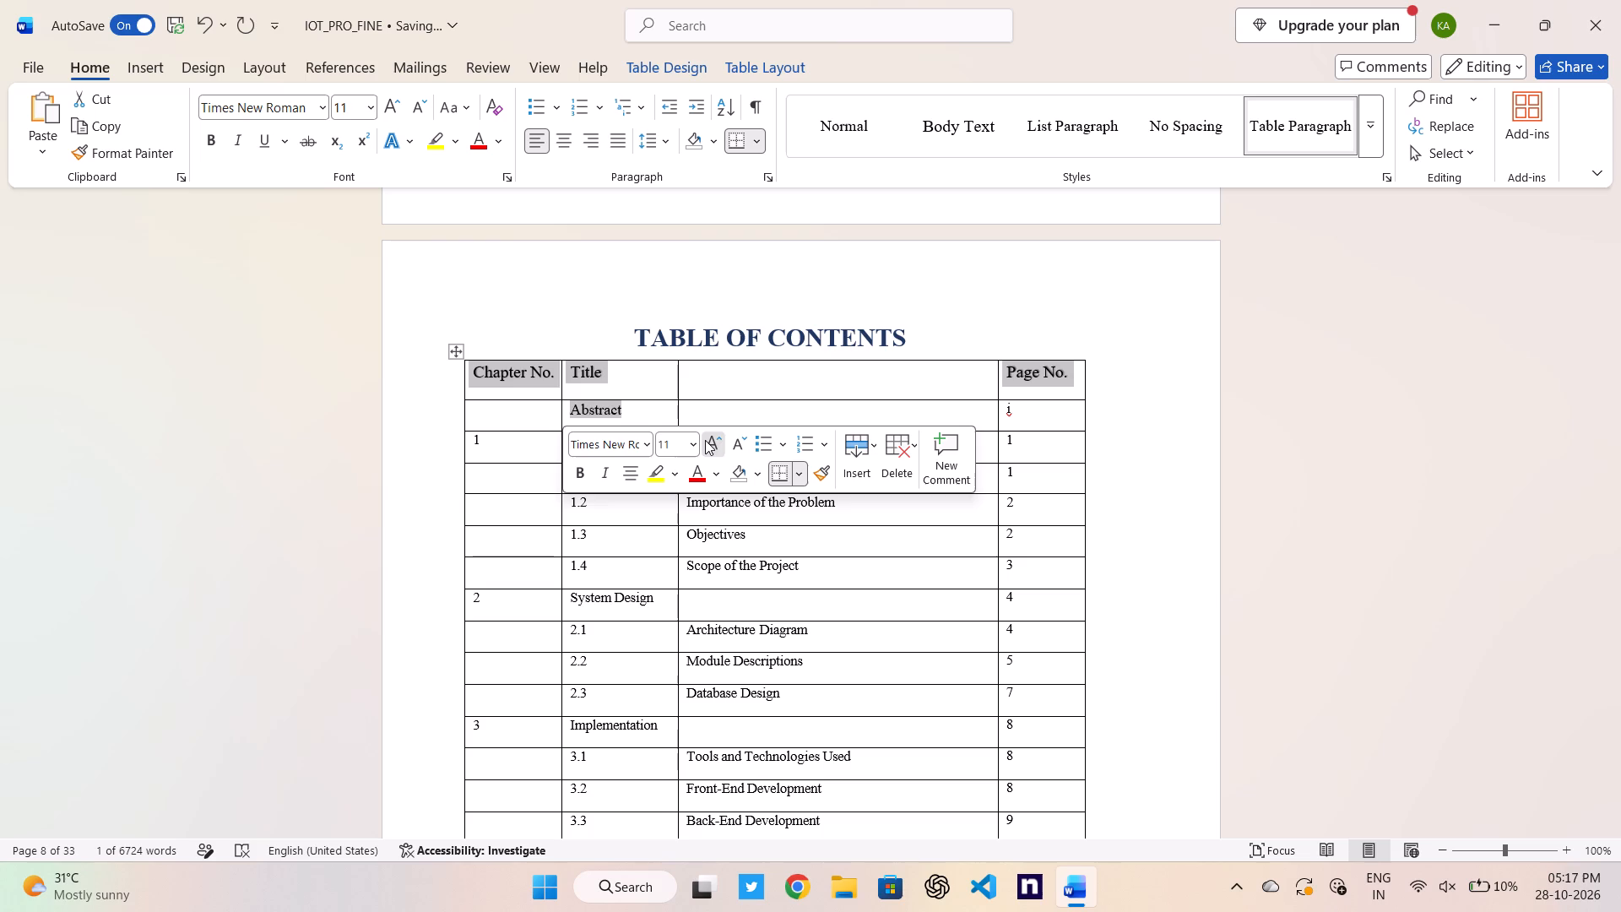
click(622, 543)
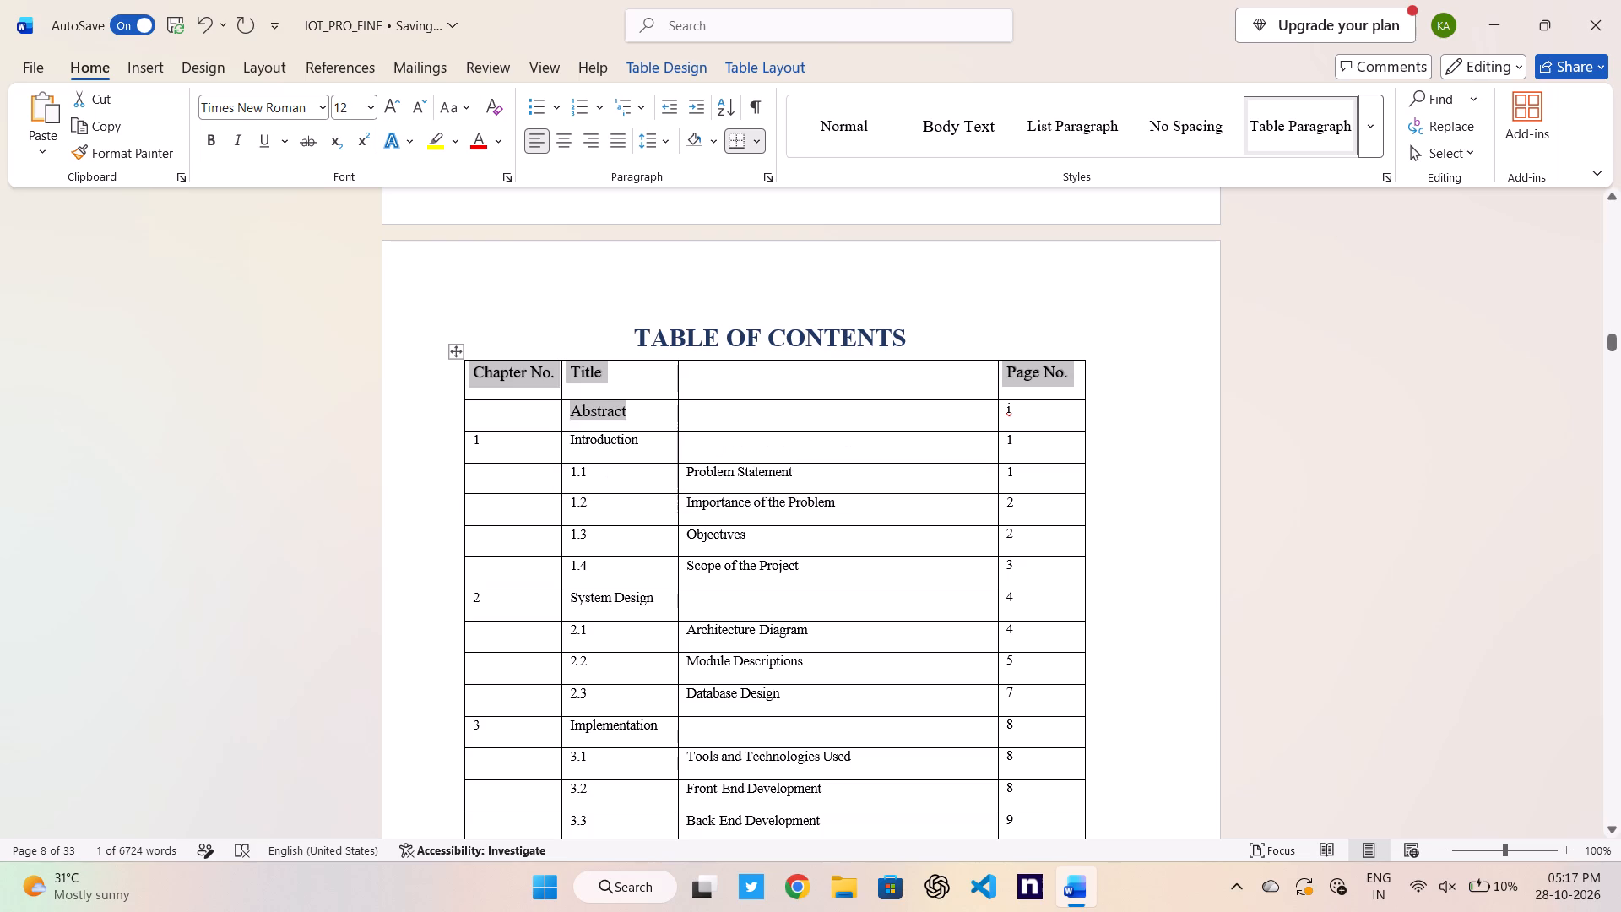
Increase the font size of the title and section entries from Introduction through 1.4 Scope of the Project to 12.
drag(569, 444, 690, 503)
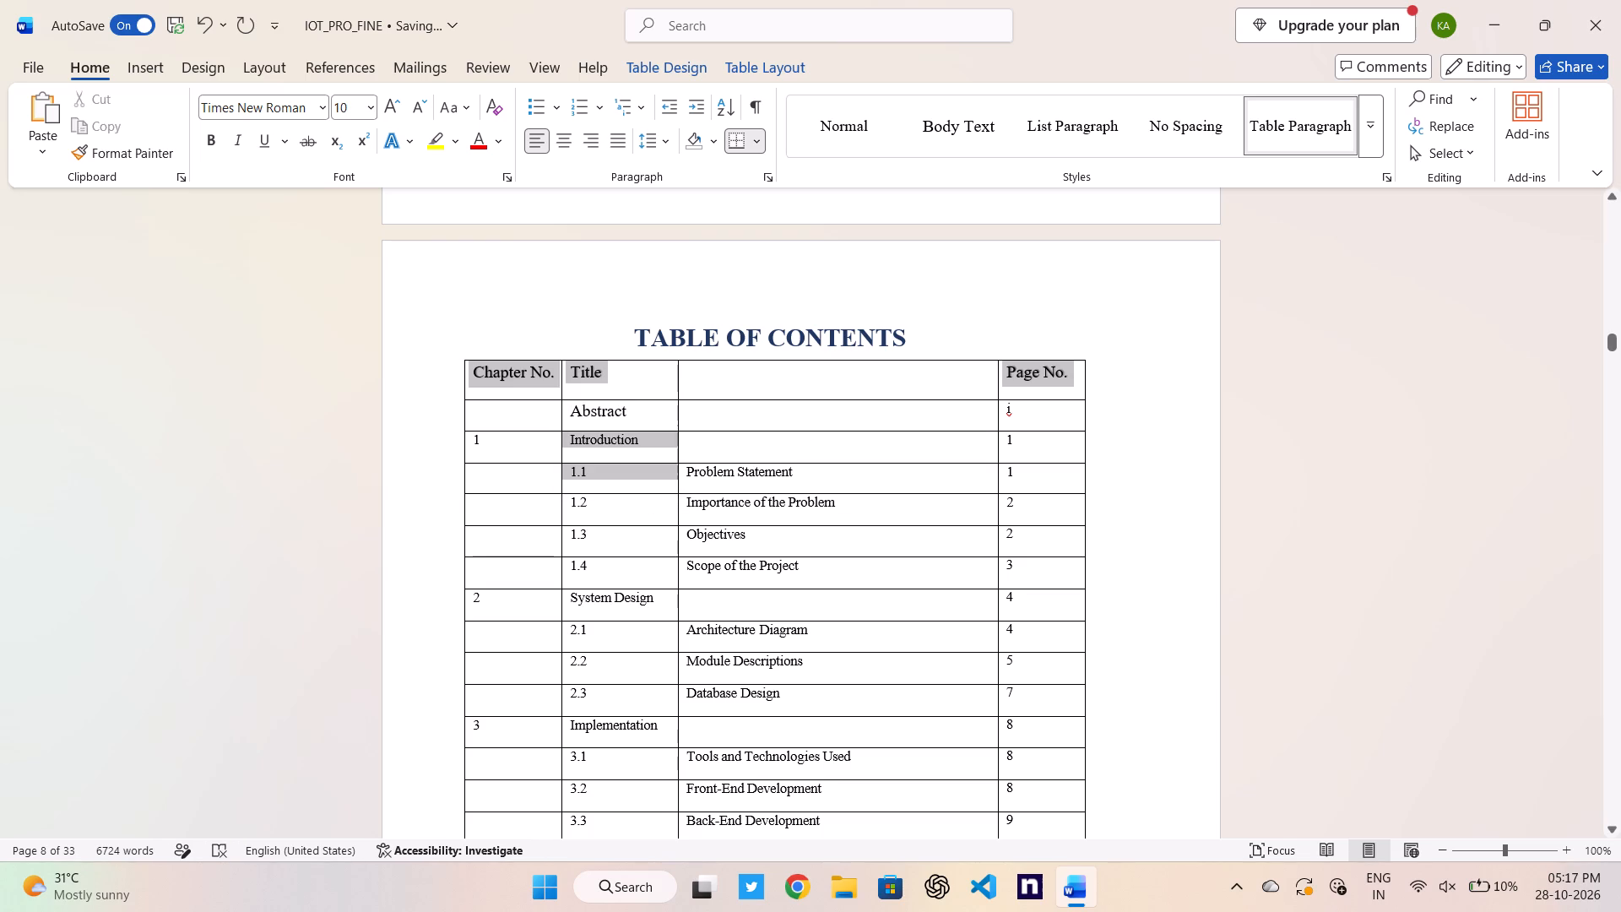
drag(690, 503, 815, 575)
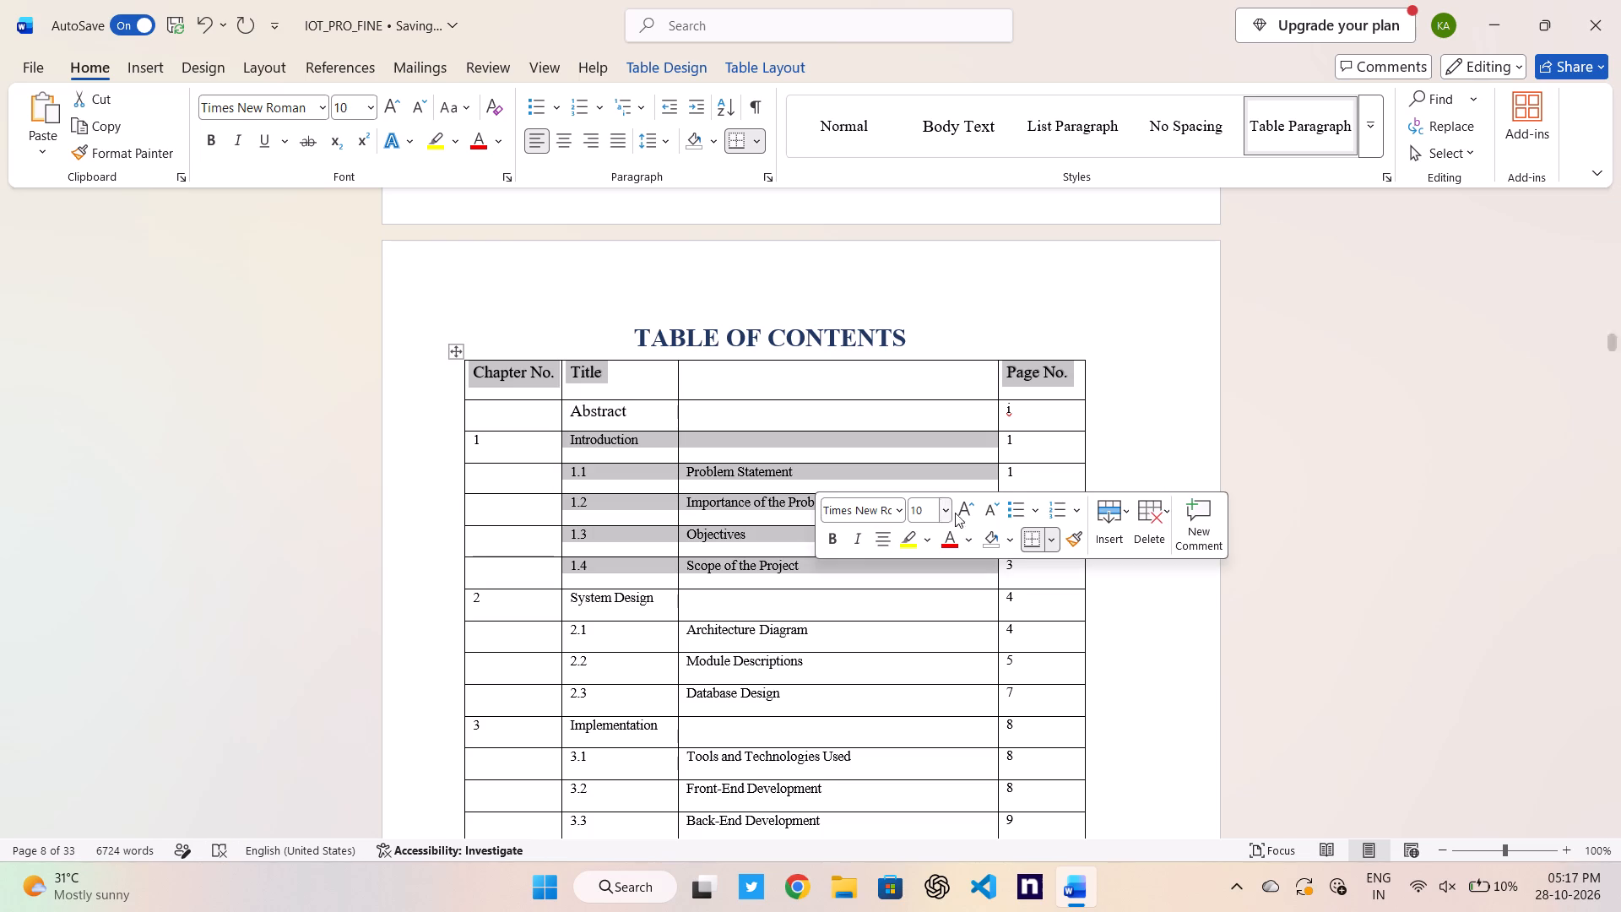
click(961, 511)
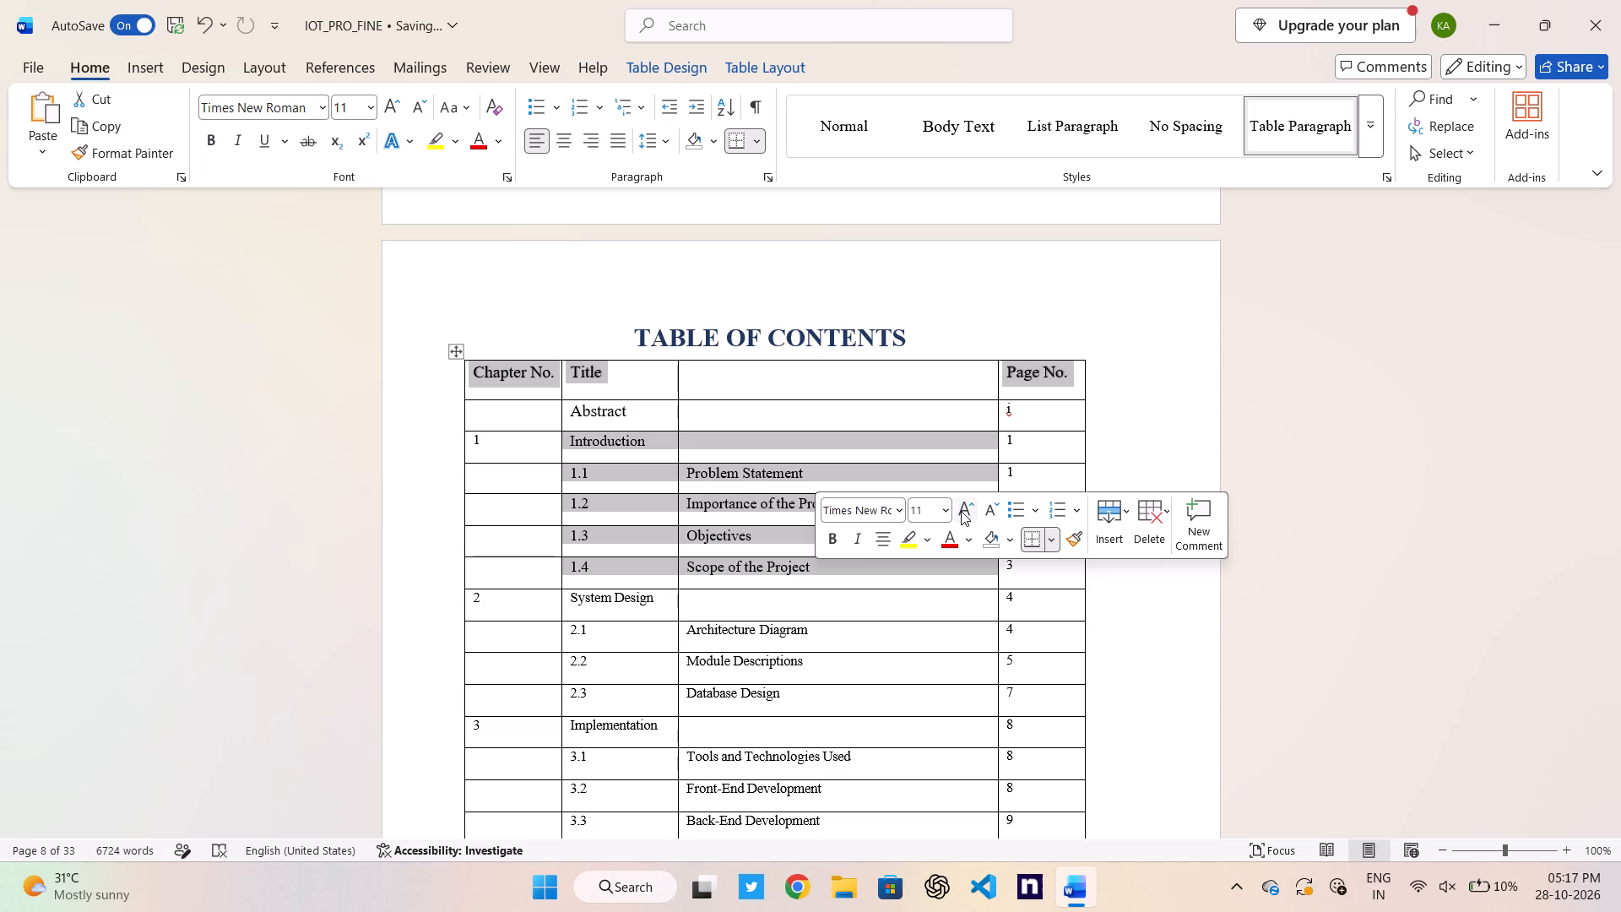
click(961, 511)
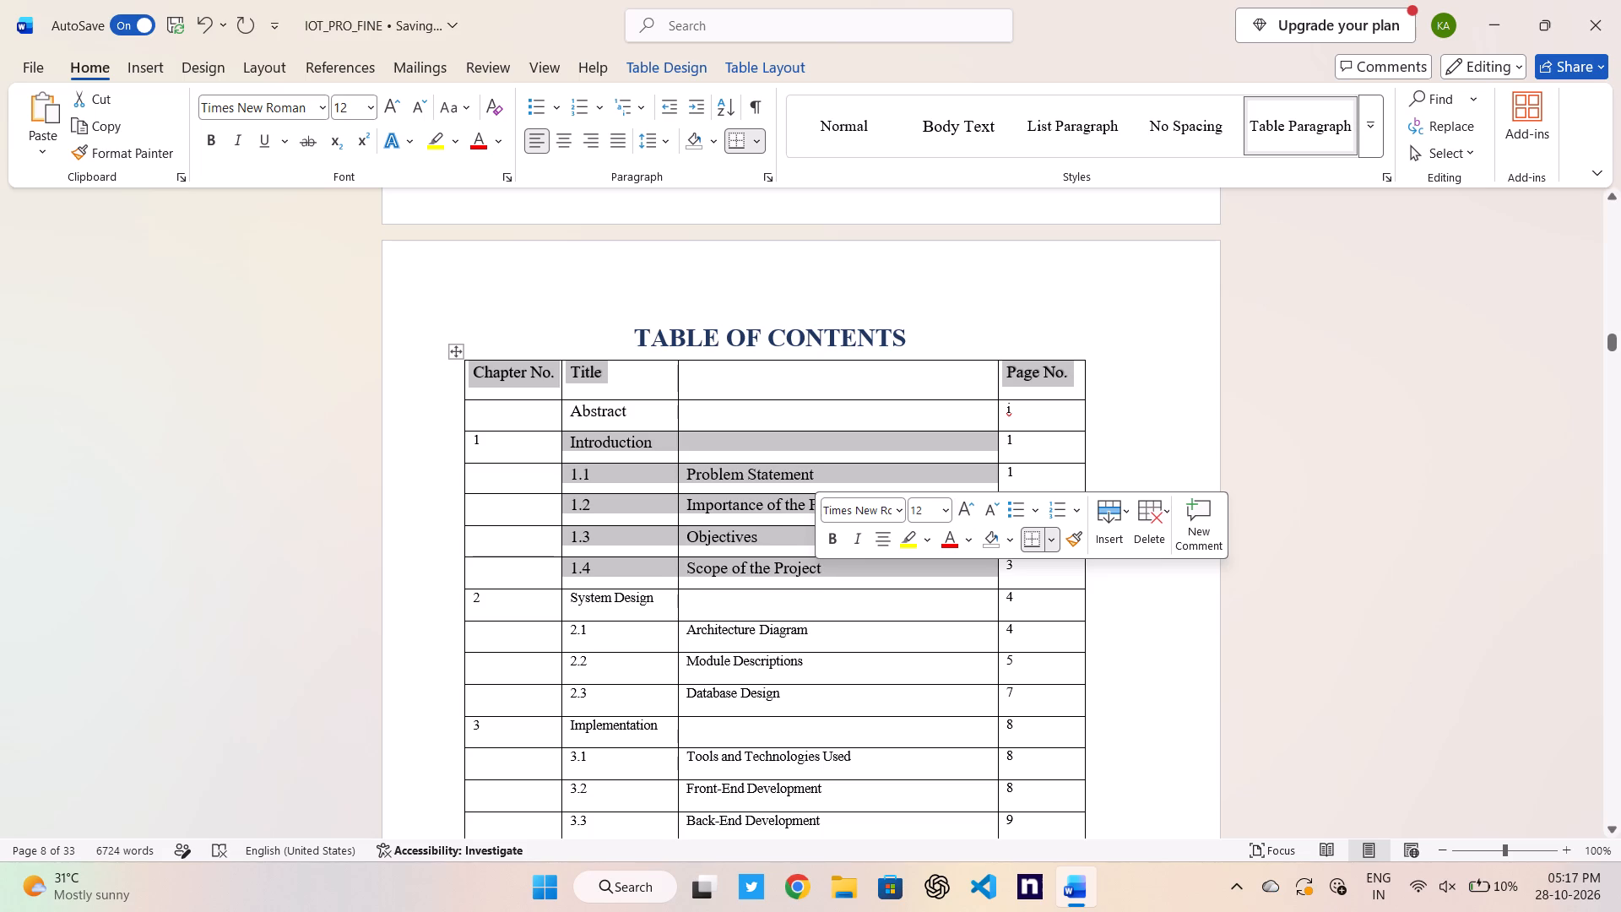
click(670, 491)
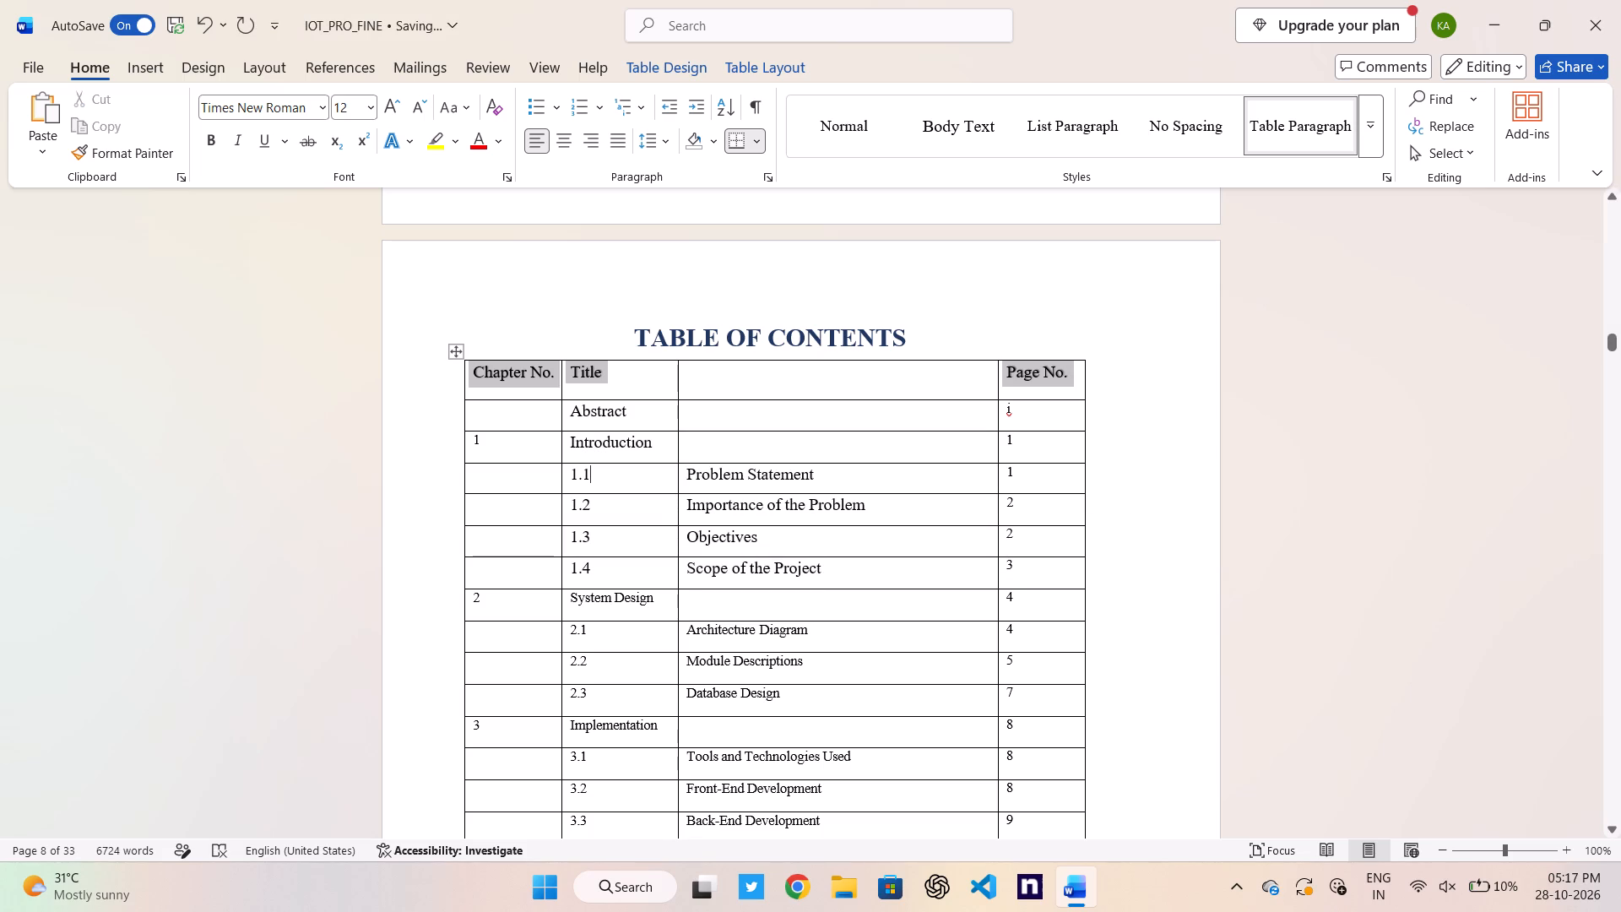
Increase the font size of the title and section entries from System Design through 8.1 References to 12.
drag(567, 599, 649, 629)
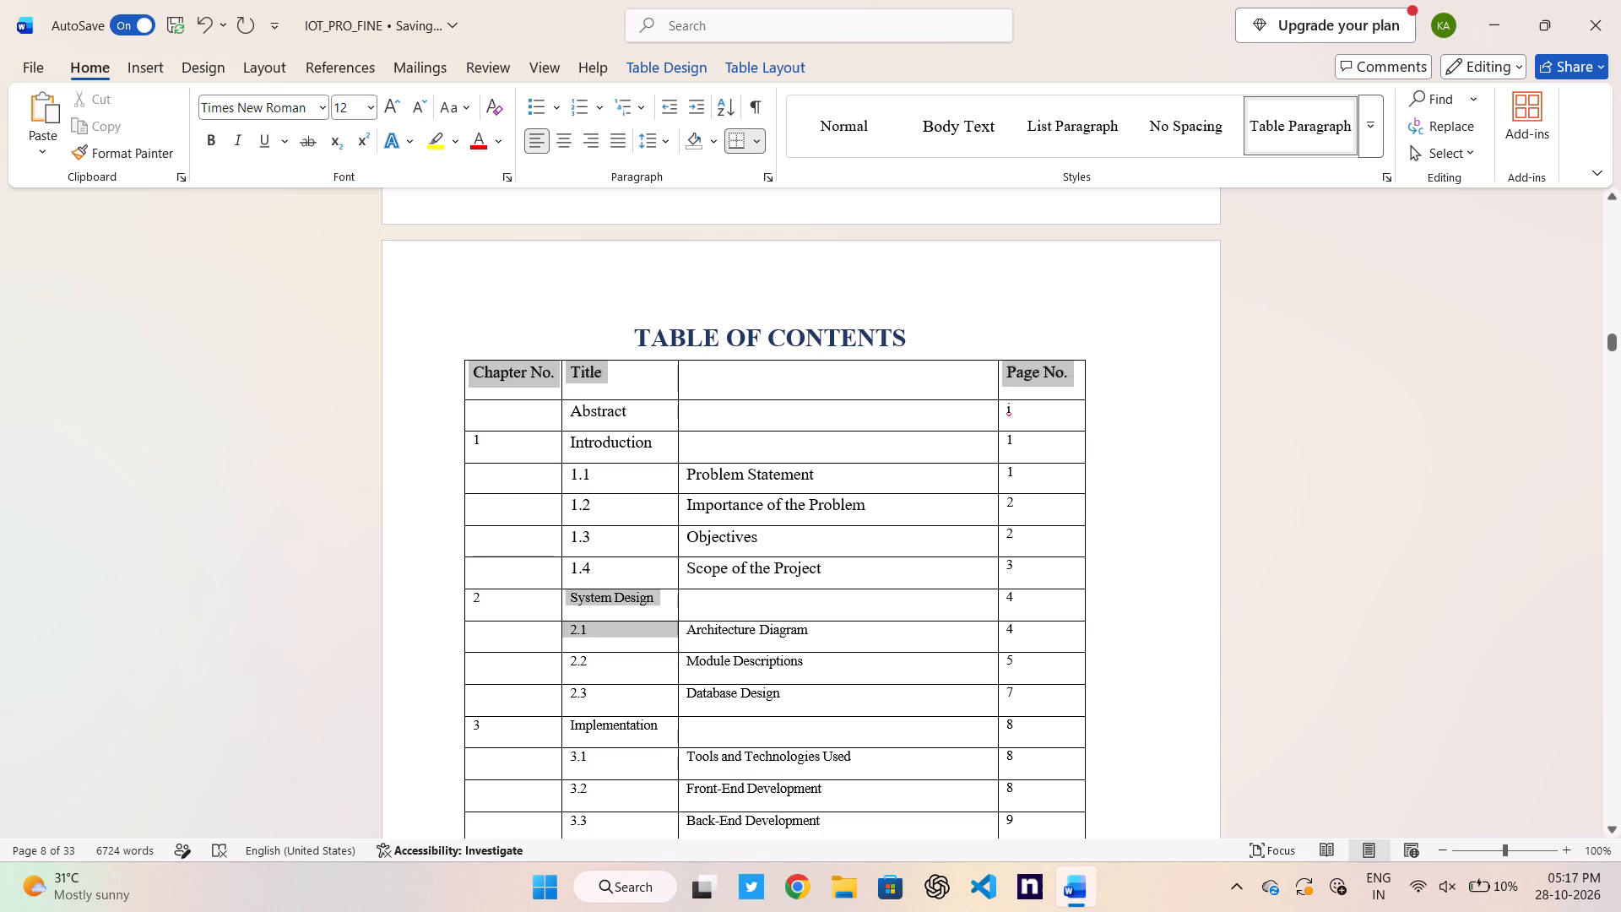
drag(649, 629, 735, 854)
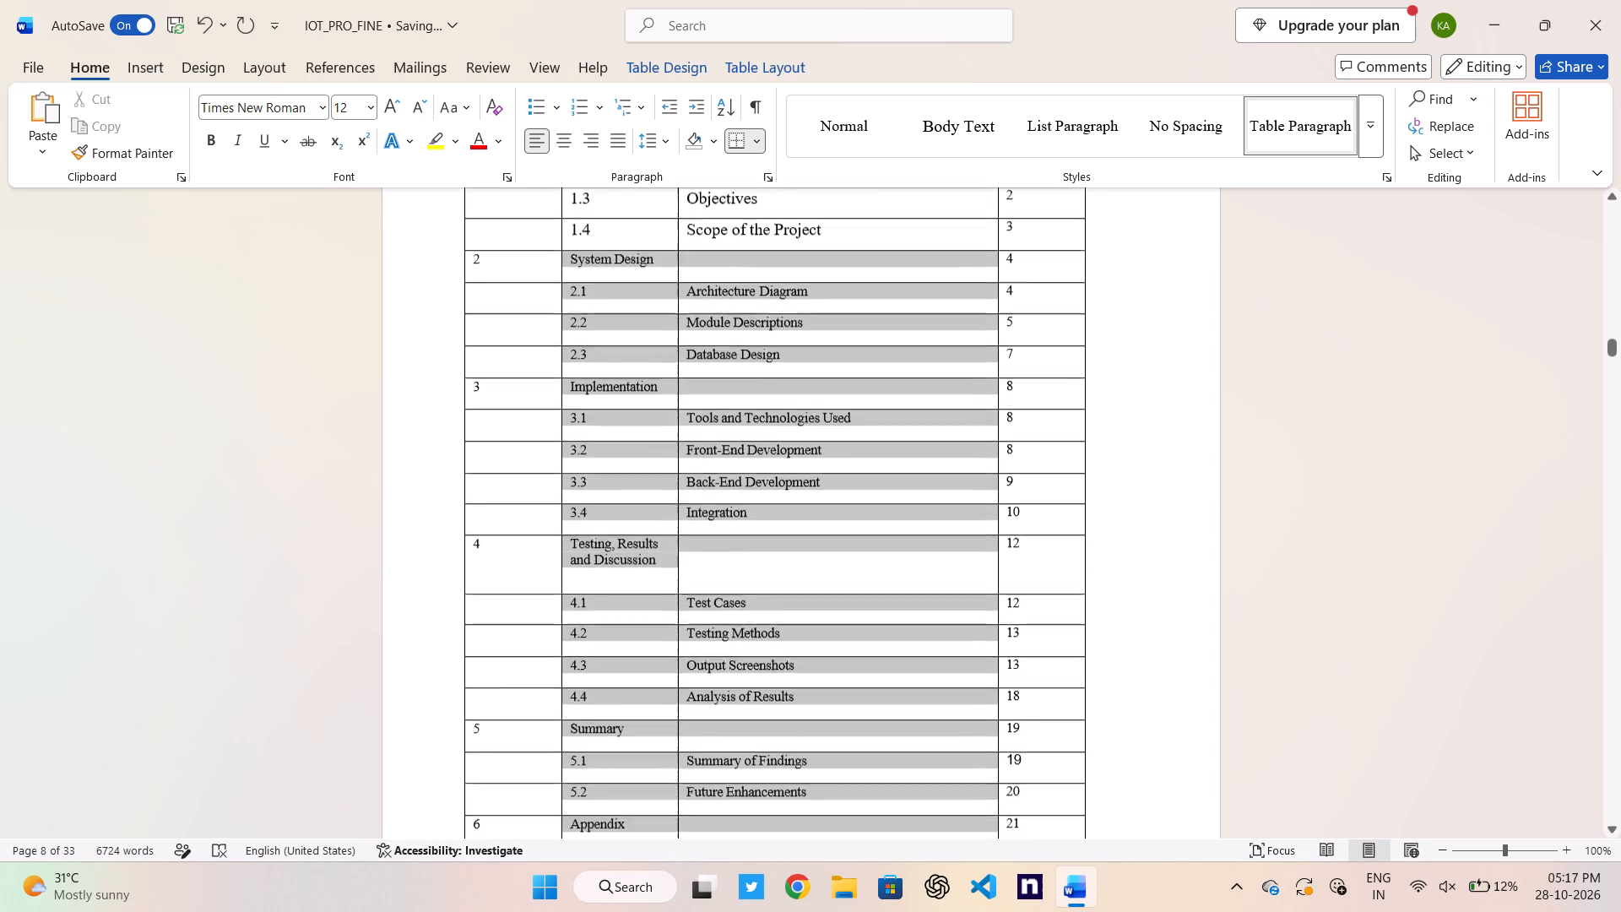
drag(735, 854, 772, 663)
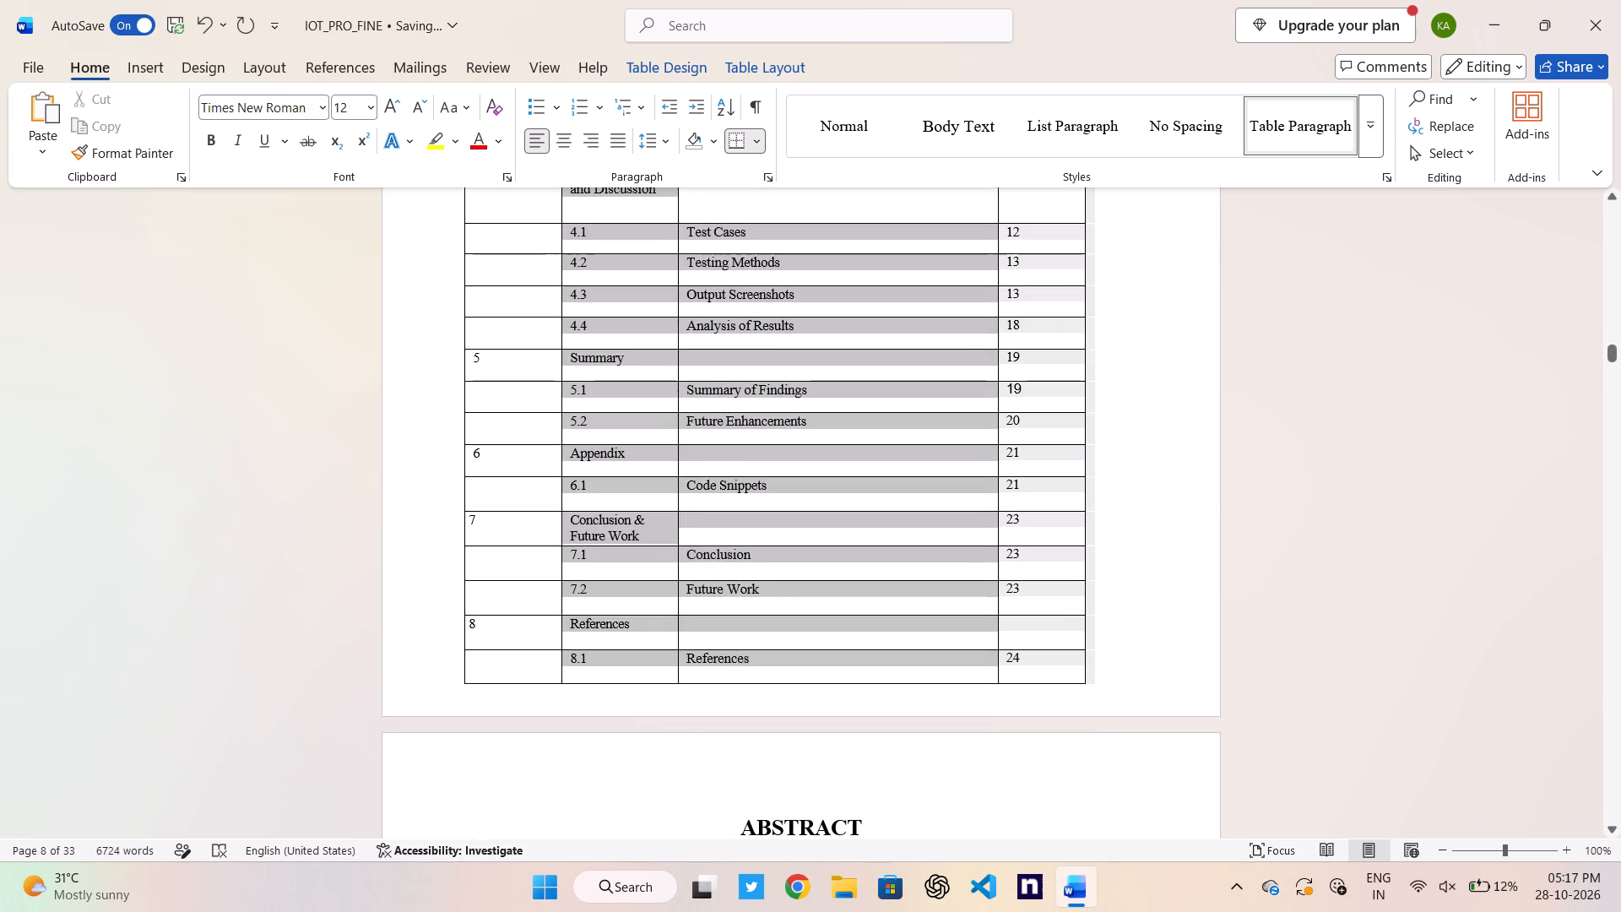
drag(772, 663, 771, 663)
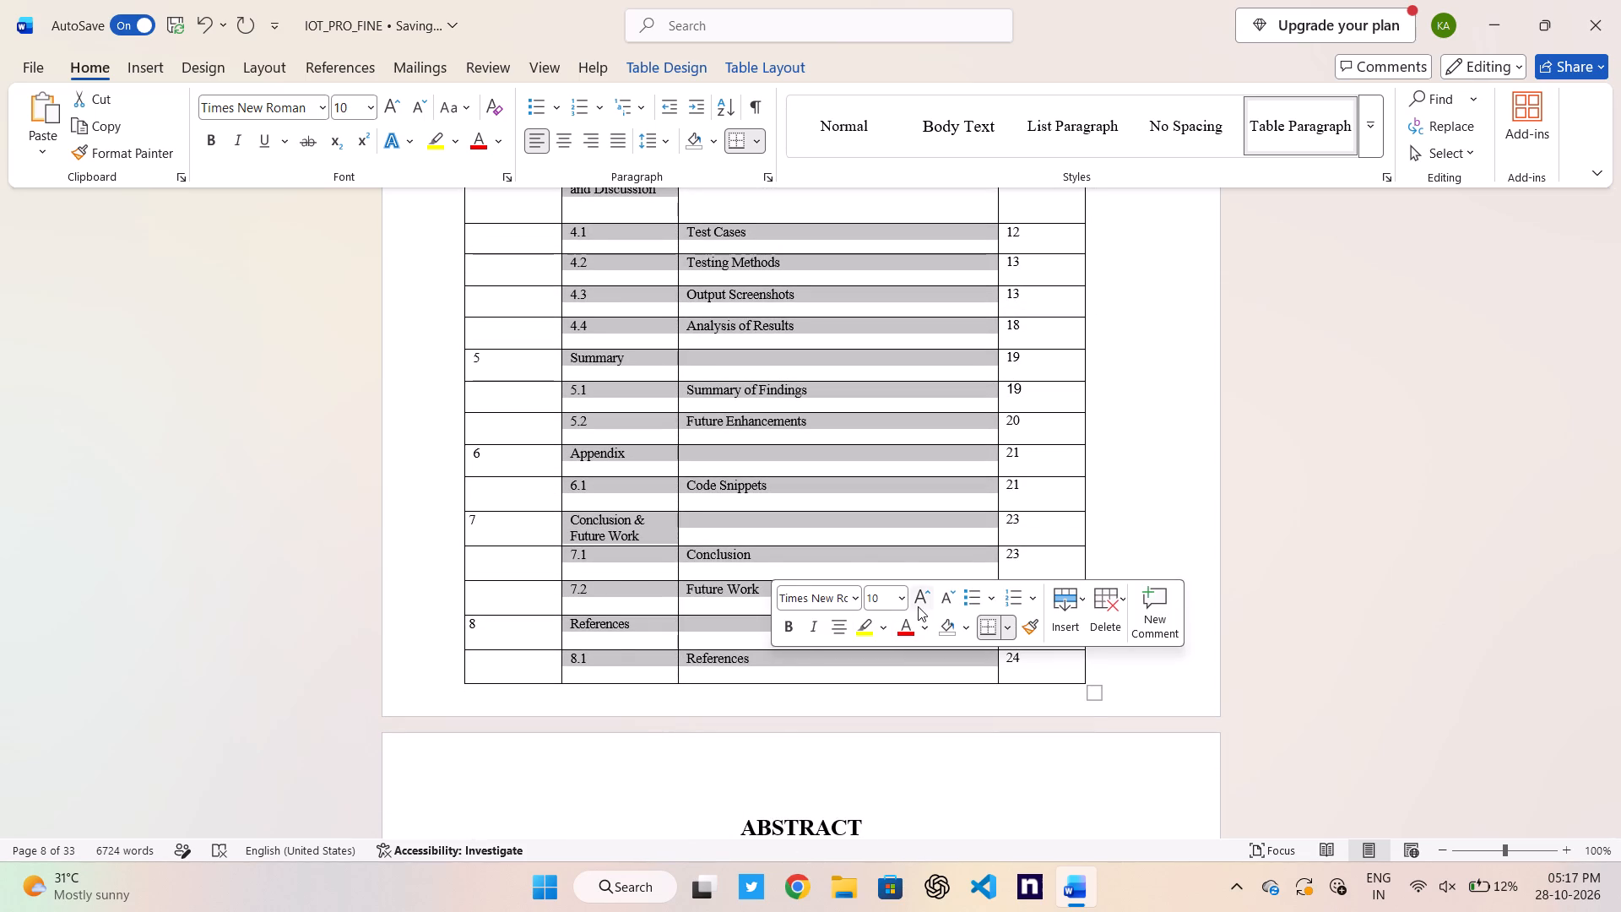
click(918, 606)
click(918, 606)
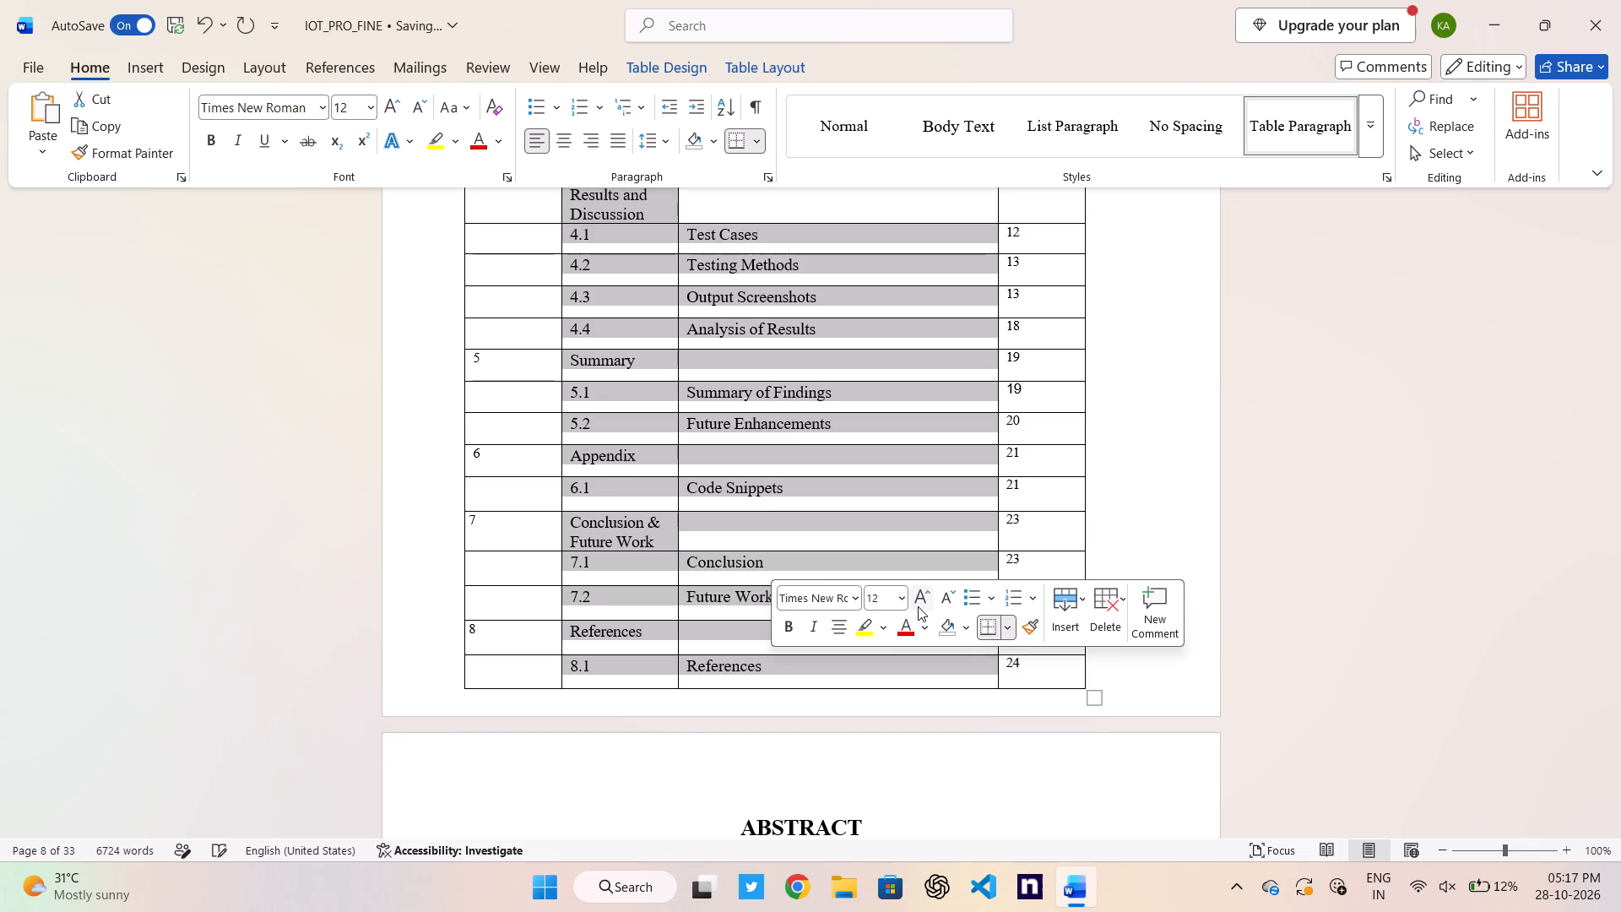
click(1330, 468)
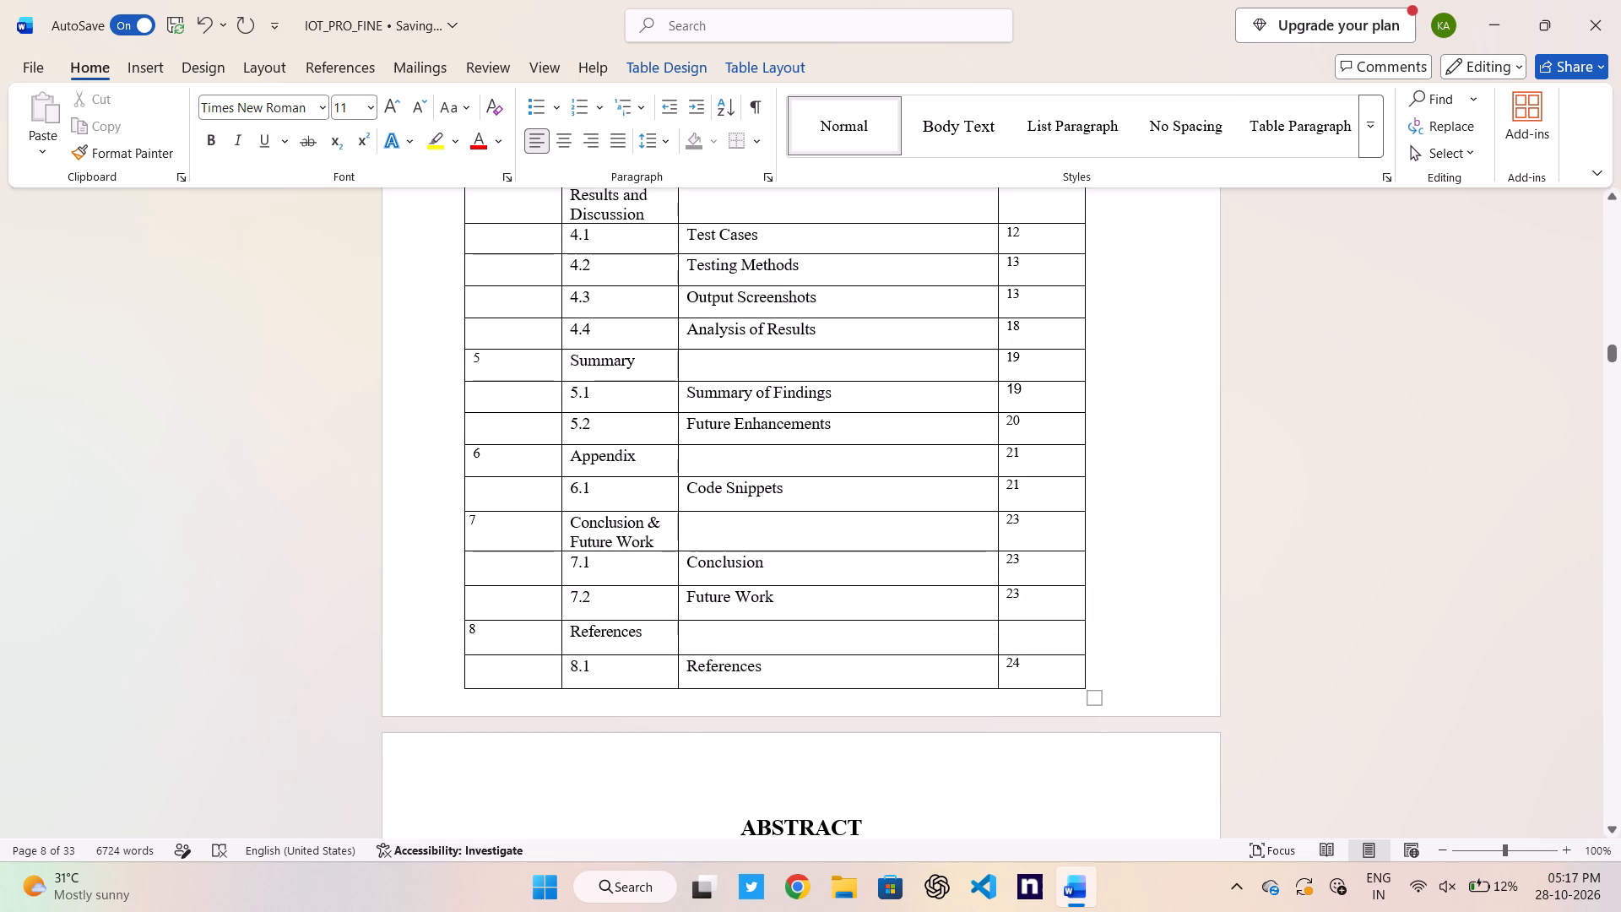
Increase the font size of all page numbers below the Page No. header in the table of contents to 12.
drag(1045, 674, 1006, 550)
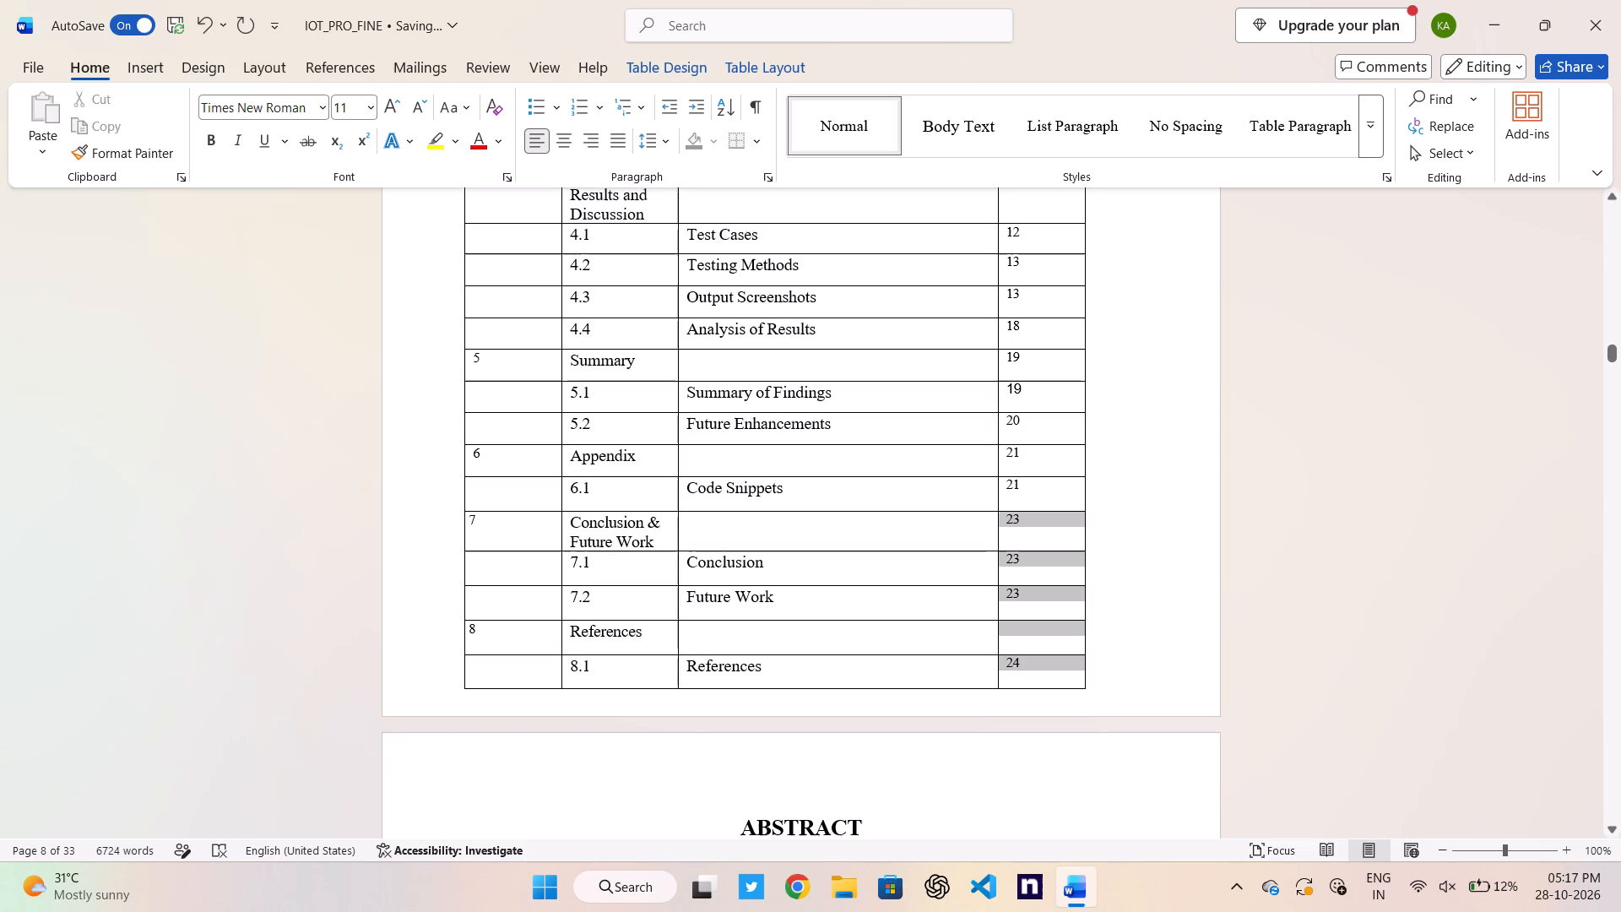
drag(1006, 550, 1012, 137)
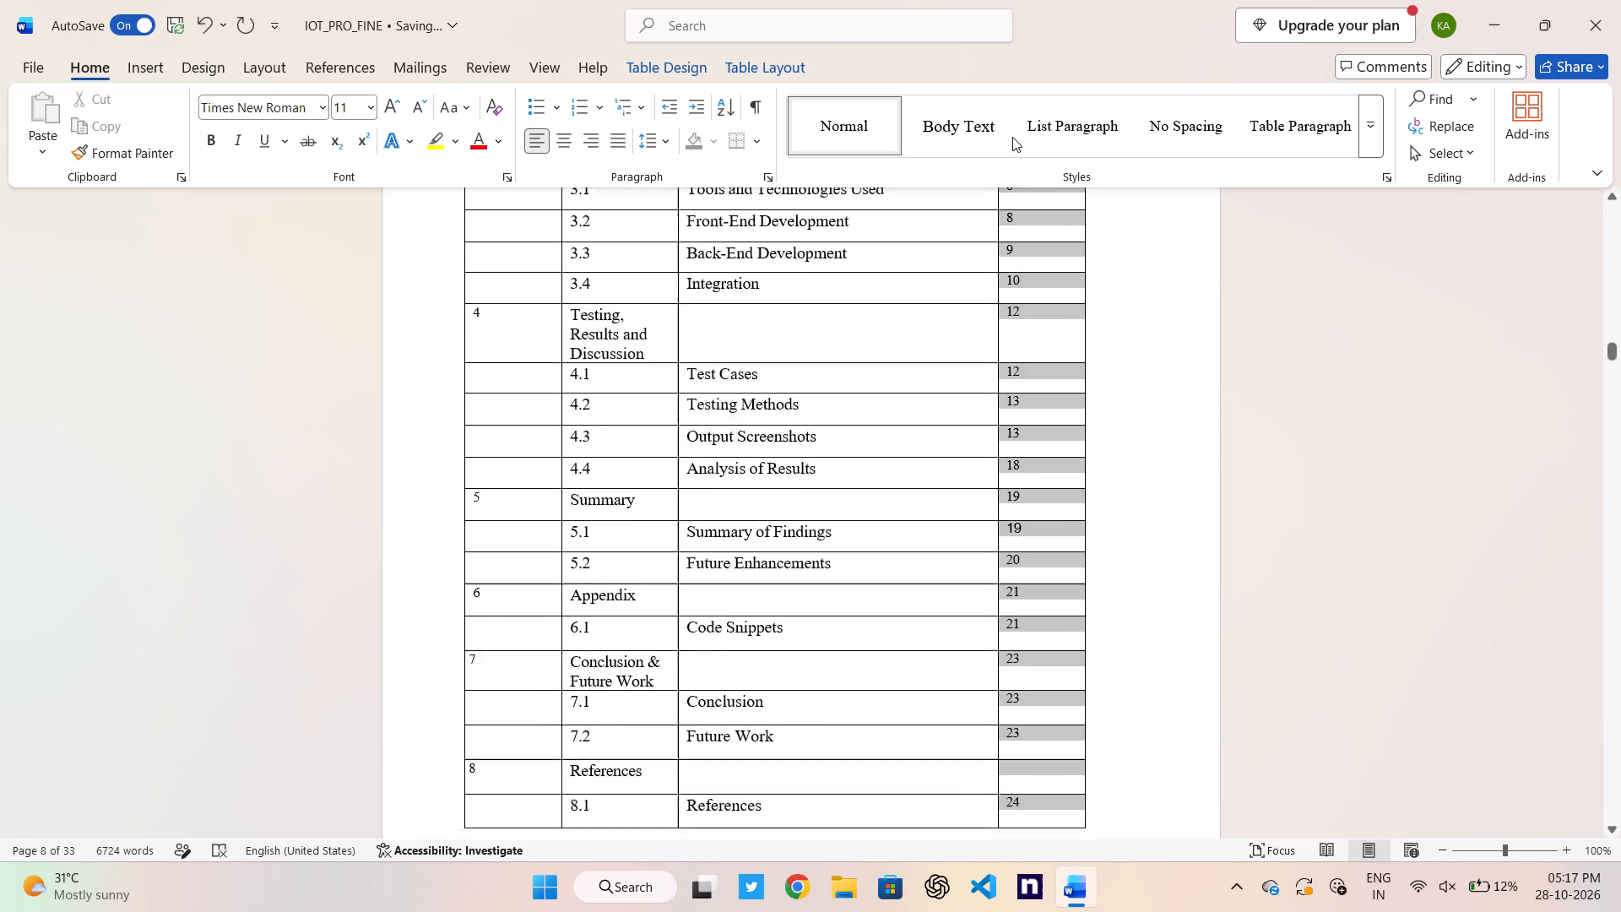
drag(1012, 137, 1006, 645)
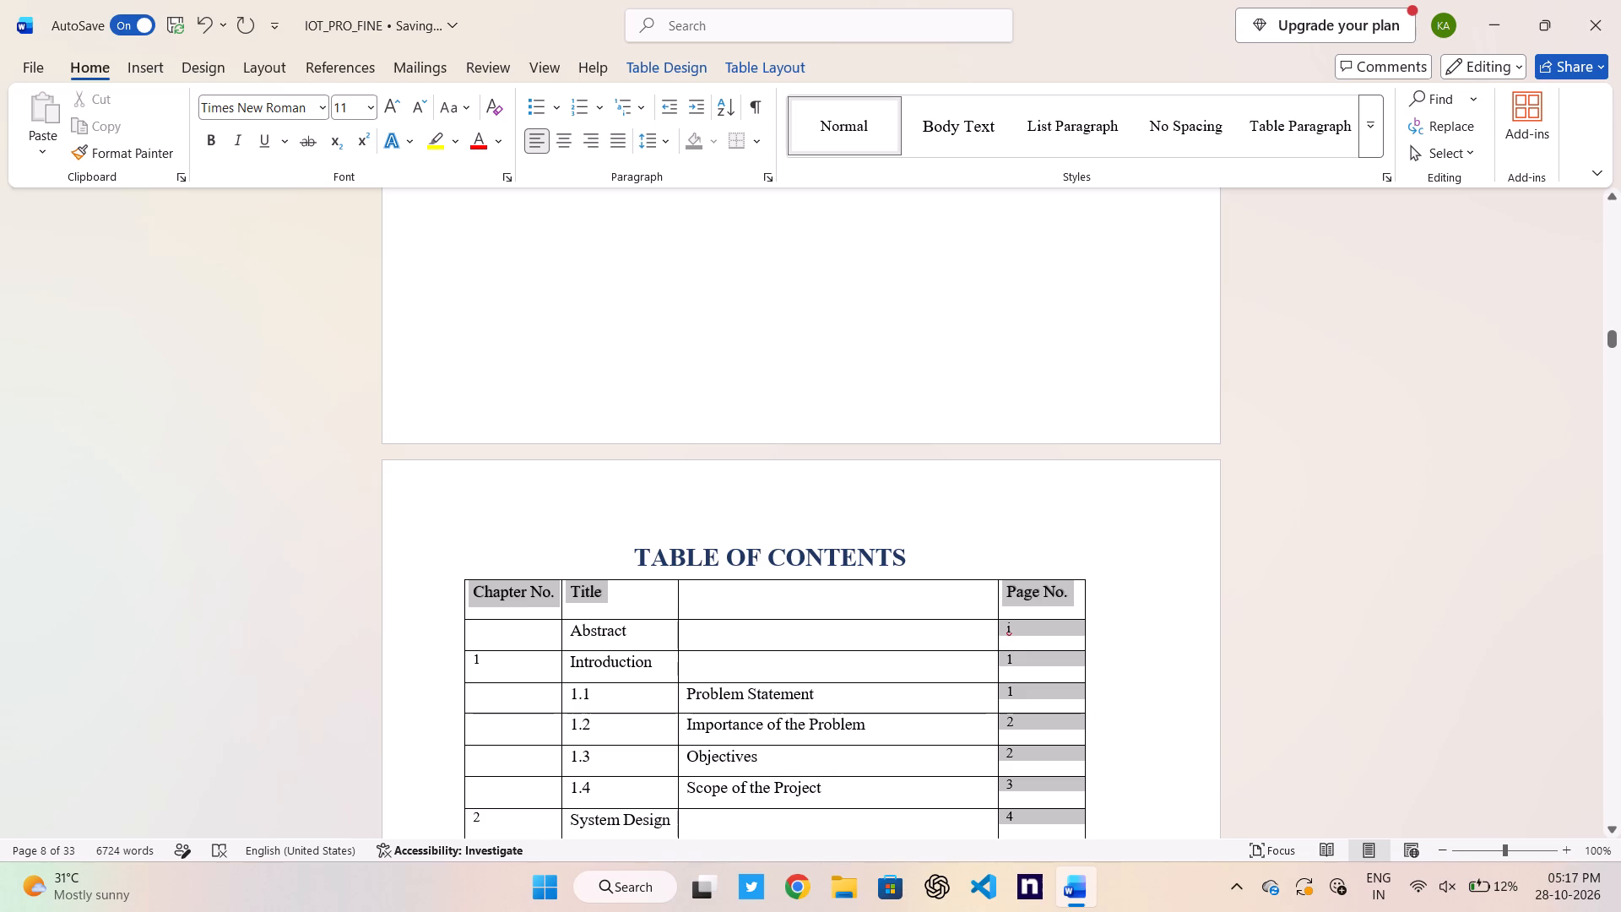
drag(1006, 645, 1004, 641)
click(1150, 668)
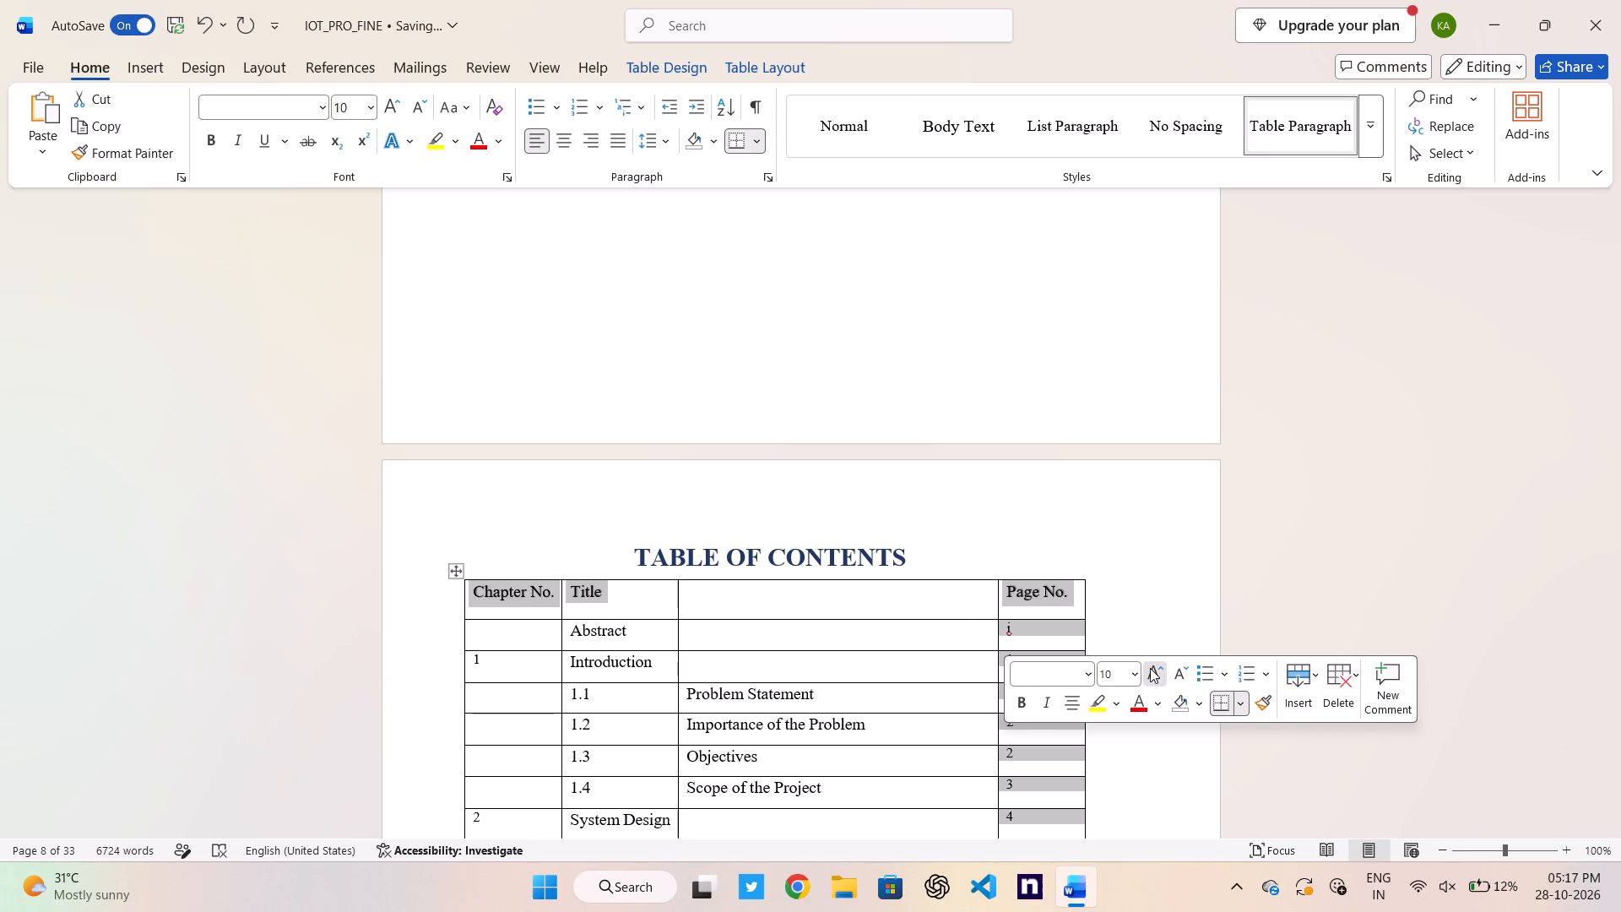
click(1150, 668)
click(1152, 560)
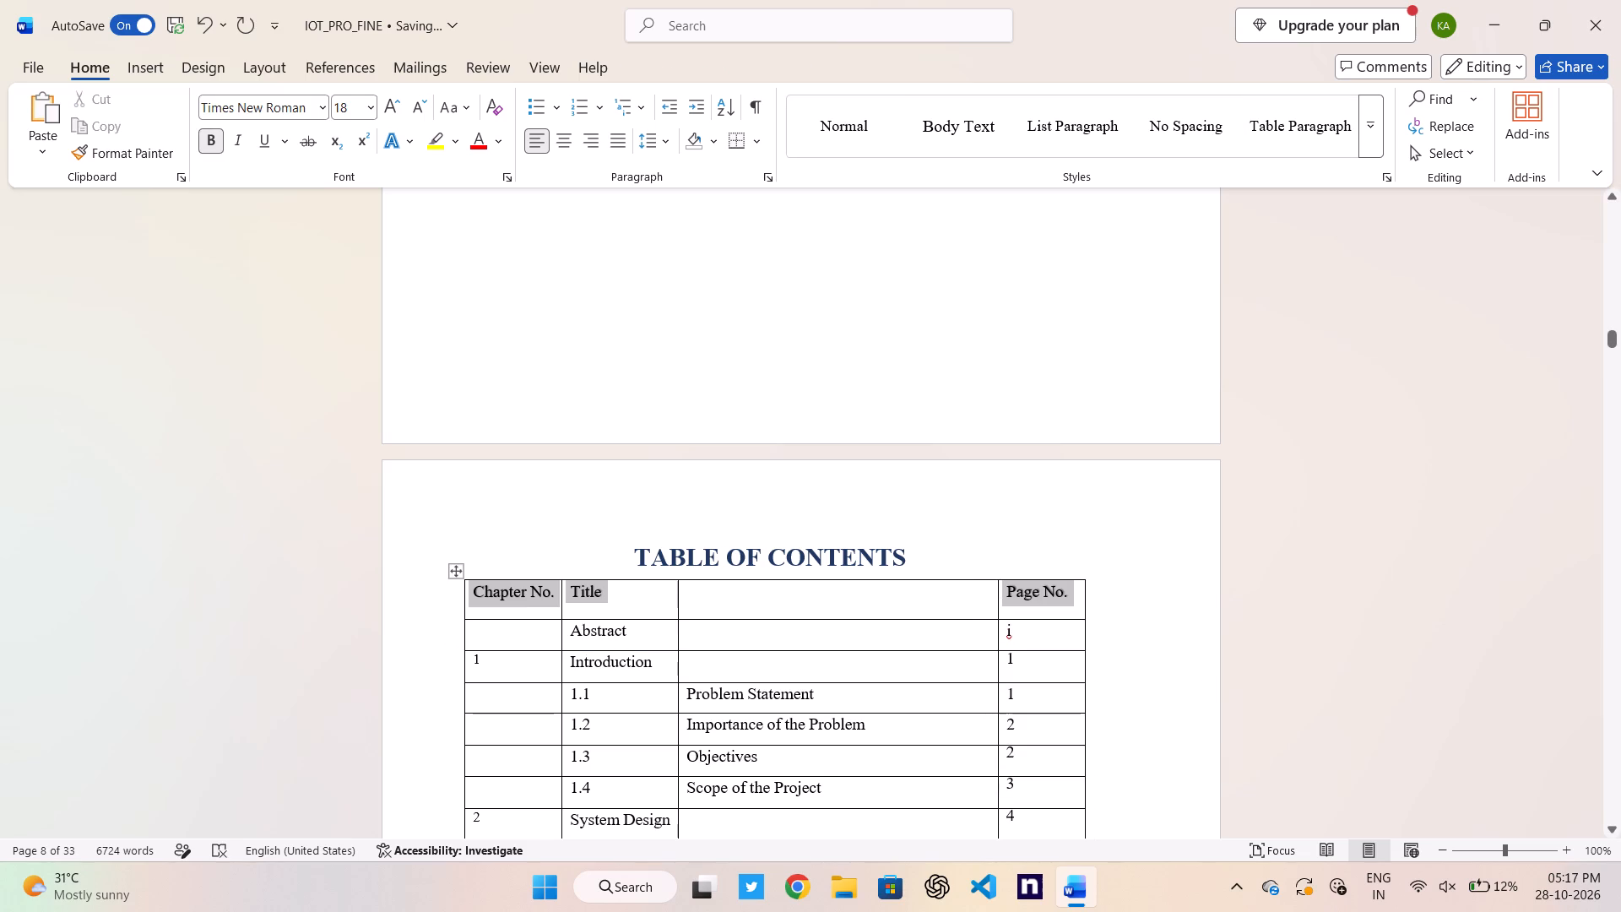
Increase the font size of the chapter numbers 1 through 8 in the table of contents to 12.
drag(473, 656, 510, 811)
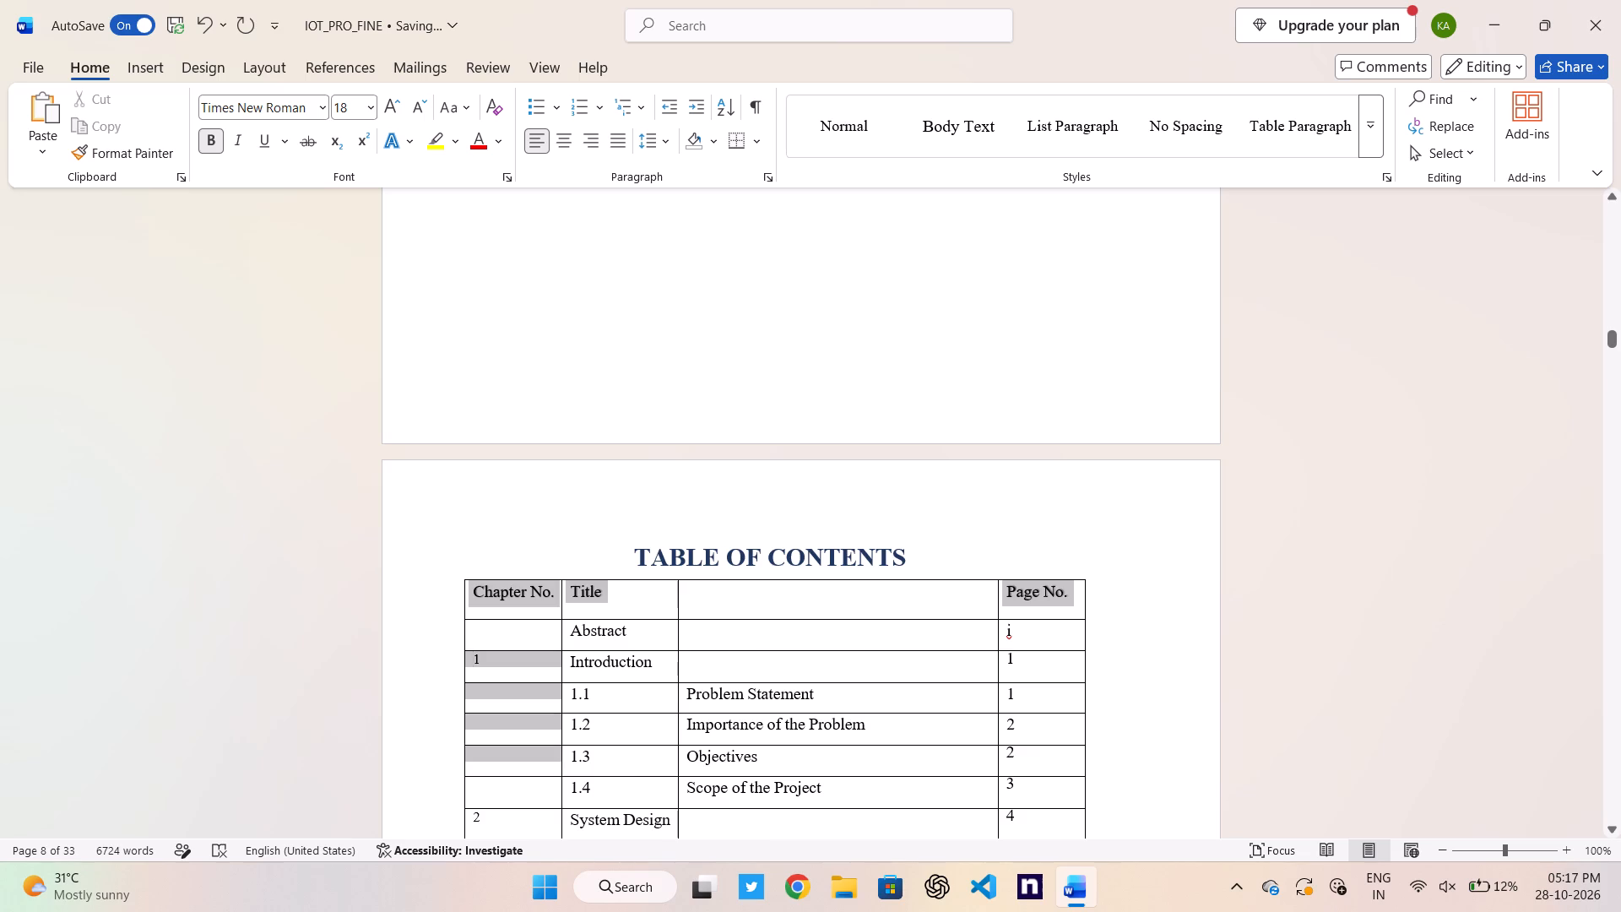
drag(510, 811, 525, 564)
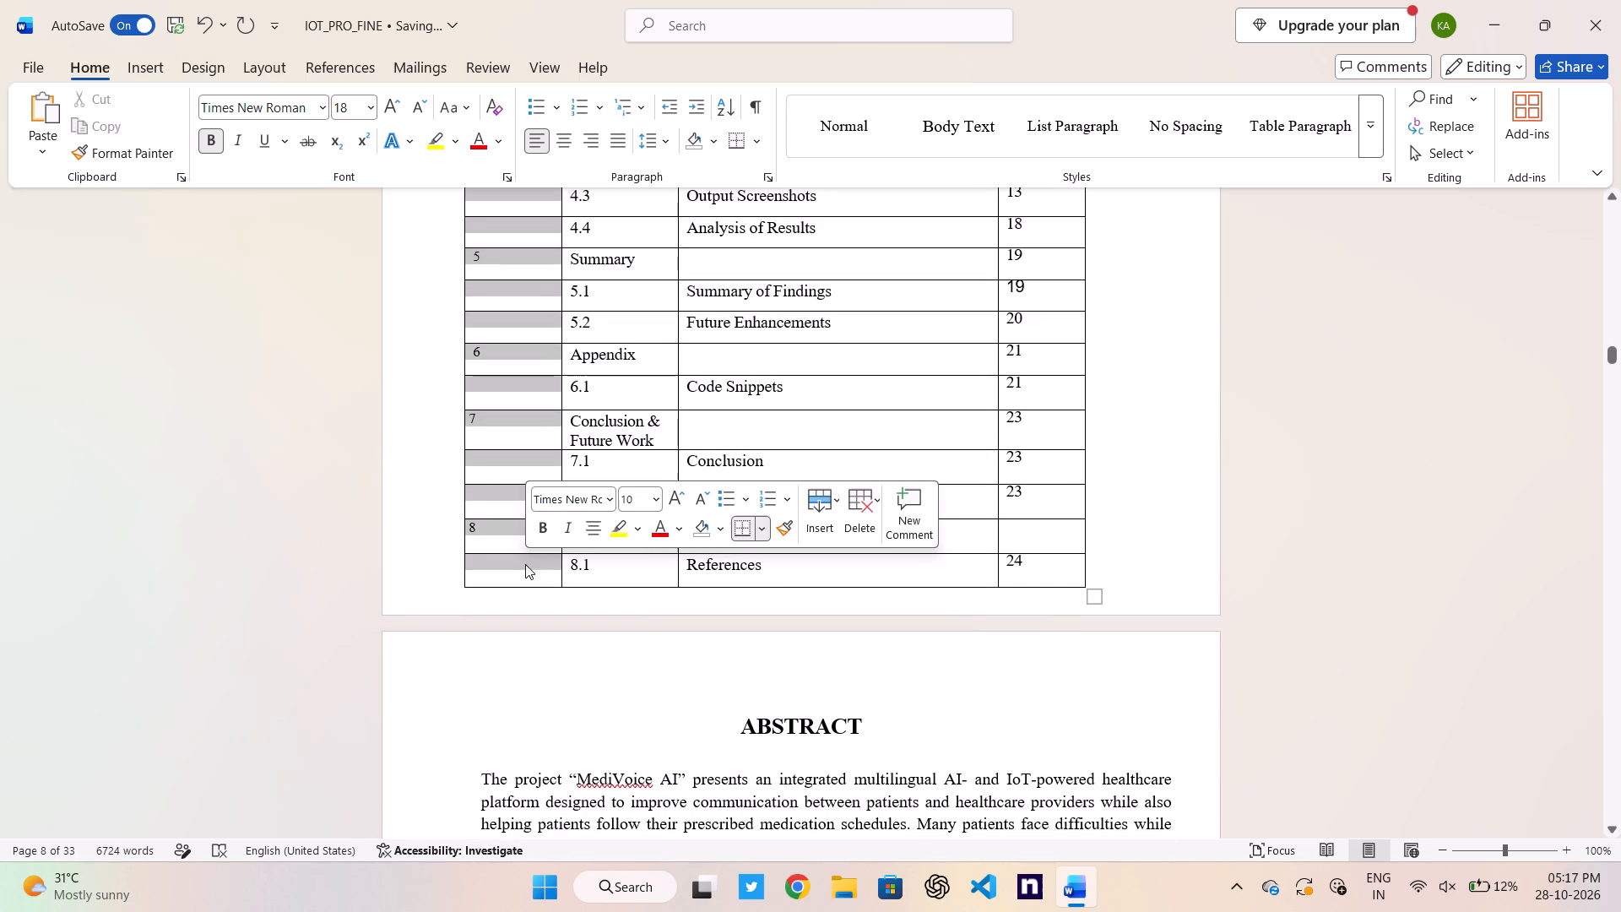
click(676, 502)
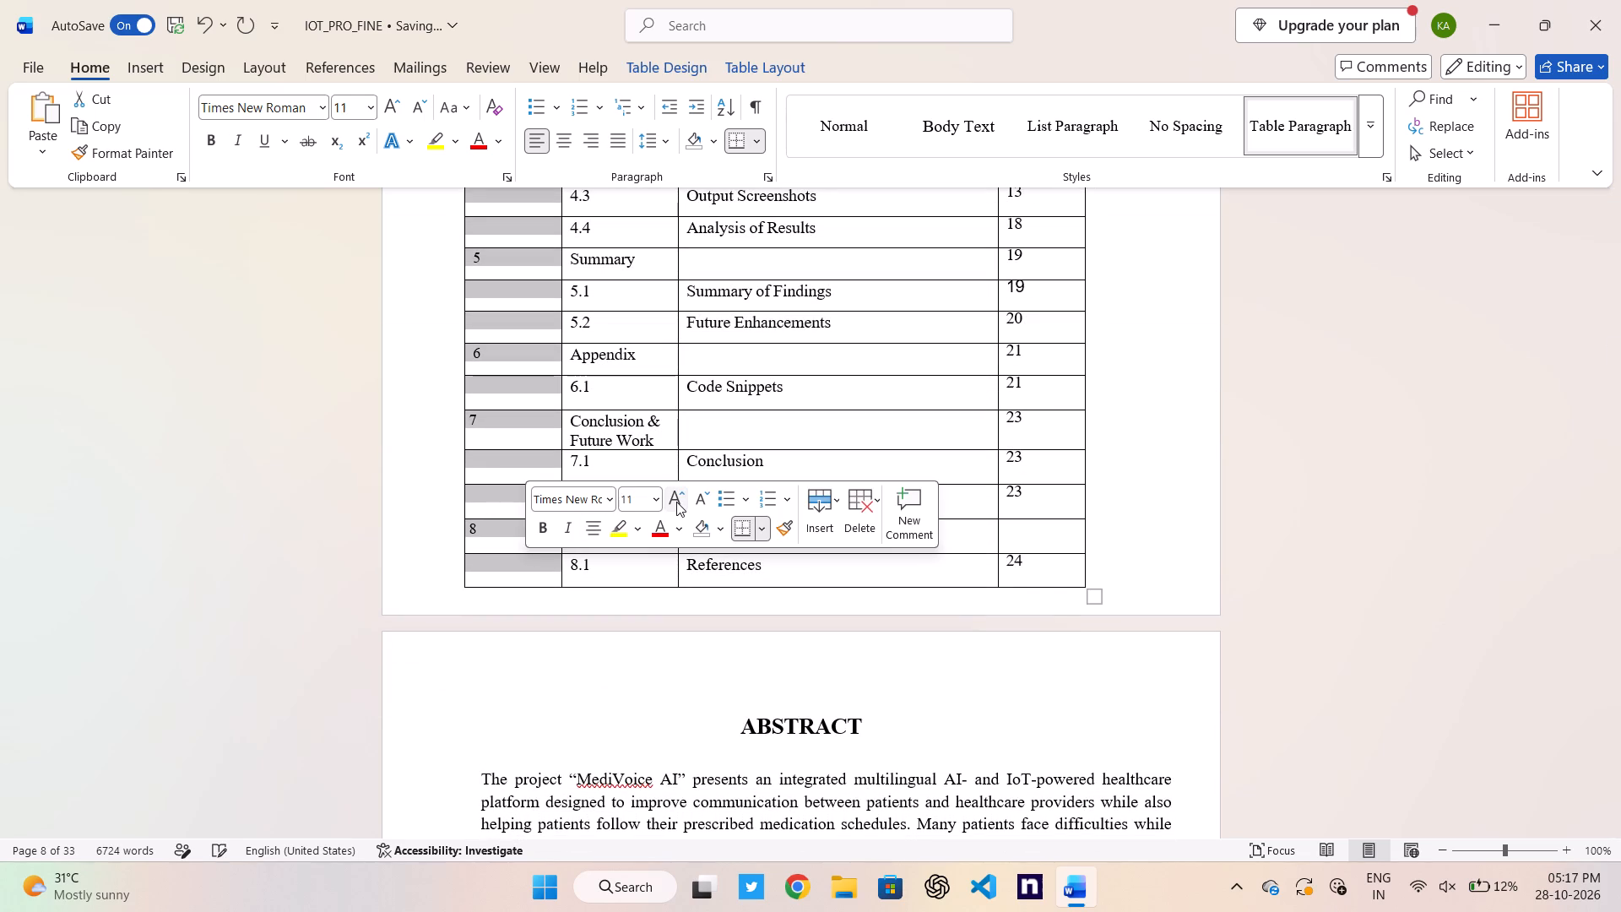
click(676, 502)
click(1374, 450)
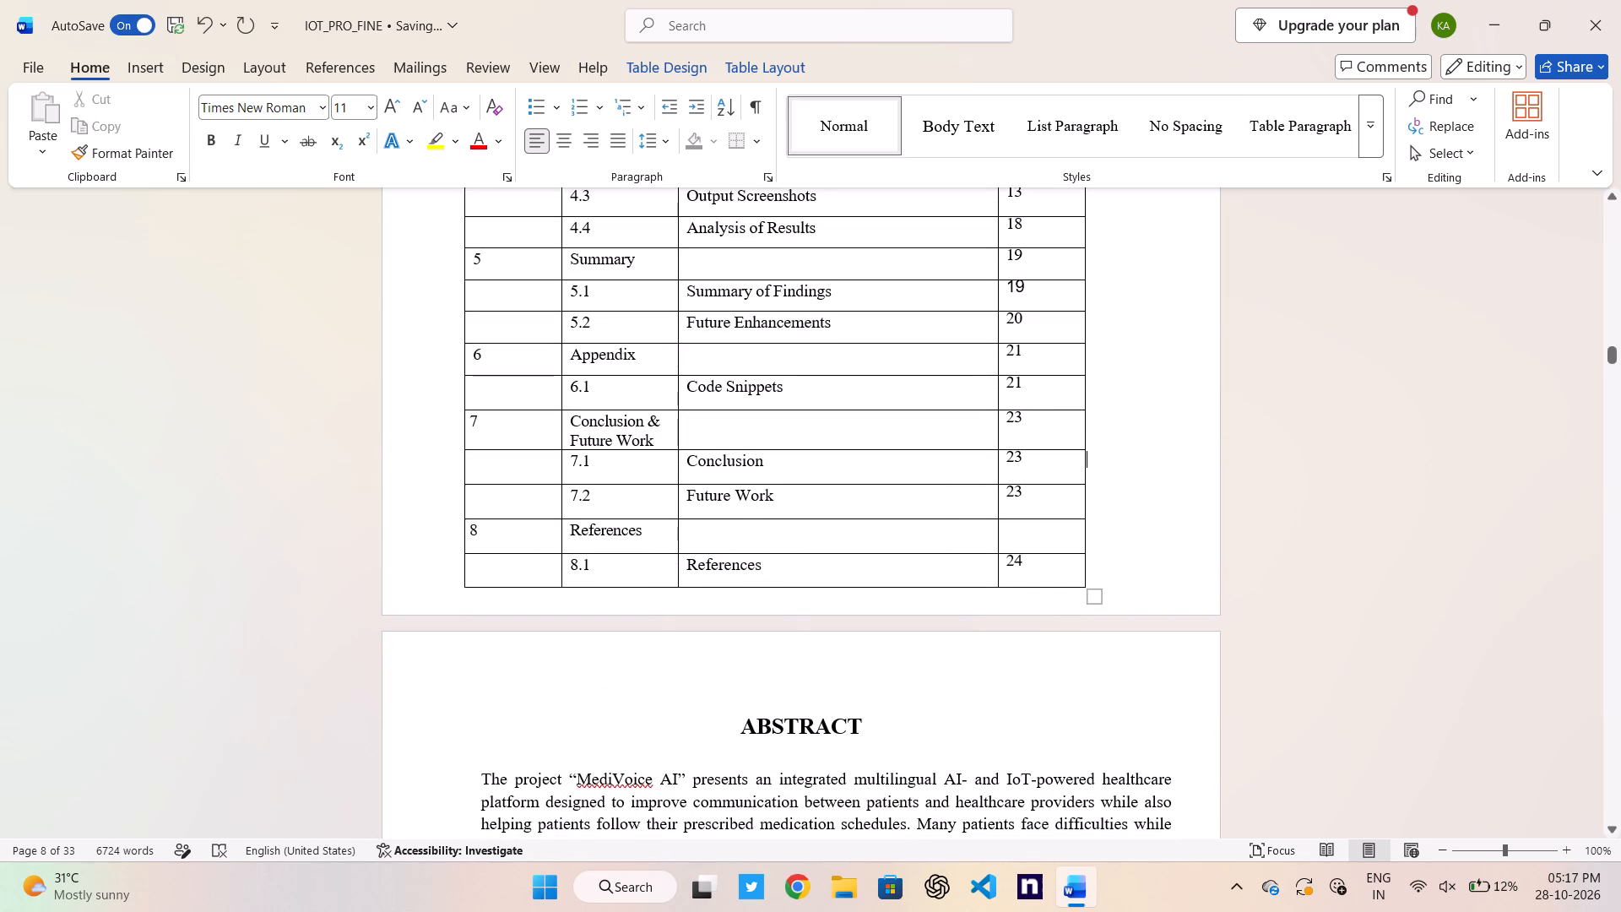
Delete the qualification text "M .Tech(Ph. D)" after the guide's name on the cover page.
scroll(1374, 450, up, 20)
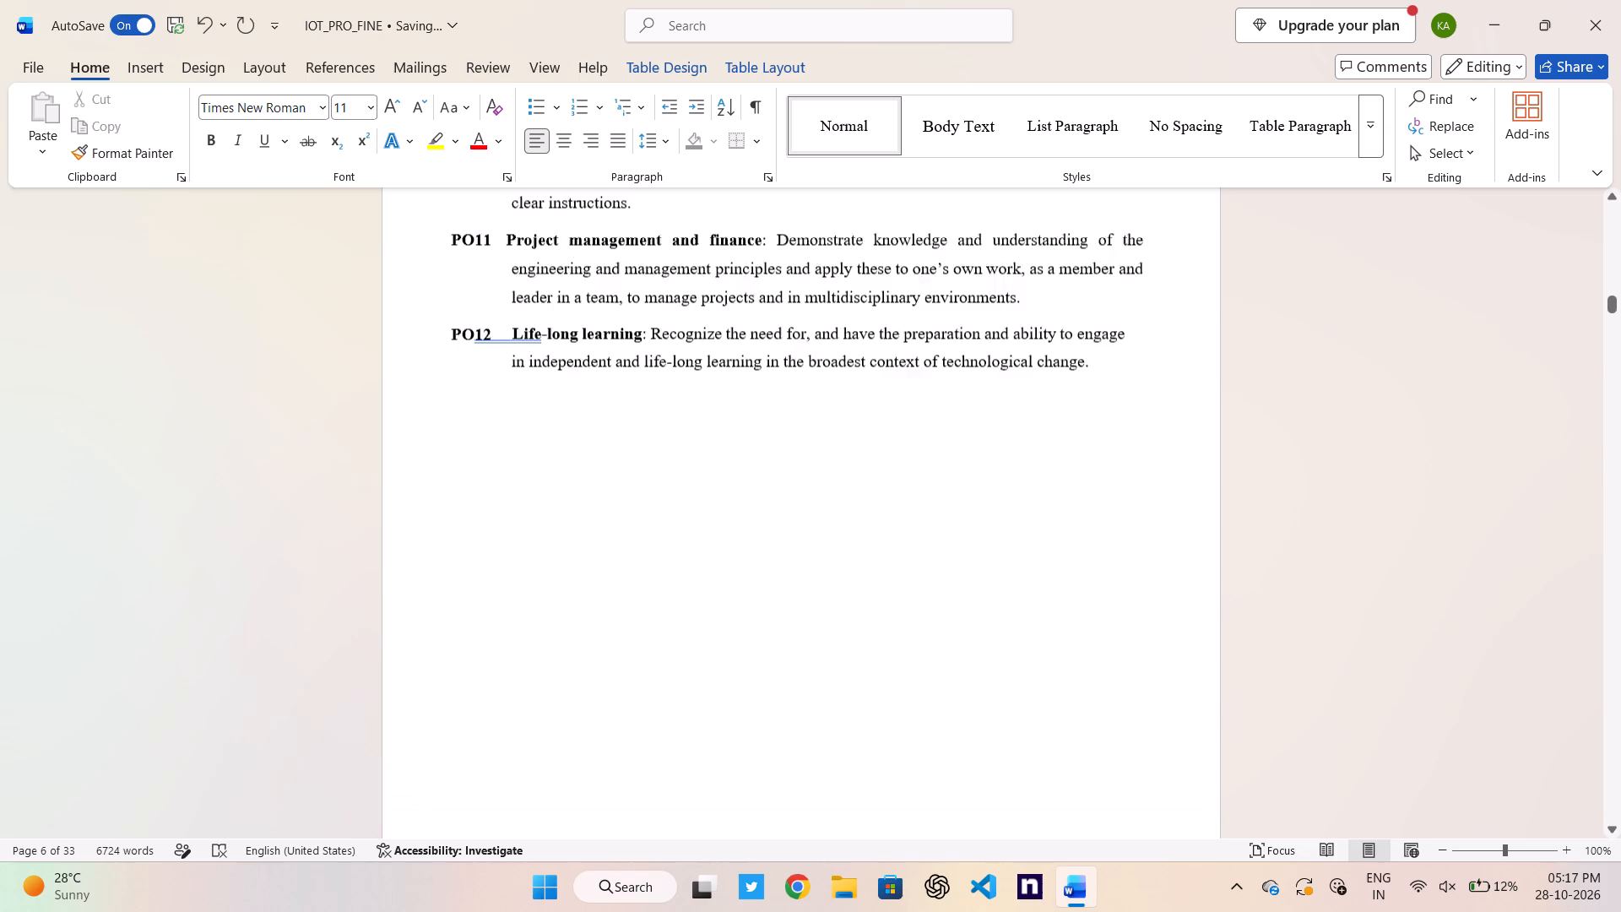
scroll(1374, 450, up, 13)
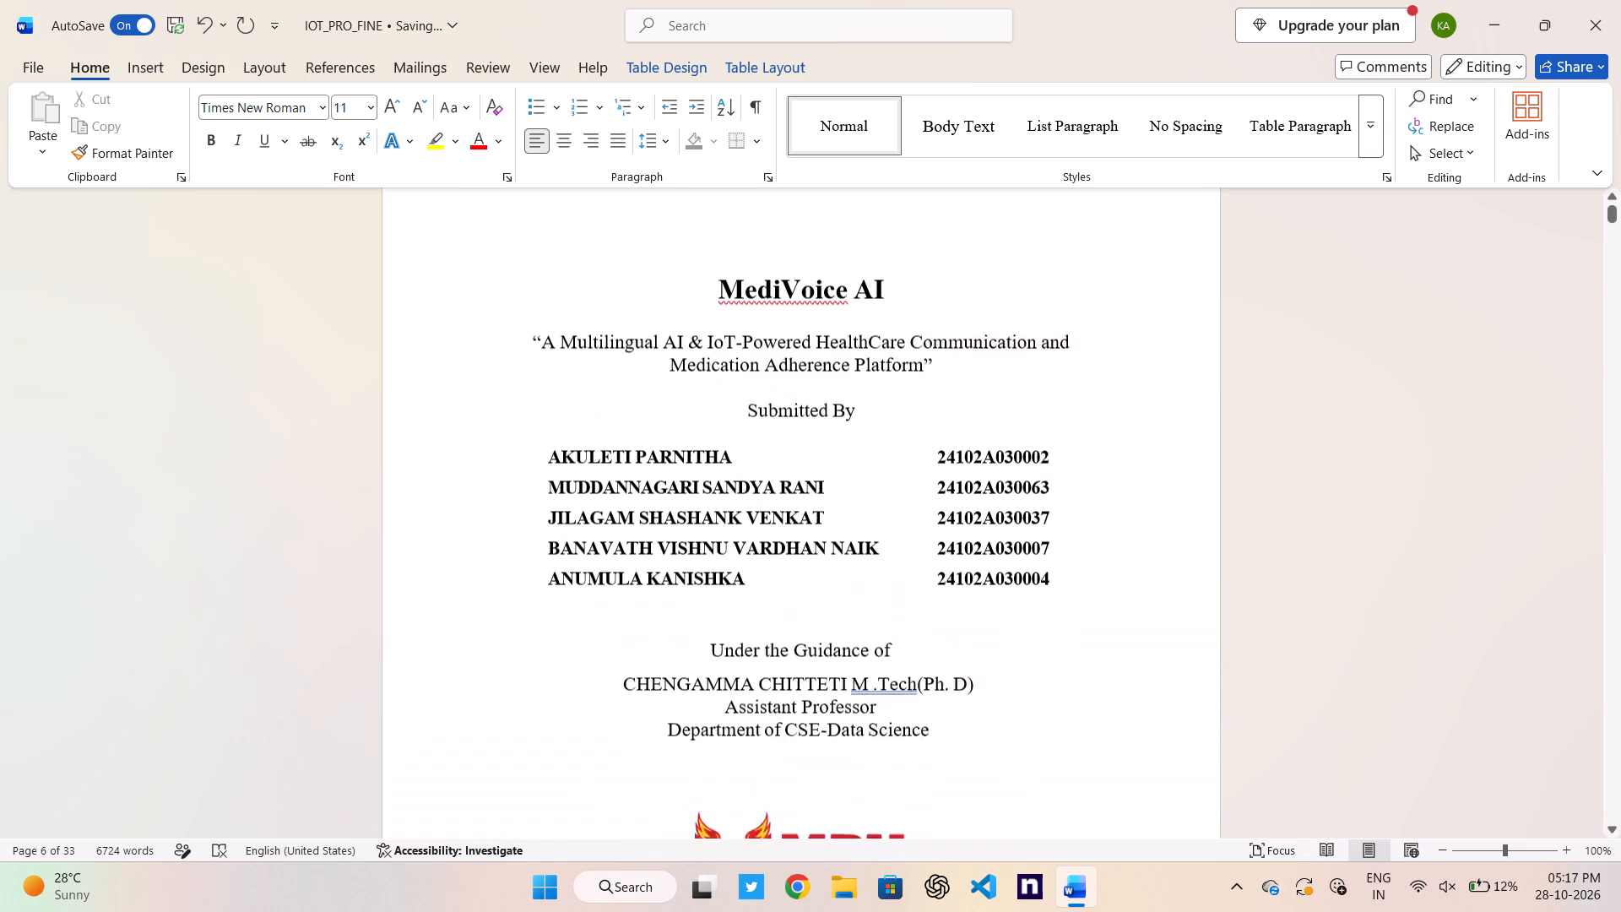
scroll(1374, 450, down, 1)
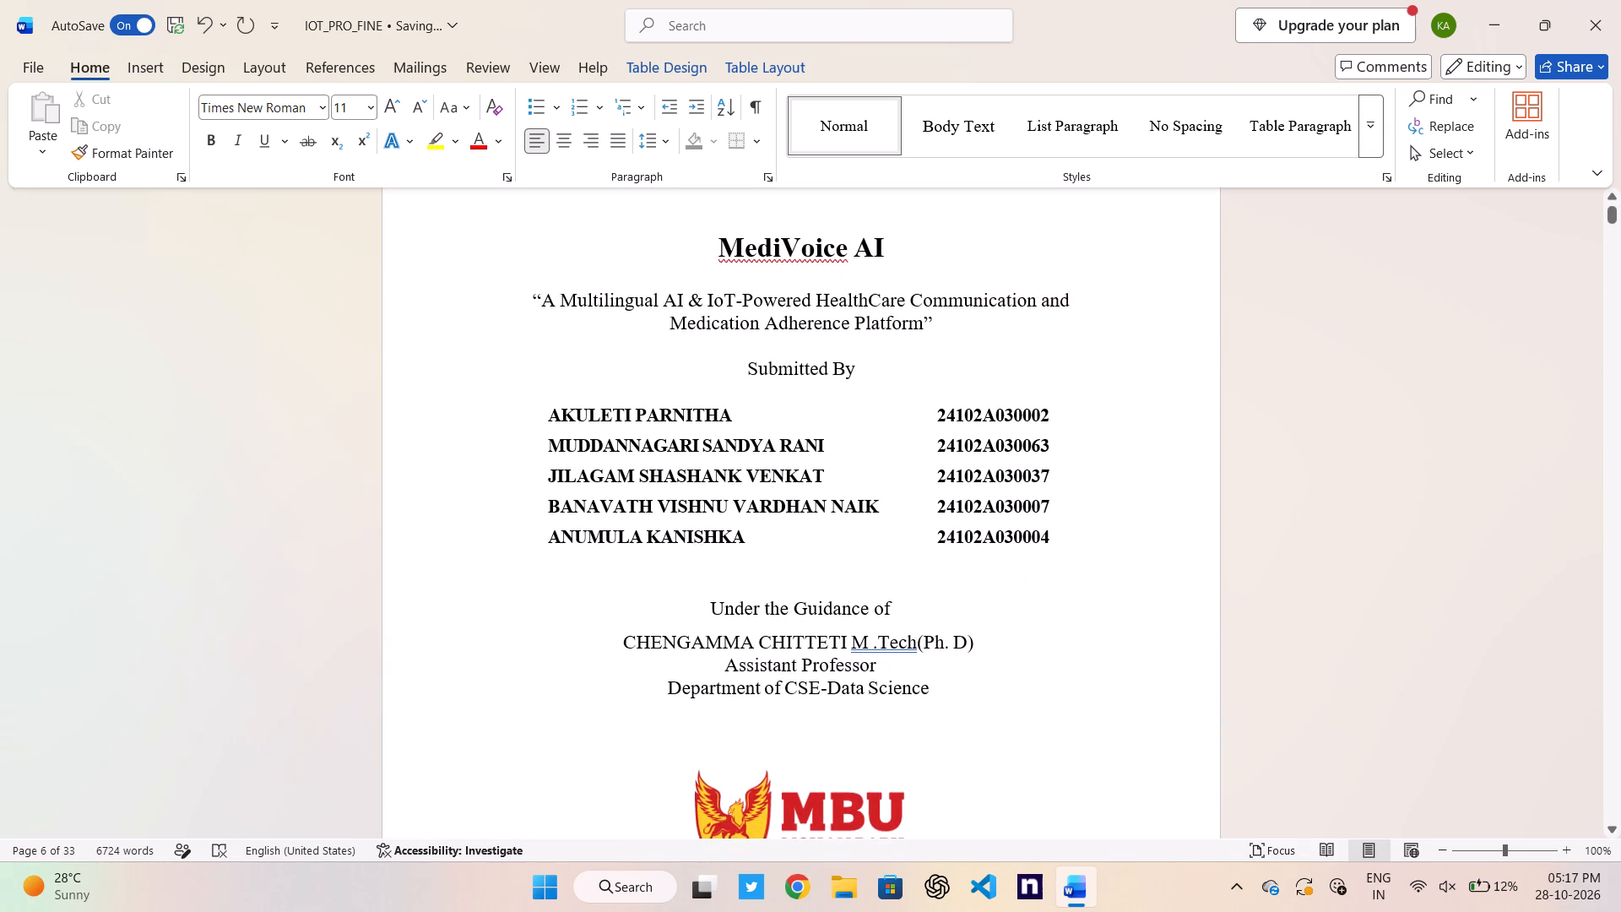
scroll(1374, 450, down, 1)
click(980, 647)
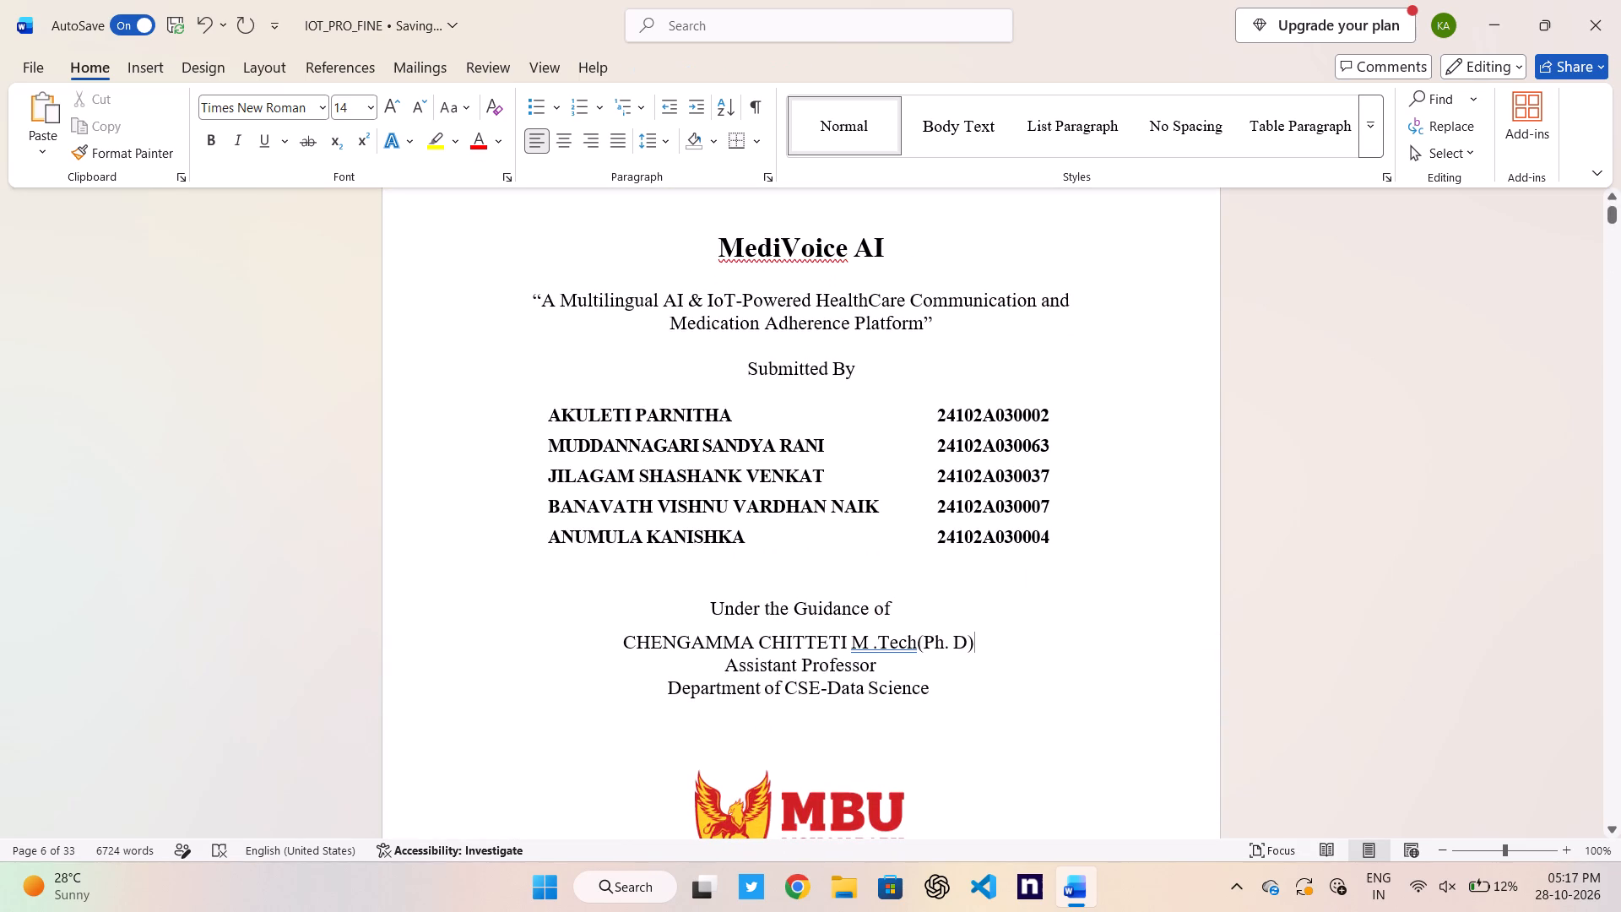
key(BackSpace)
key(BackSpace)
key(BackSpace)
key(BackSpace)
key(BackSpace)
key(BackSpace)
key(BackSpace)
key(BackSpace)
key(BackSpace)
key(BackSpace)
key(BackSpace)
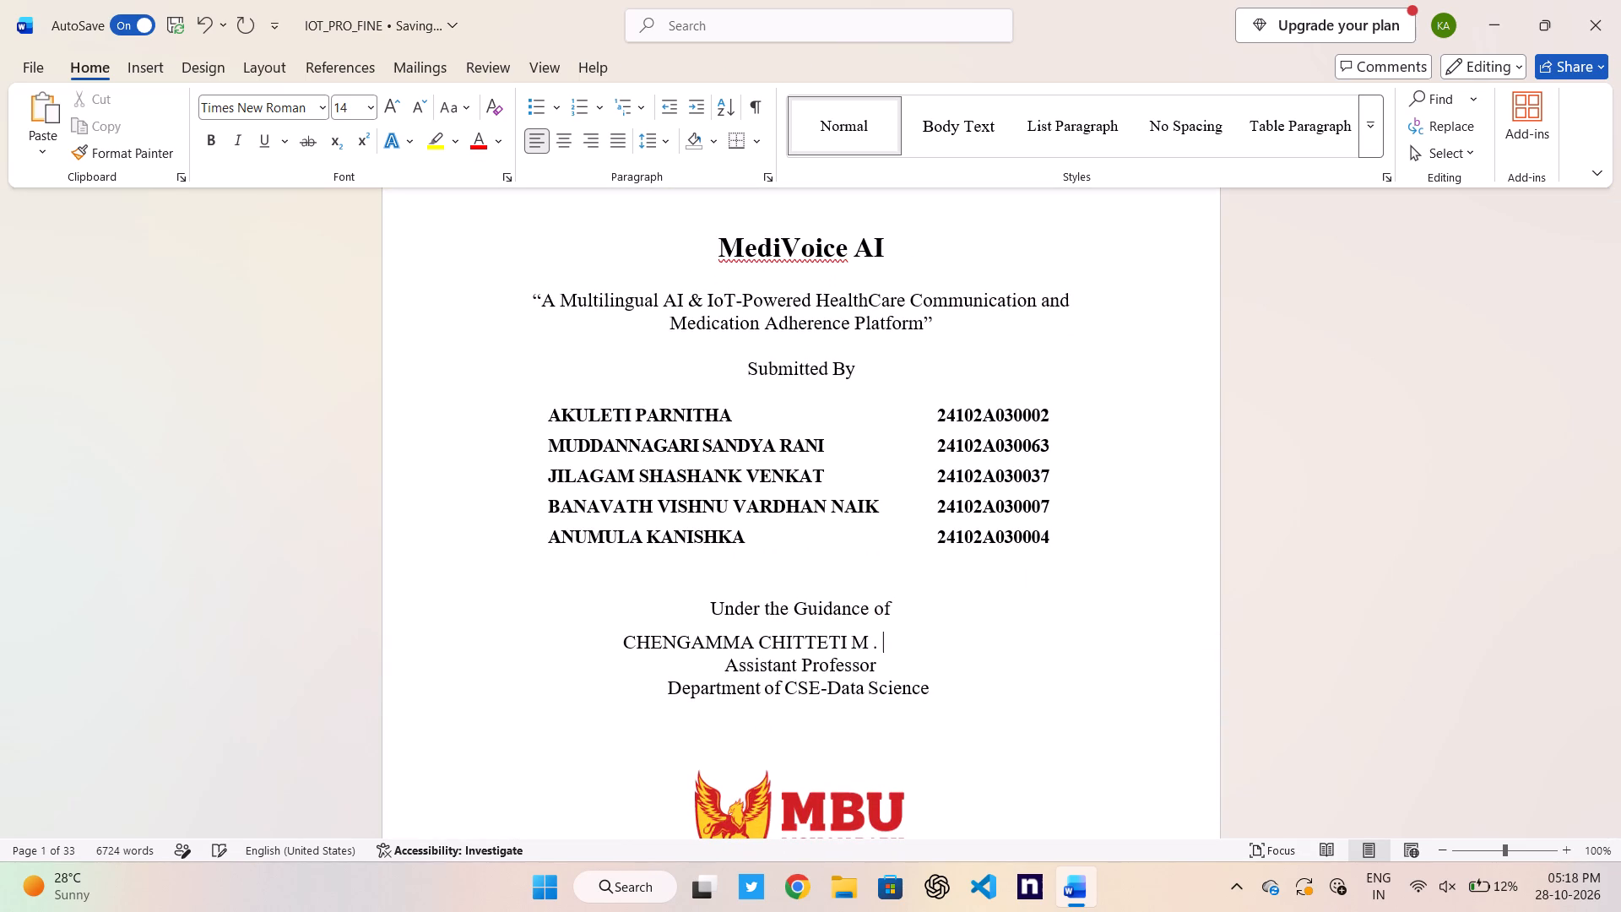
key(BackSpace)
key(BackSpace)
key(BackSpace)
Indent the guide's name line on the cover page with tabs at its start.
key(Left)
key(Left)
key(Left)
key(Left)
key(Left)
key(Left)
key(Left)
key(Left)
key(Left)
key(Left)
key(Left)
key(Left)
key(Left)
key(Left)
key(Left)
key(Left)
key(Left)
key(Left)
key(Left)
key(Left)
key(Right)
key(Tab)
key(Tab)
key(Tab)
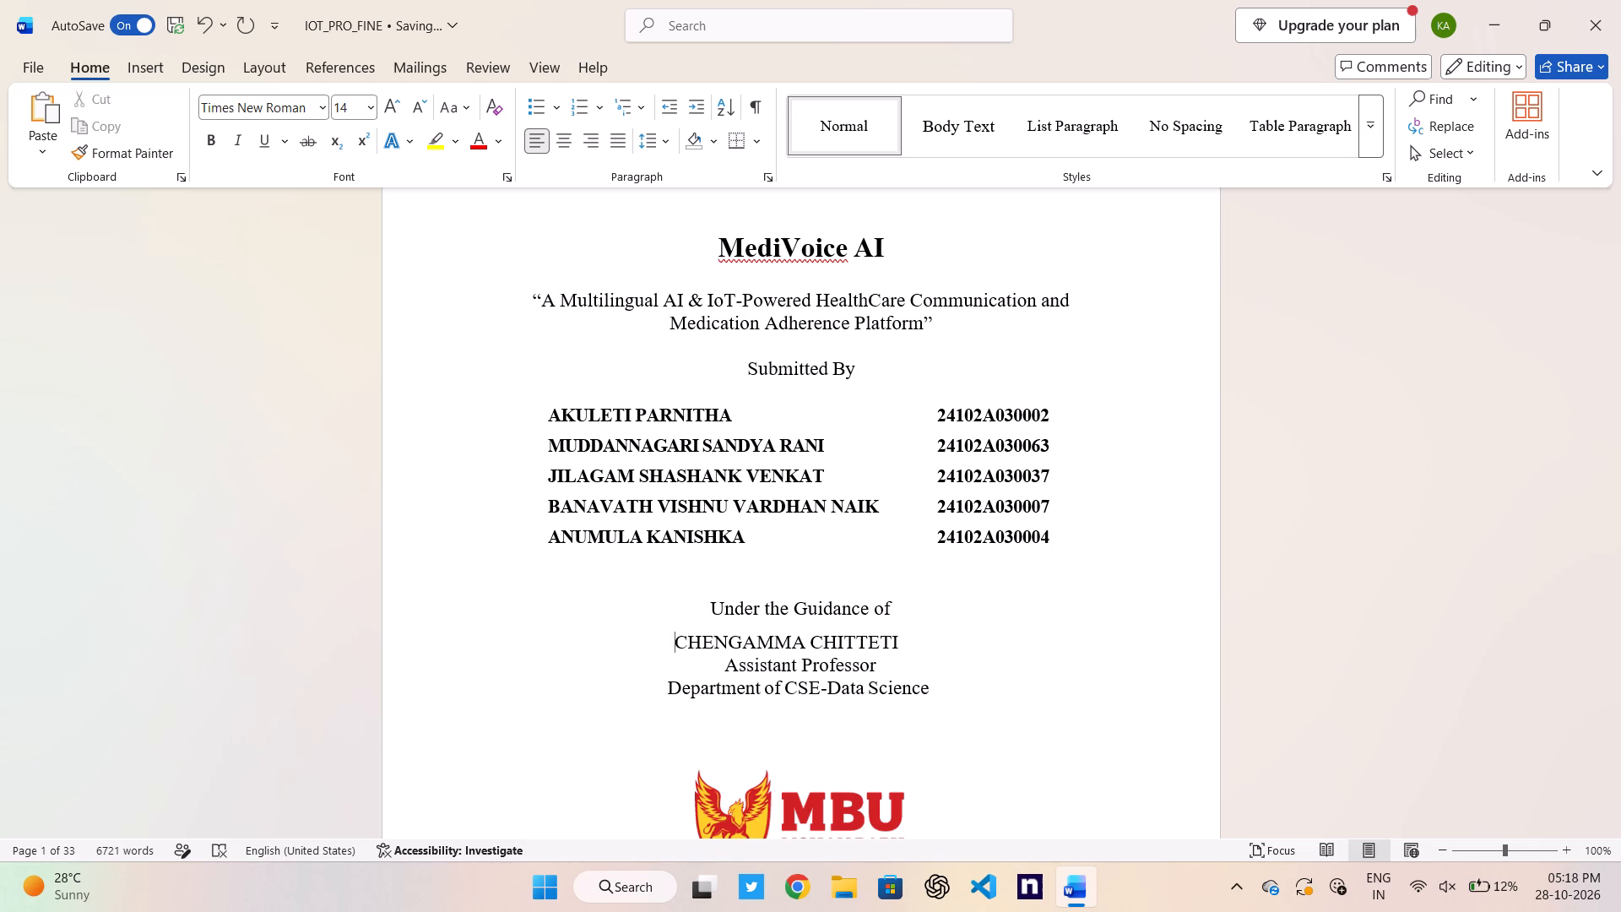
key(Tab)
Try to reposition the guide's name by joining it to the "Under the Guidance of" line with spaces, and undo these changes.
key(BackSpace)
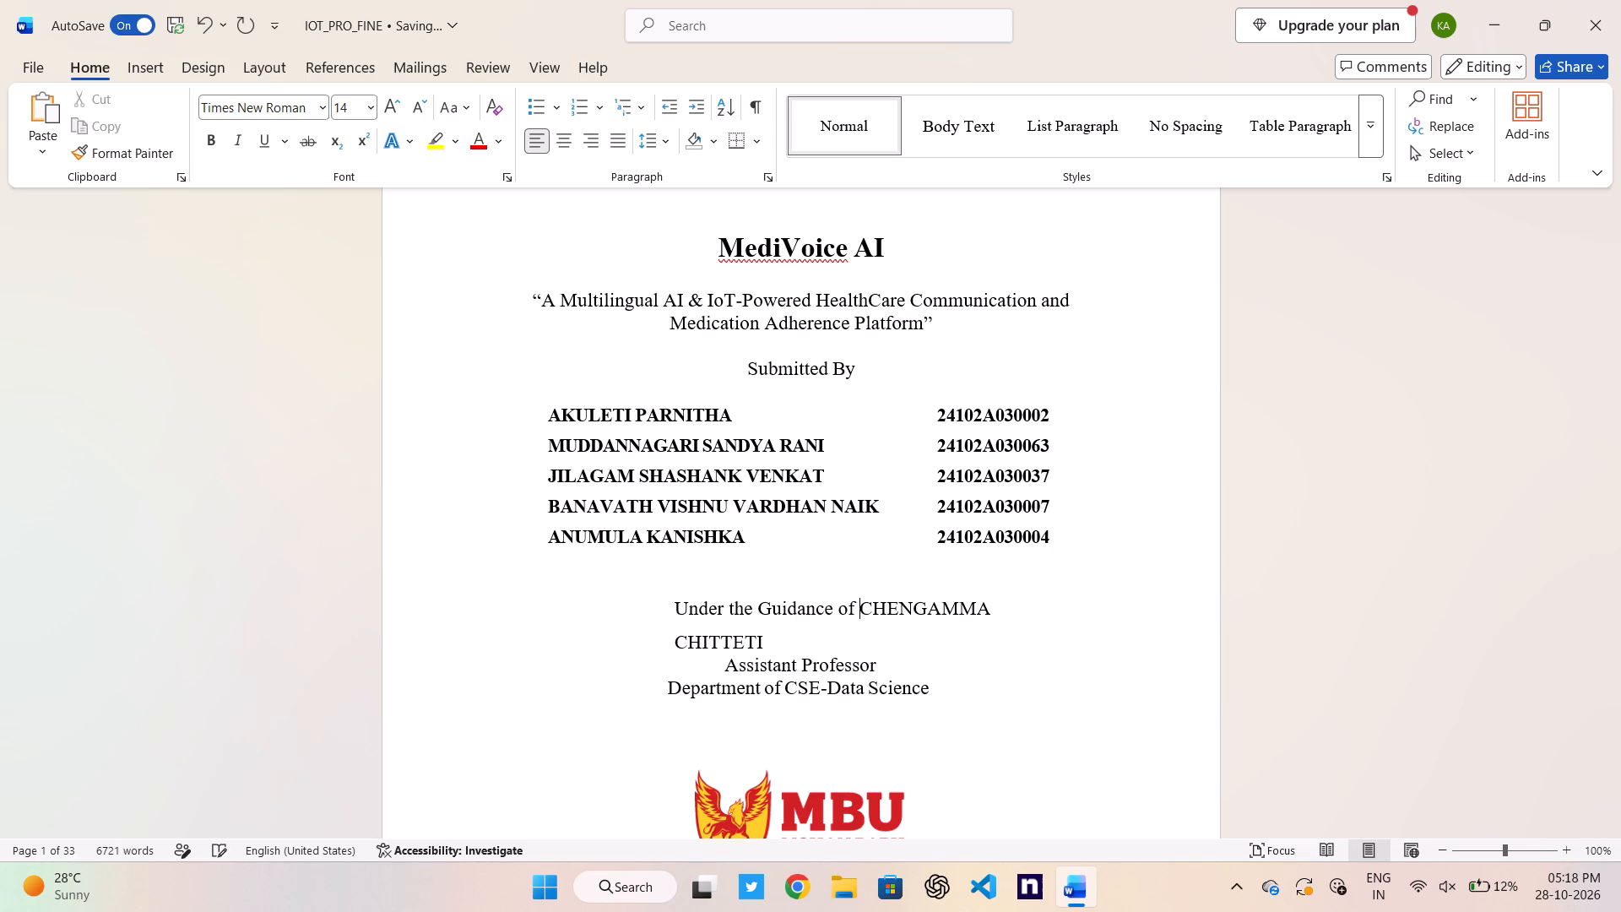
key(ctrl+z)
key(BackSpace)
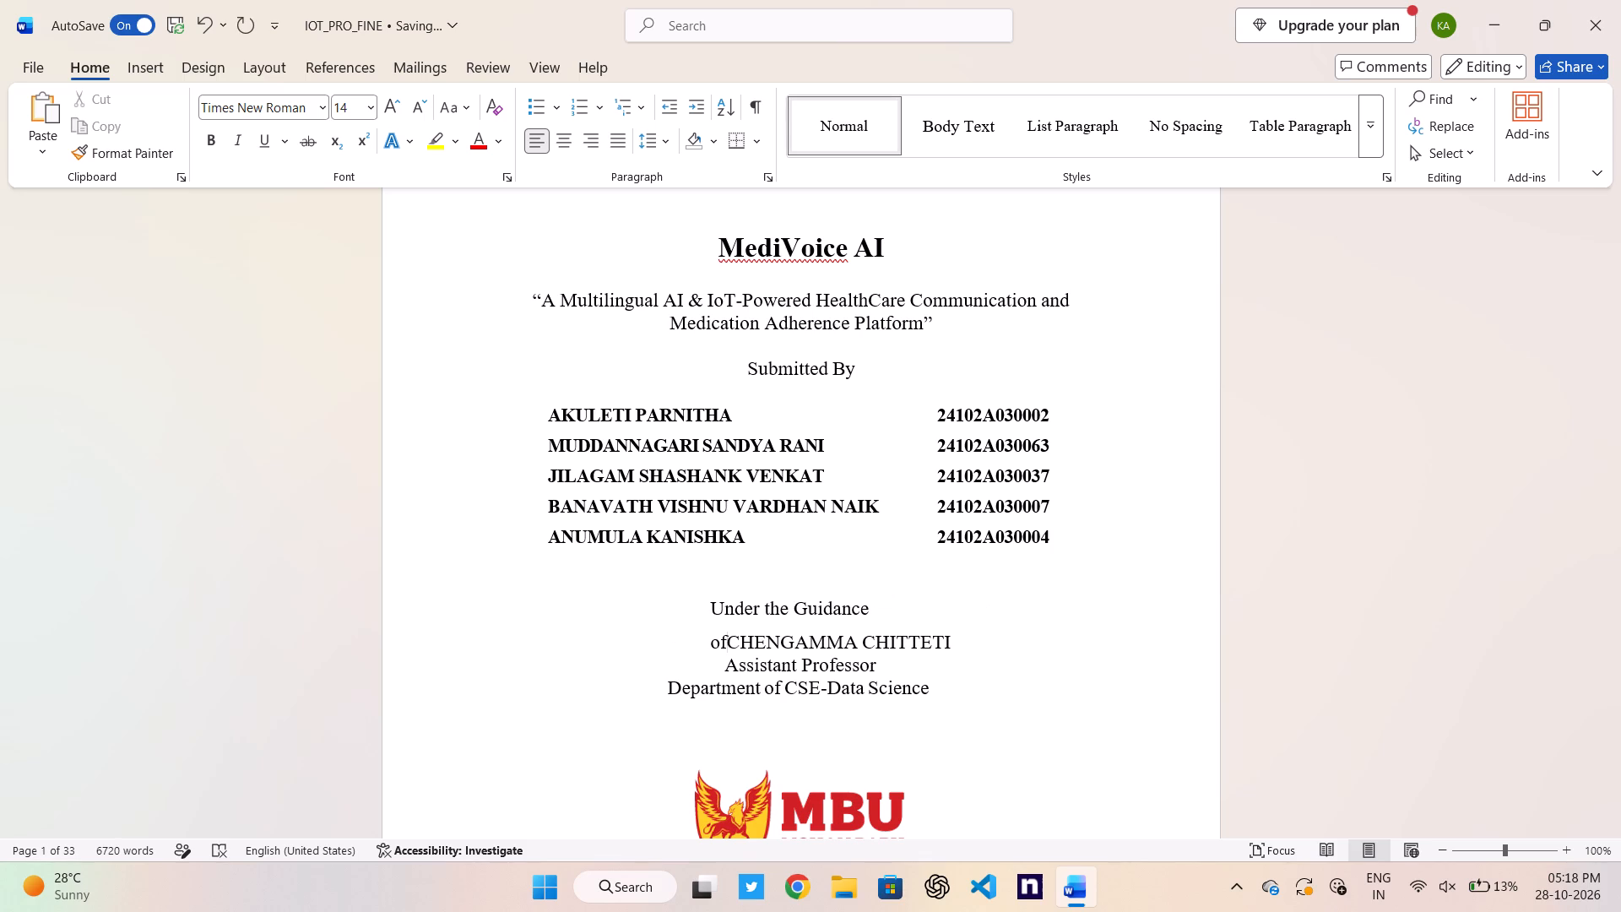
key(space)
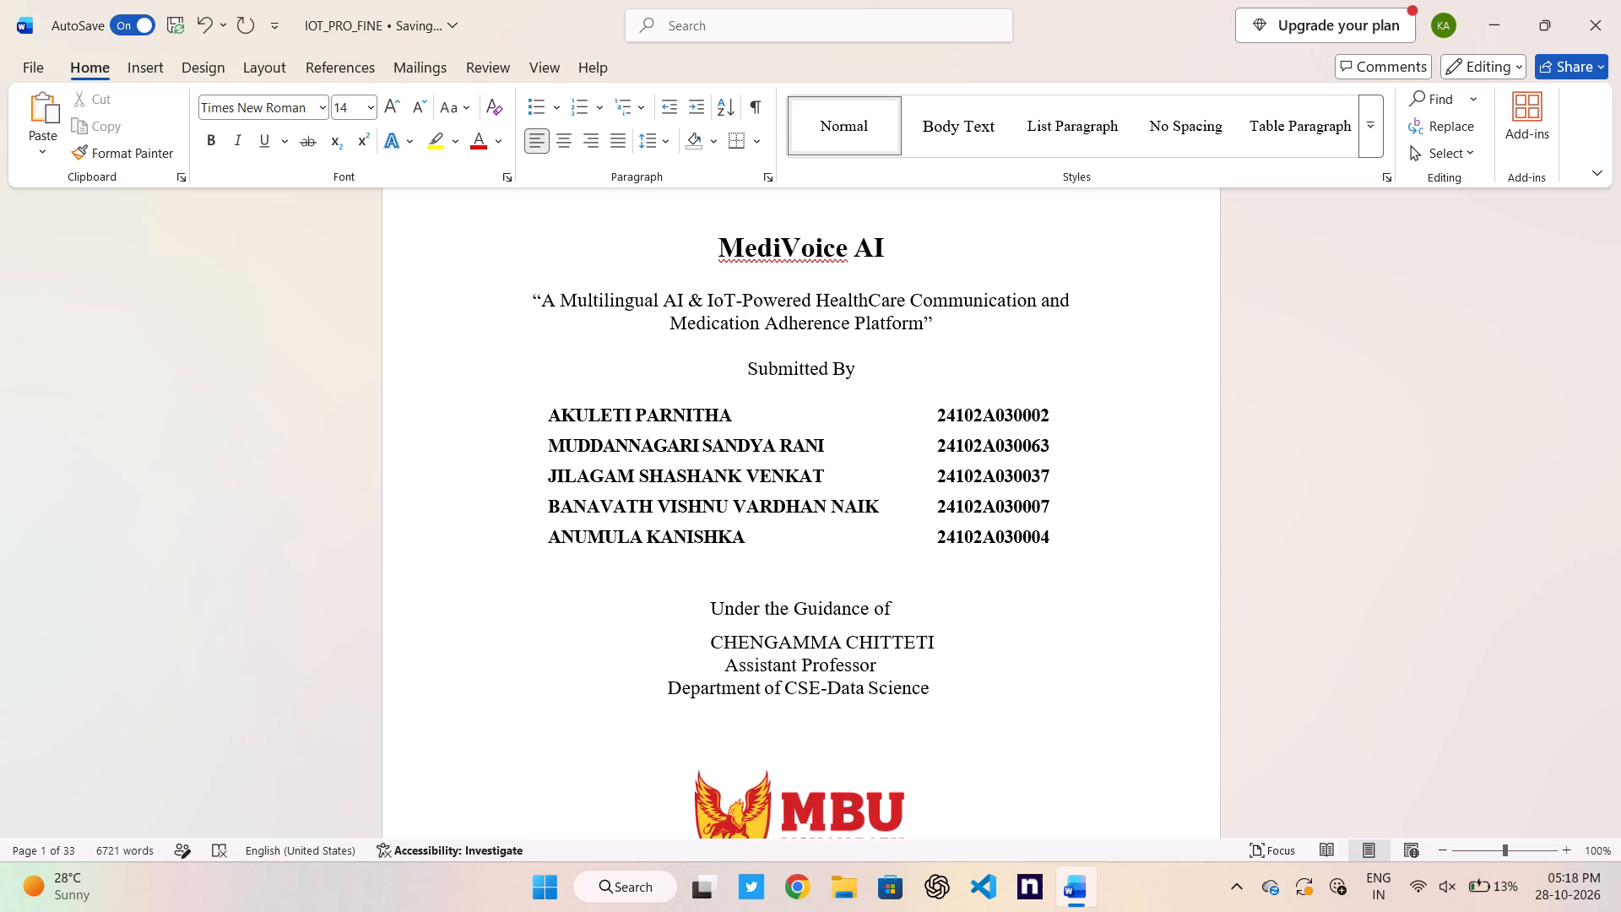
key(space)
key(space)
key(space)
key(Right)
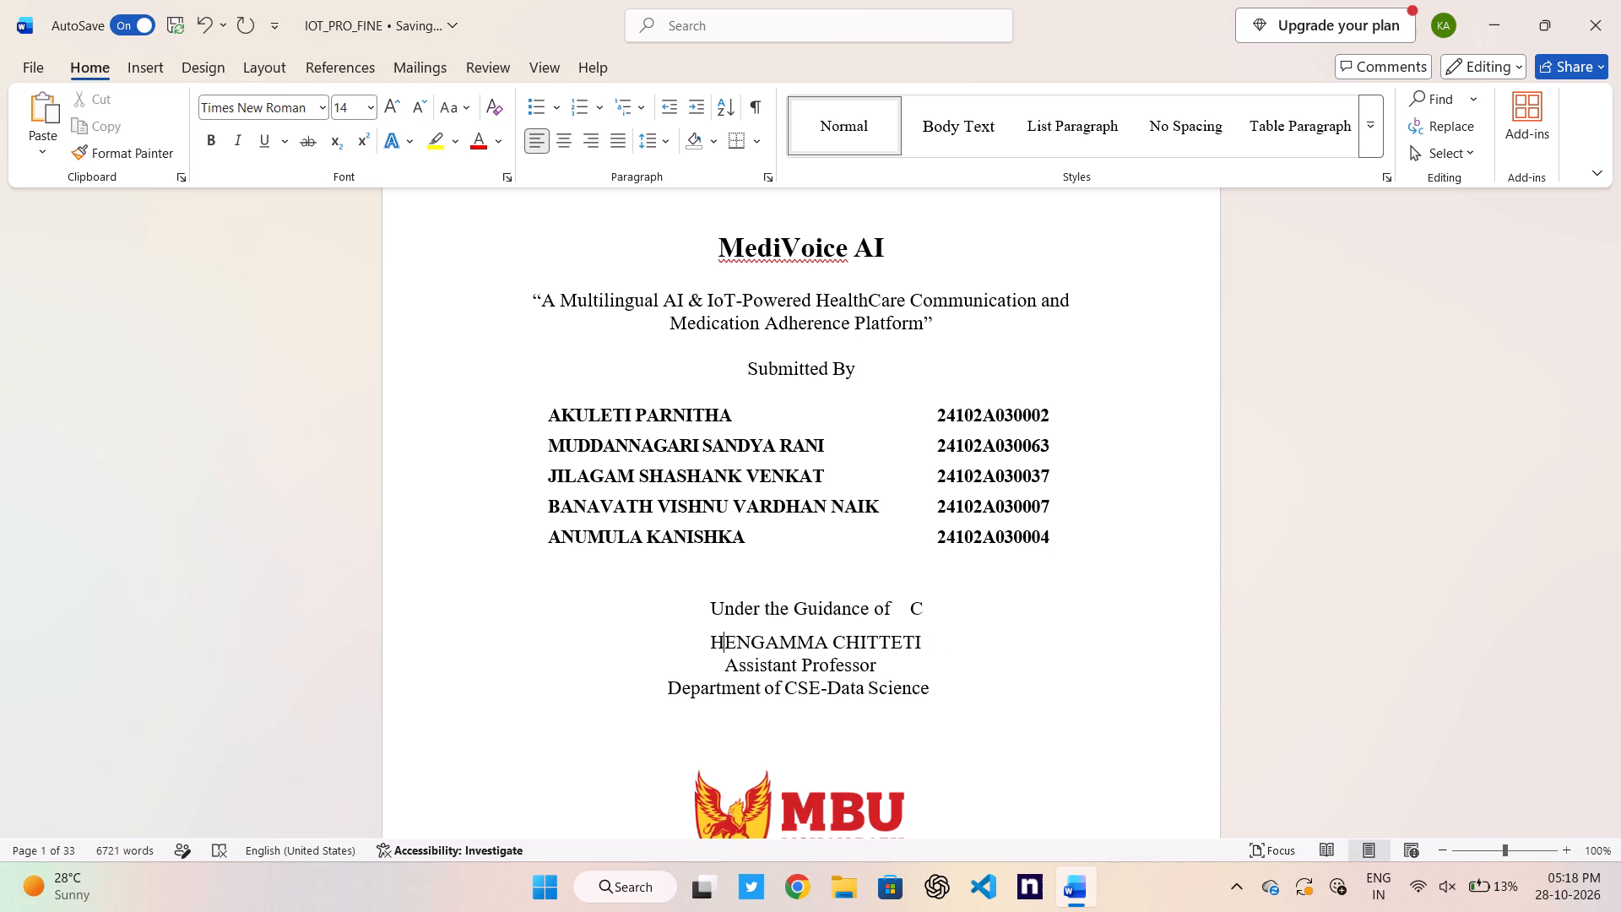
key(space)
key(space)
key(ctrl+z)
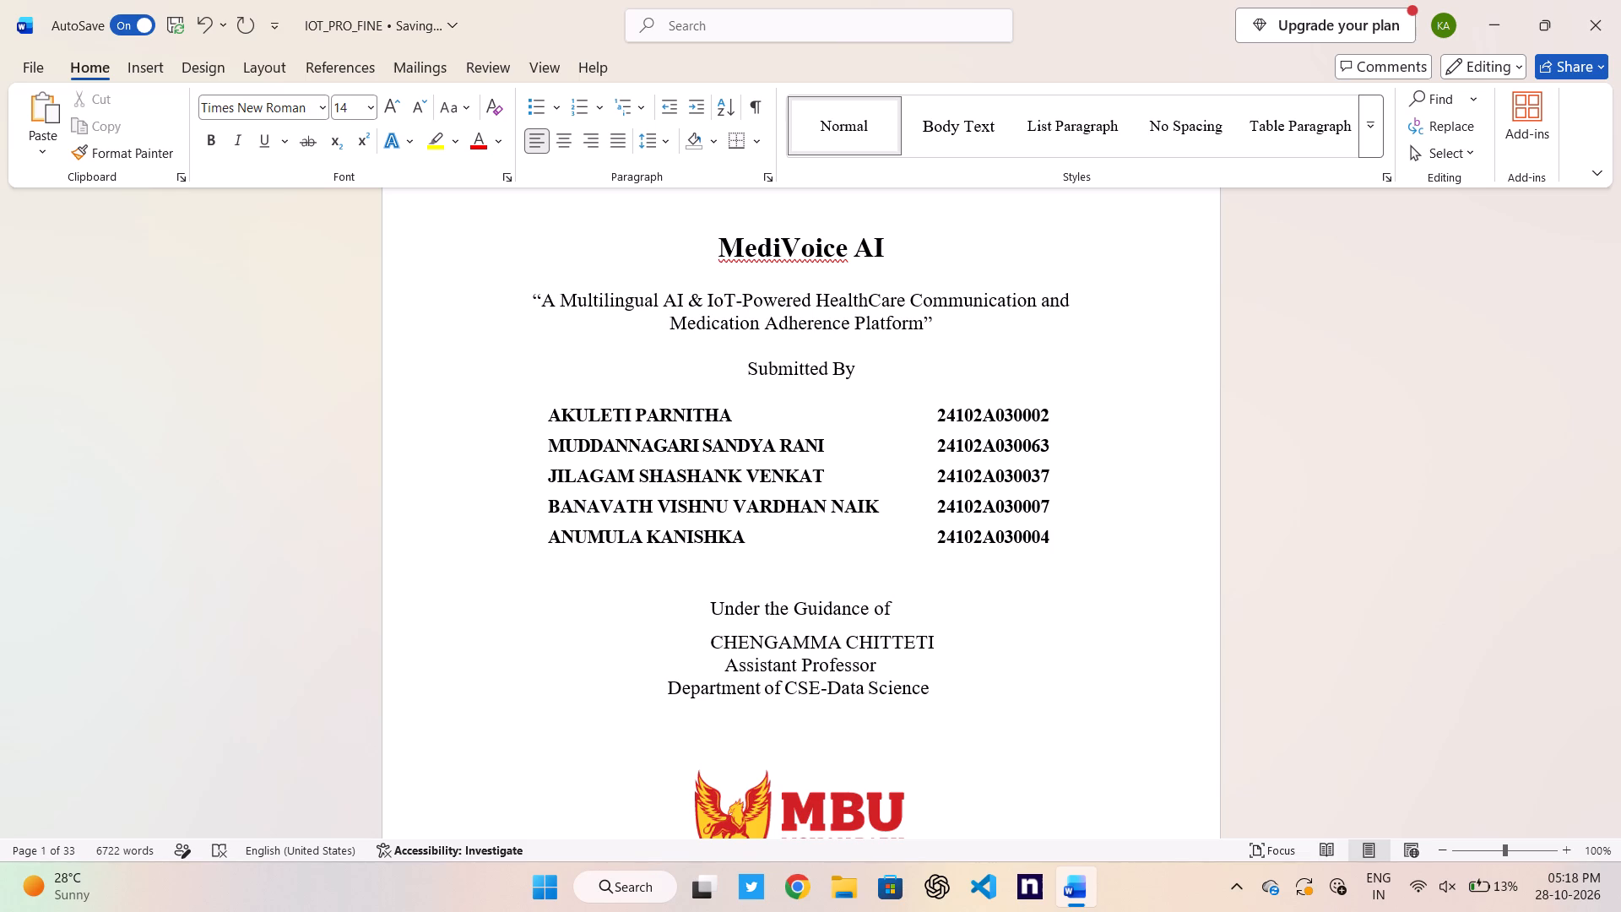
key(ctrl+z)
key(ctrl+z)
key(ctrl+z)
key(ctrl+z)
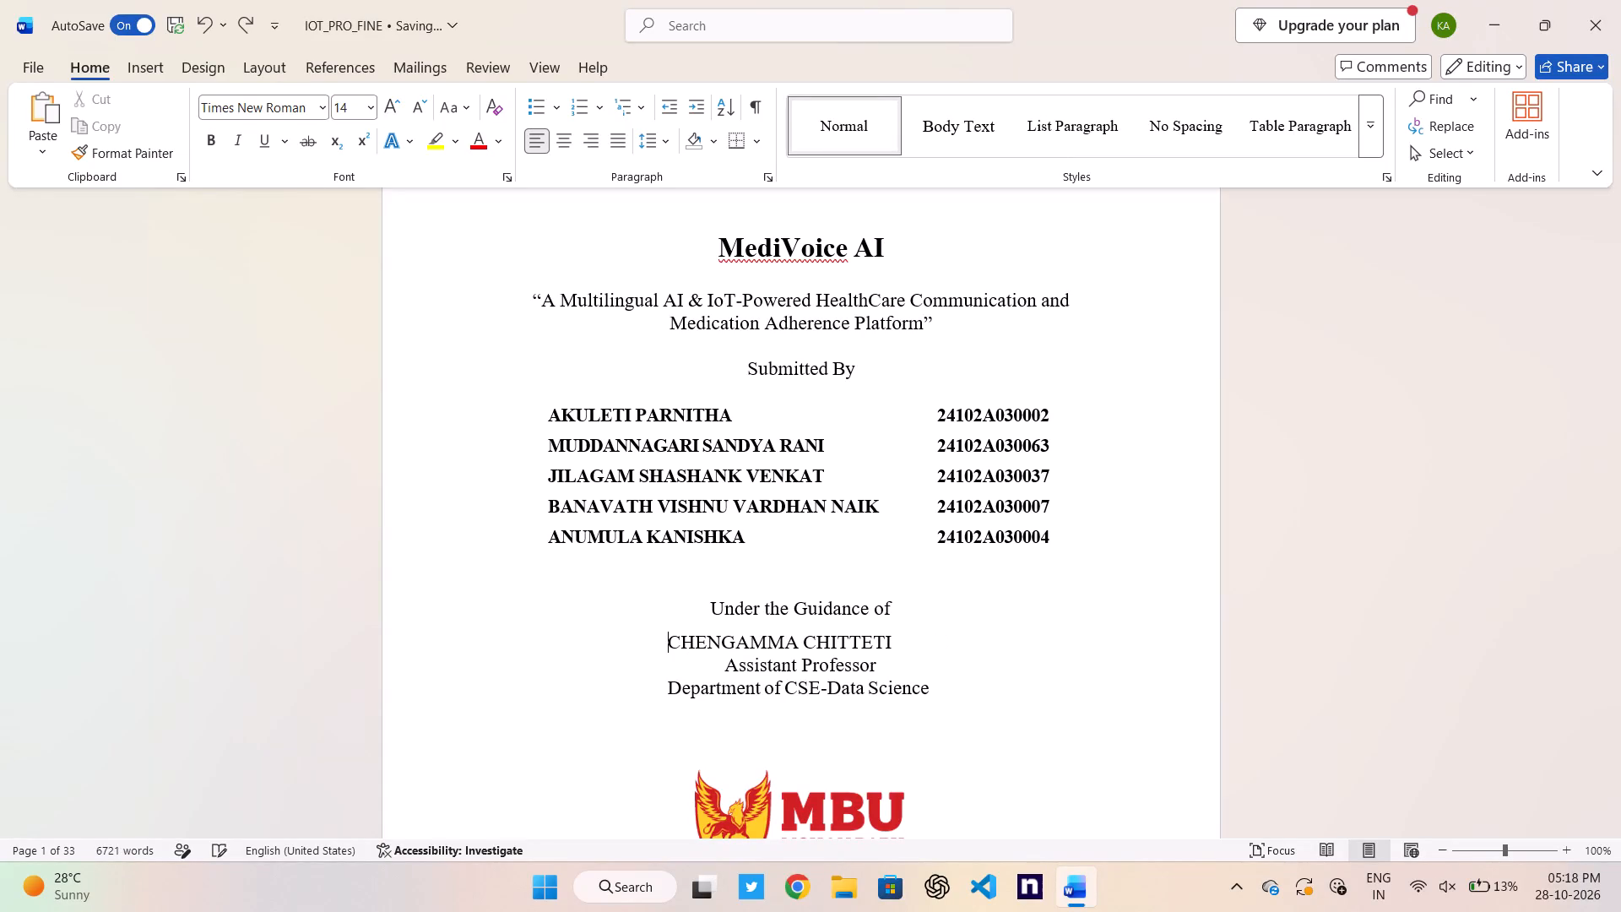
Indent the guide's name further with leading spaces and tabs until it starts level with "Under the Guidance of".
key(space)
key(space)
key(space)
key(space)
key(space)
key(space)
key(Tab)
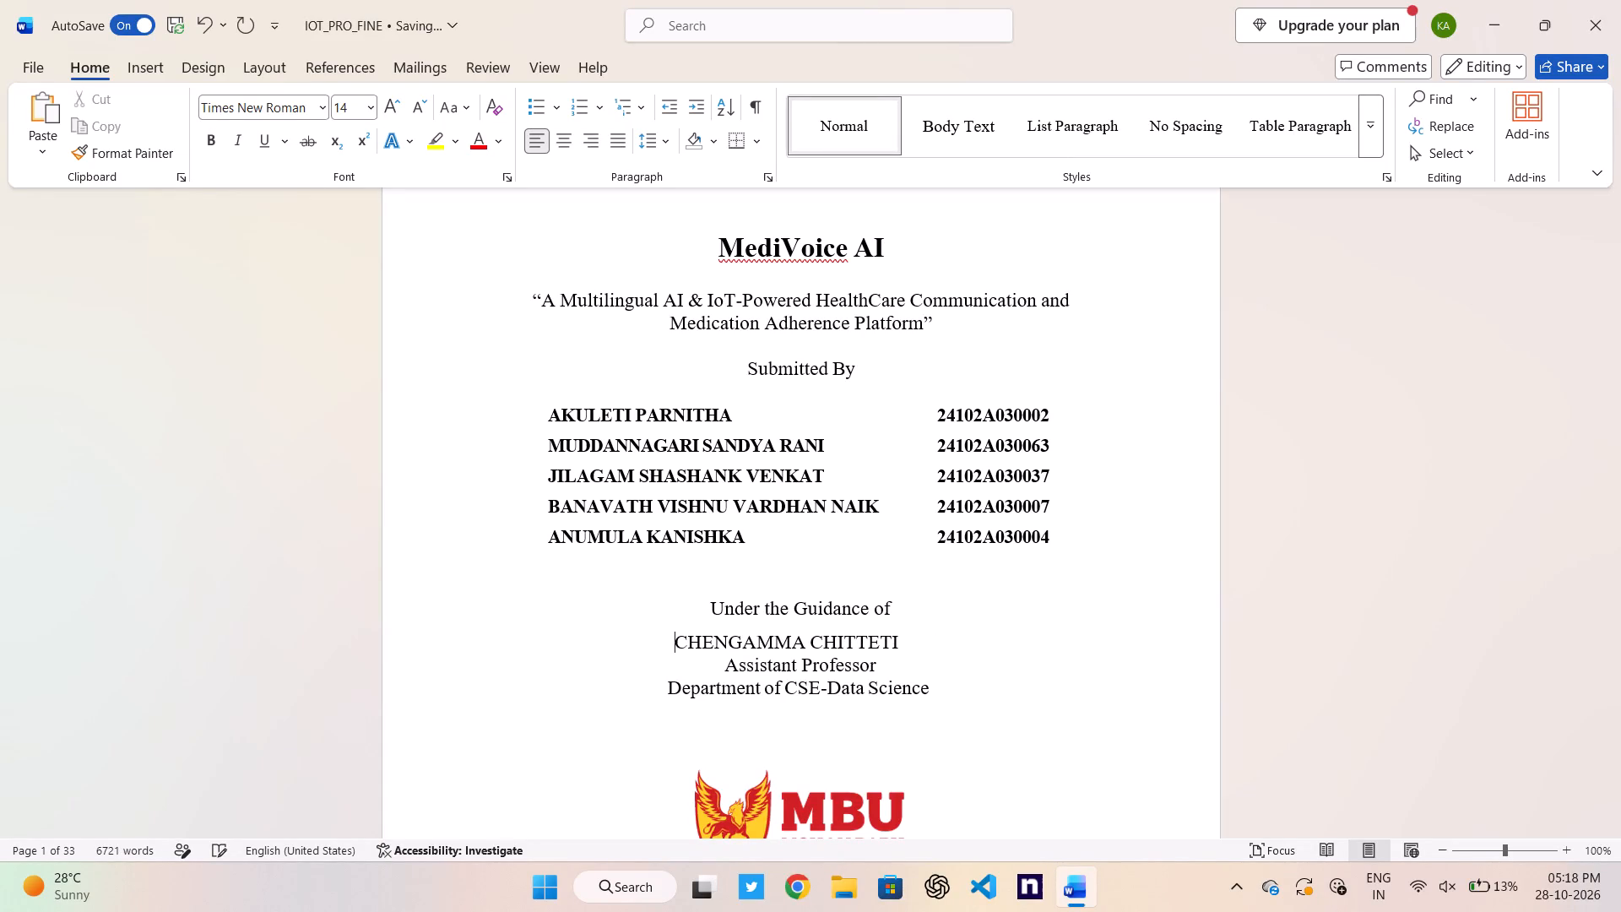
key(Tab)
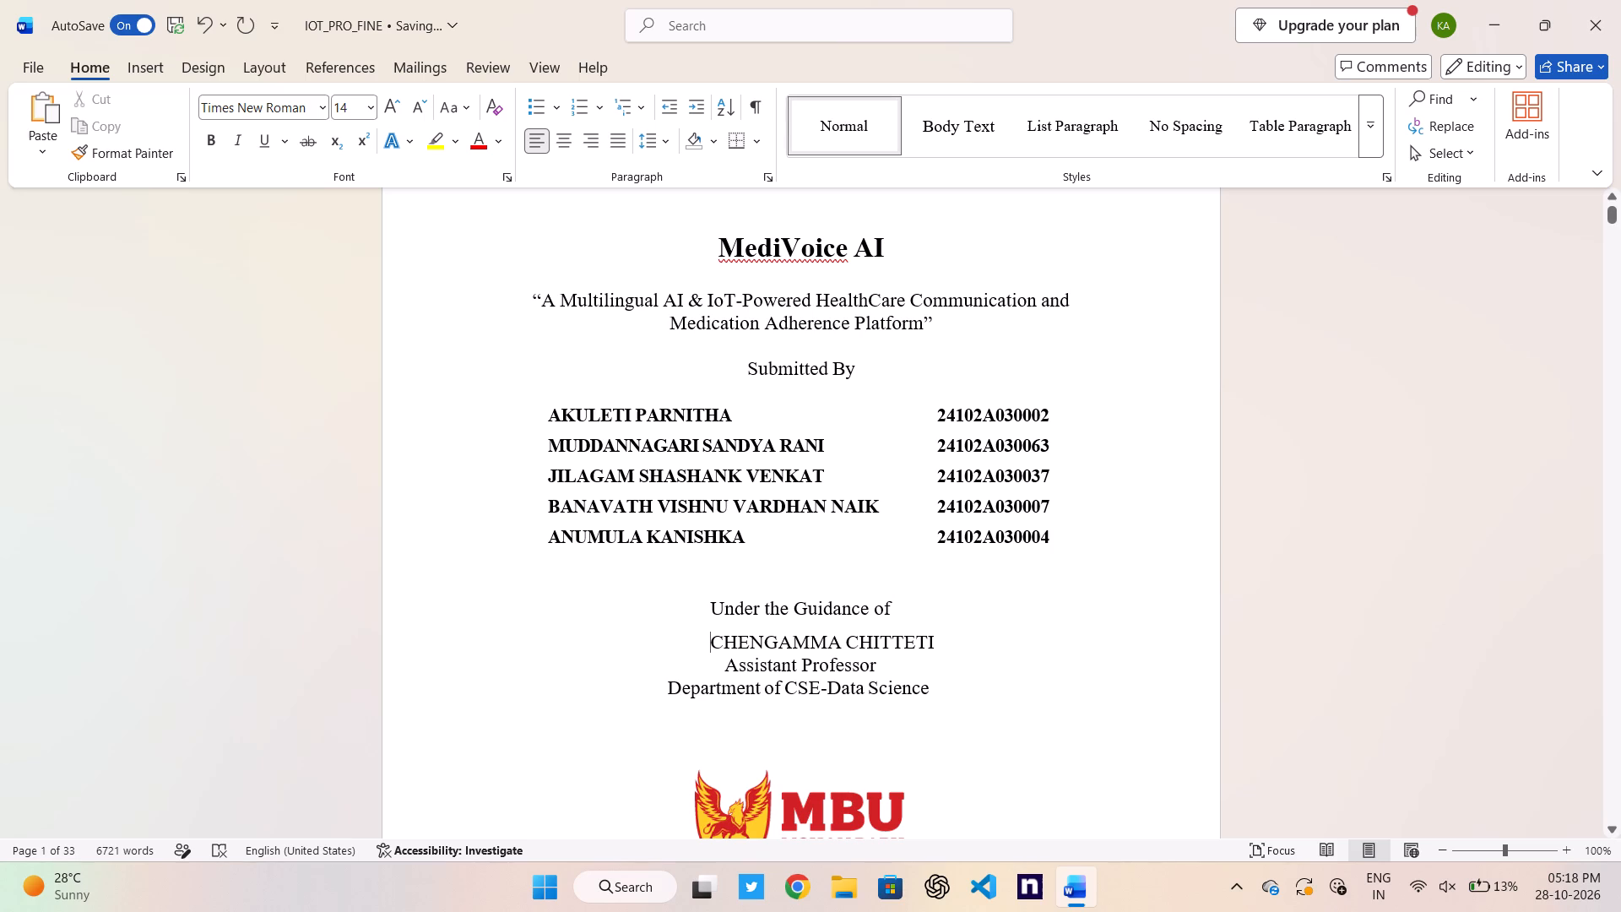
Add two leading spaces to the "Under the Guidance of" line and one to the "Assistant Professor" line.
click(711, 610)
key(space)
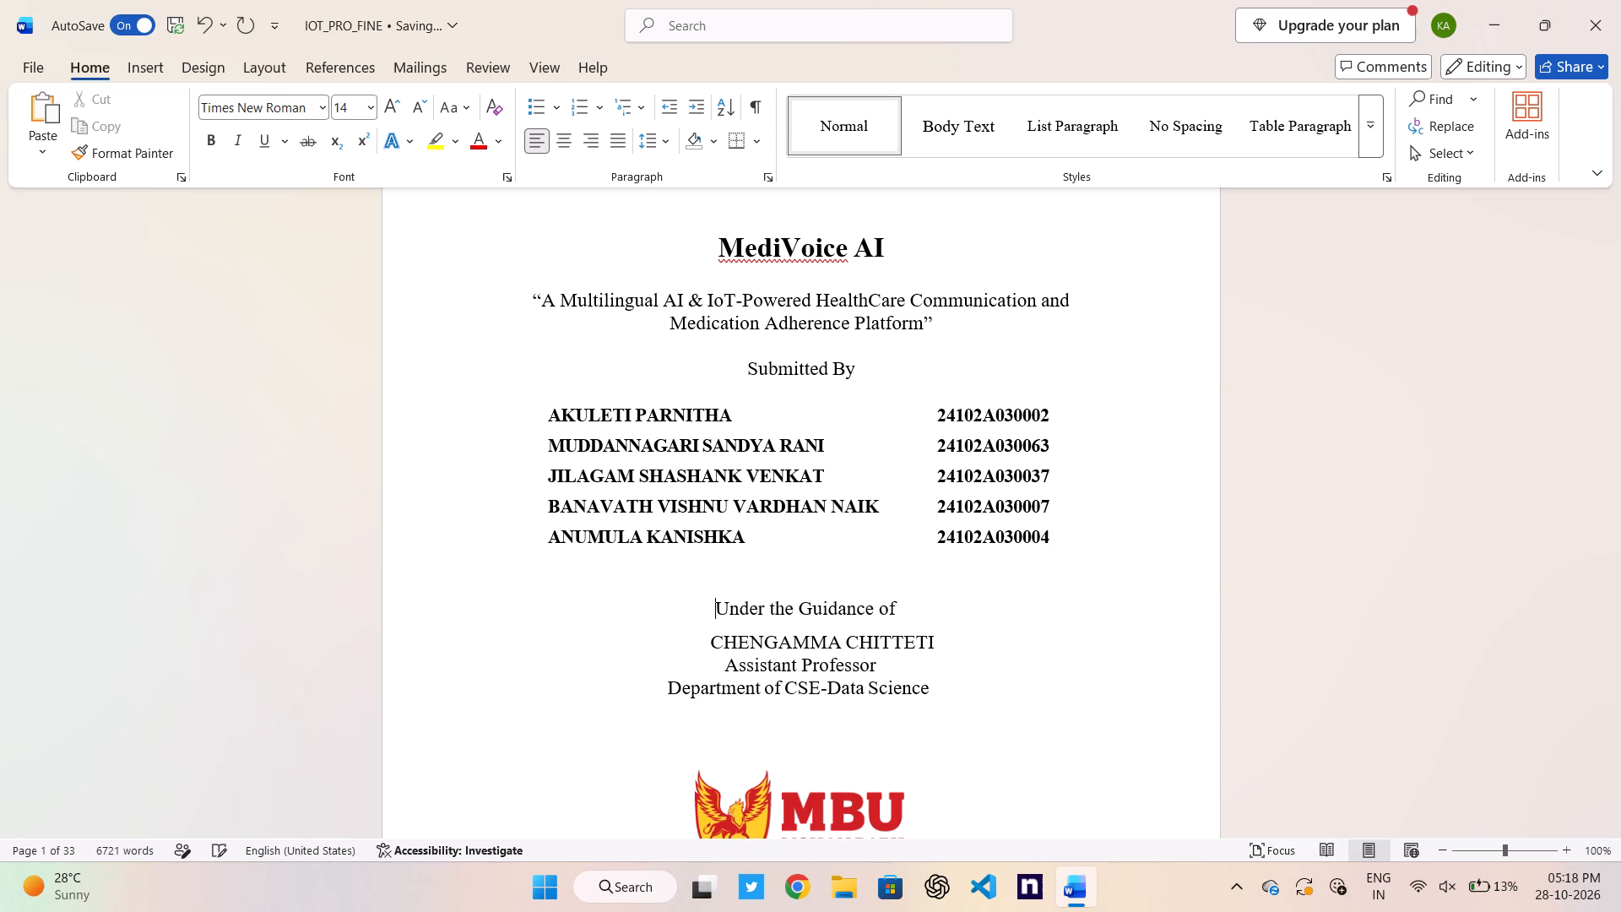
key(space)
click(722, 671)
key(space)
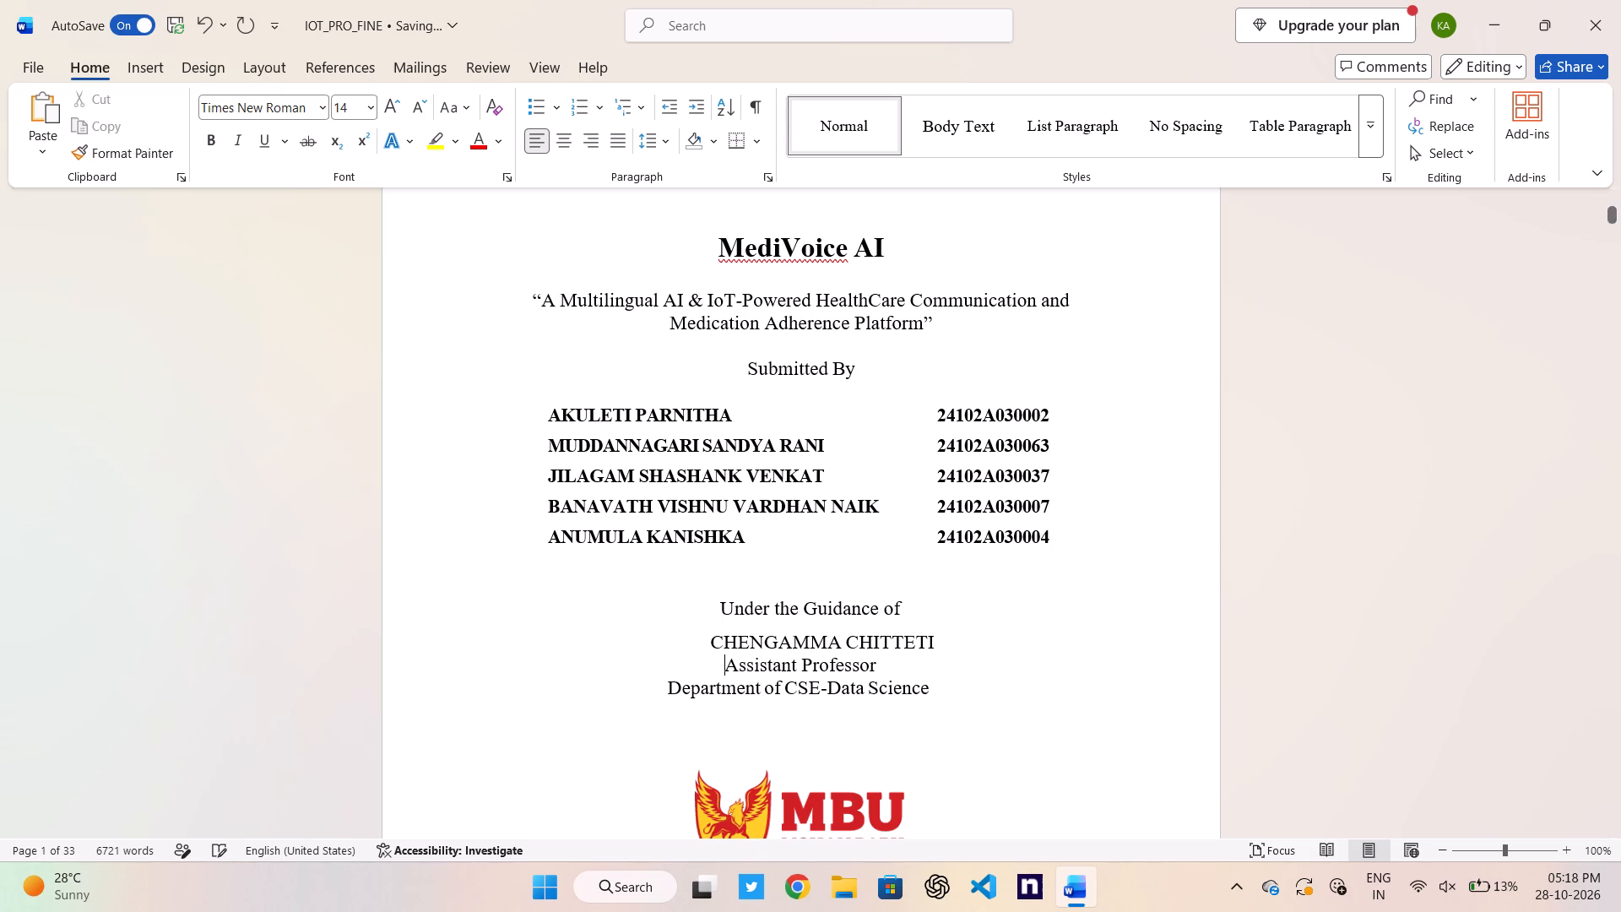
Shift the "Department of CSE-Data Science" line inward with five leading spaces and a tab.
click(670, 688)
key(space)
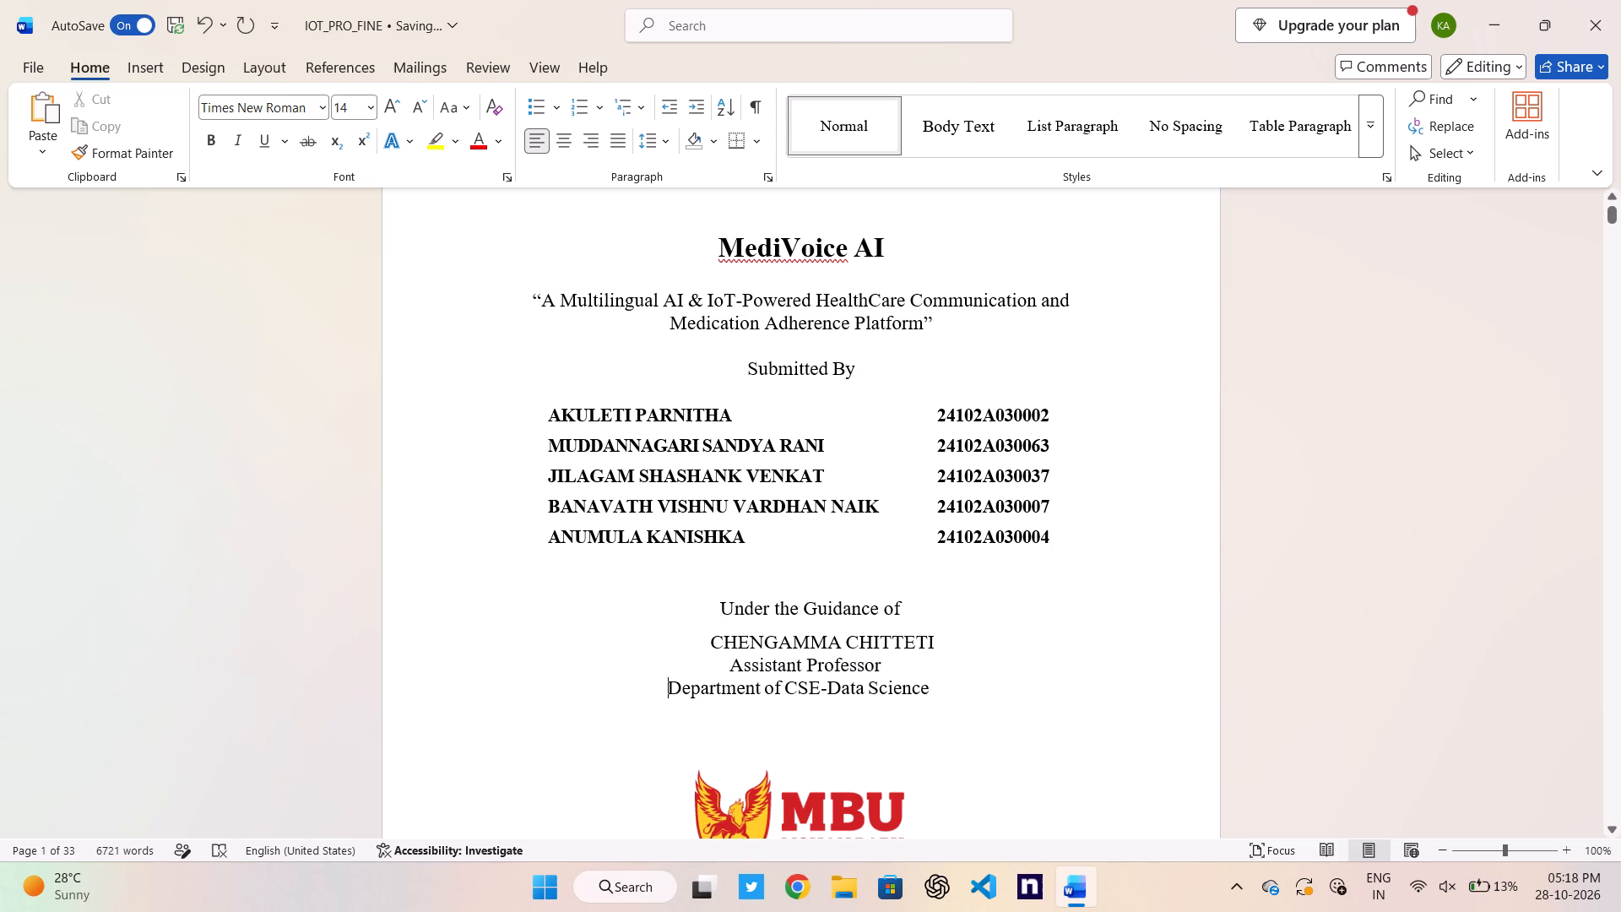
key(space)
key(space)
key(space)
key(space)
key(Tab)
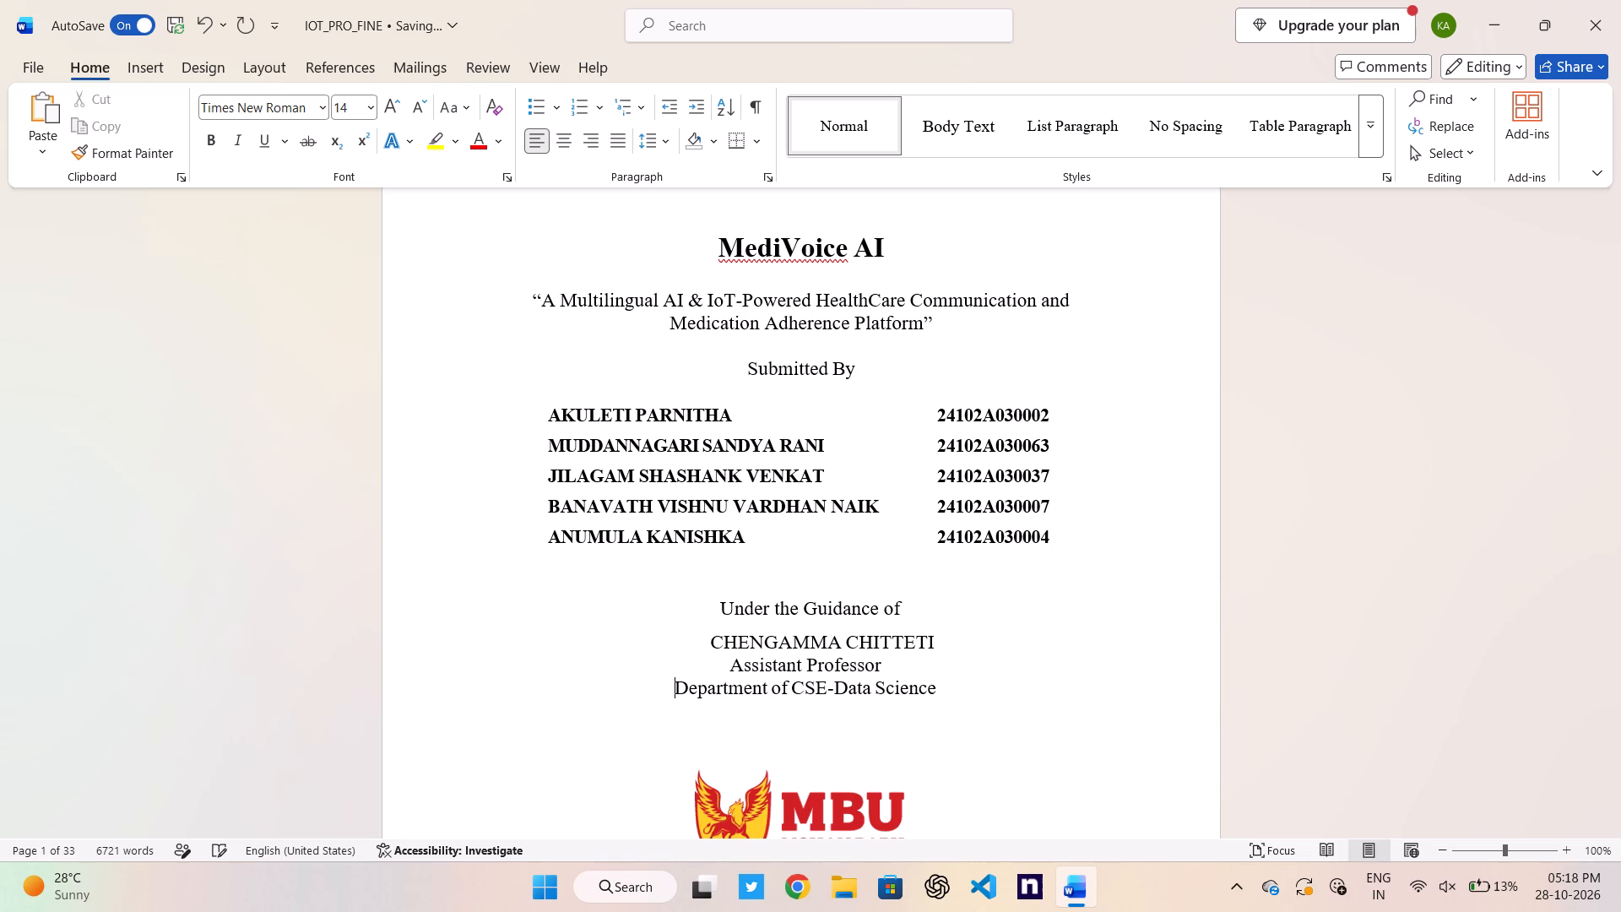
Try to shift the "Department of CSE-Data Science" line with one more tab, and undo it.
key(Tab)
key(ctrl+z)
Review the report's pages from the cover page through the certificate, program outcomes, declaration, table of contents and abstract.
scroll(1133, 698, down, 3)
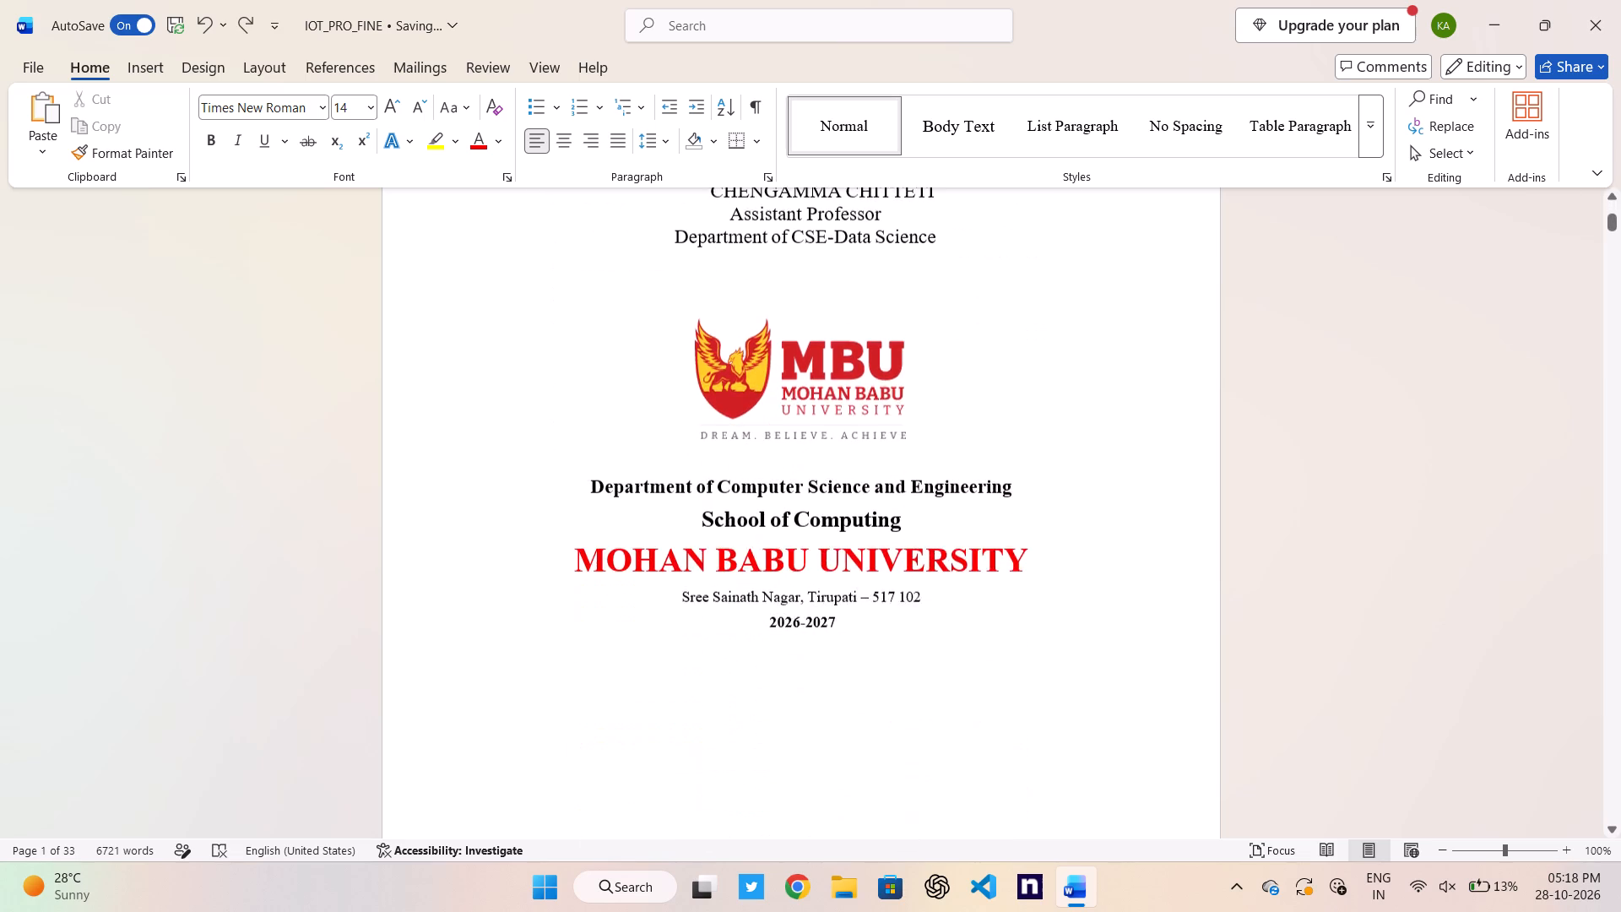
scroll(1133, 698, down, 6)
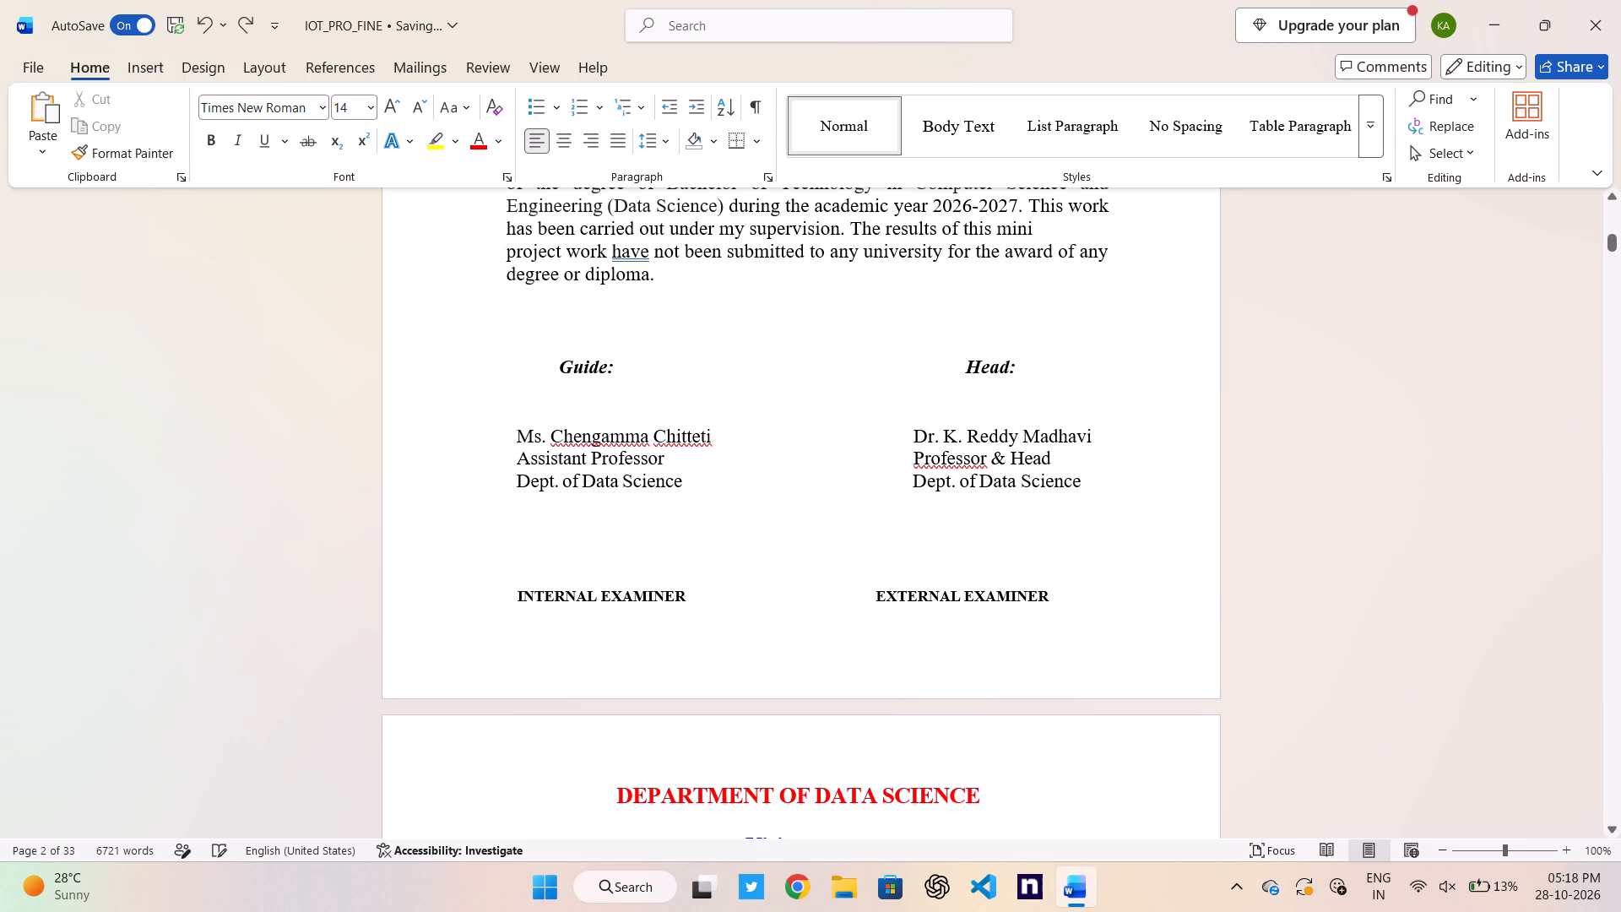
scroll(1133, 698, down, 11)
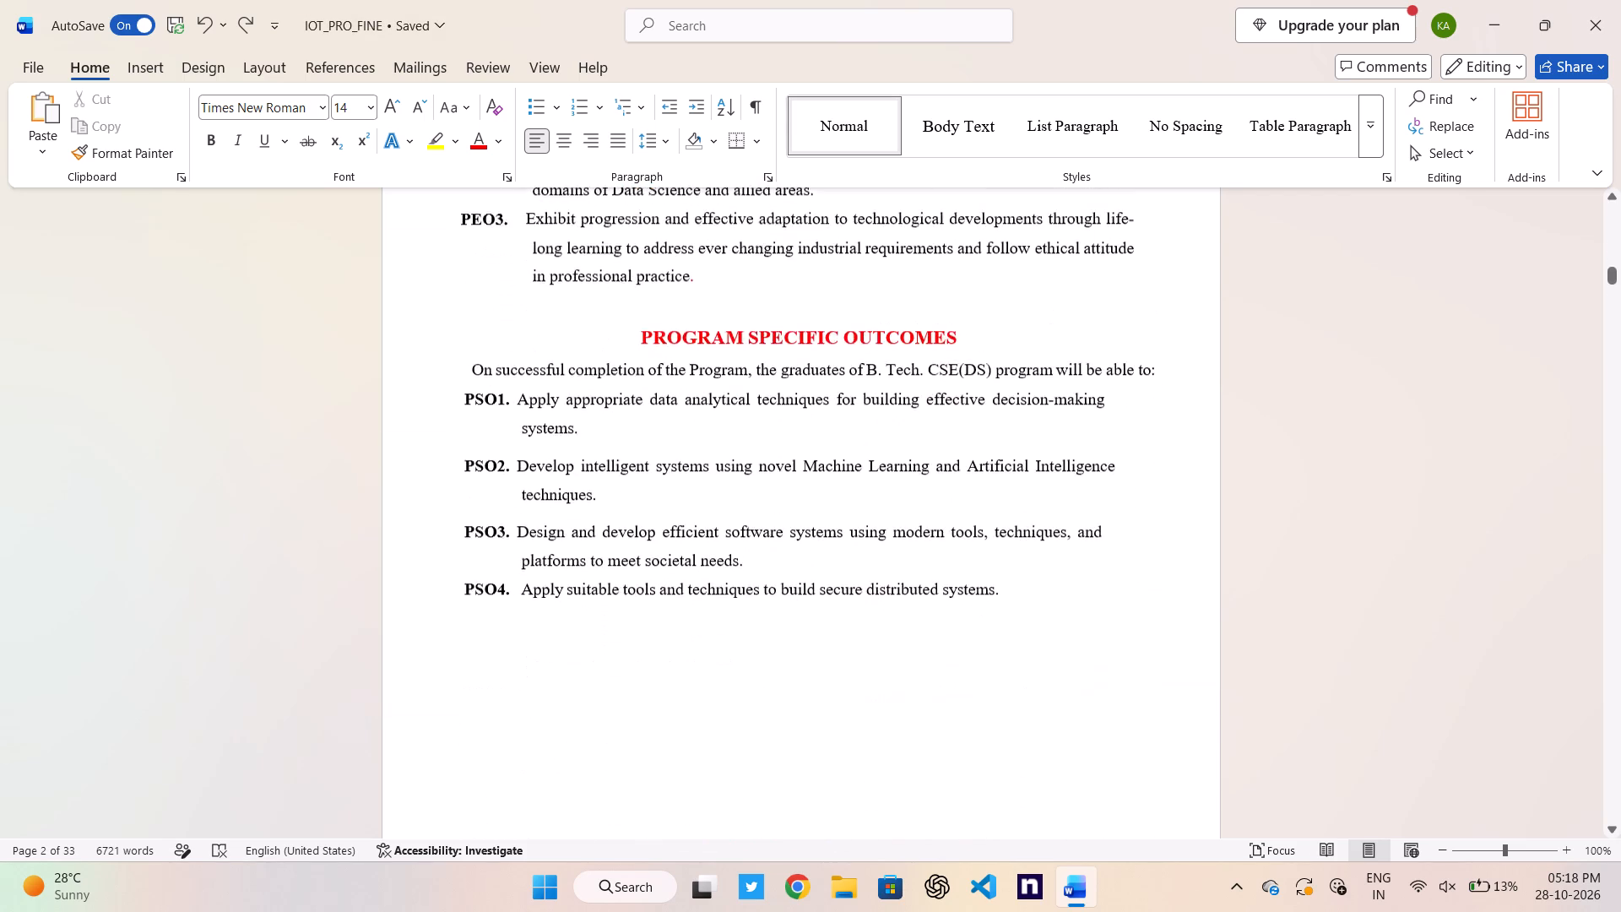
scroll(1133, 698, down, 4)
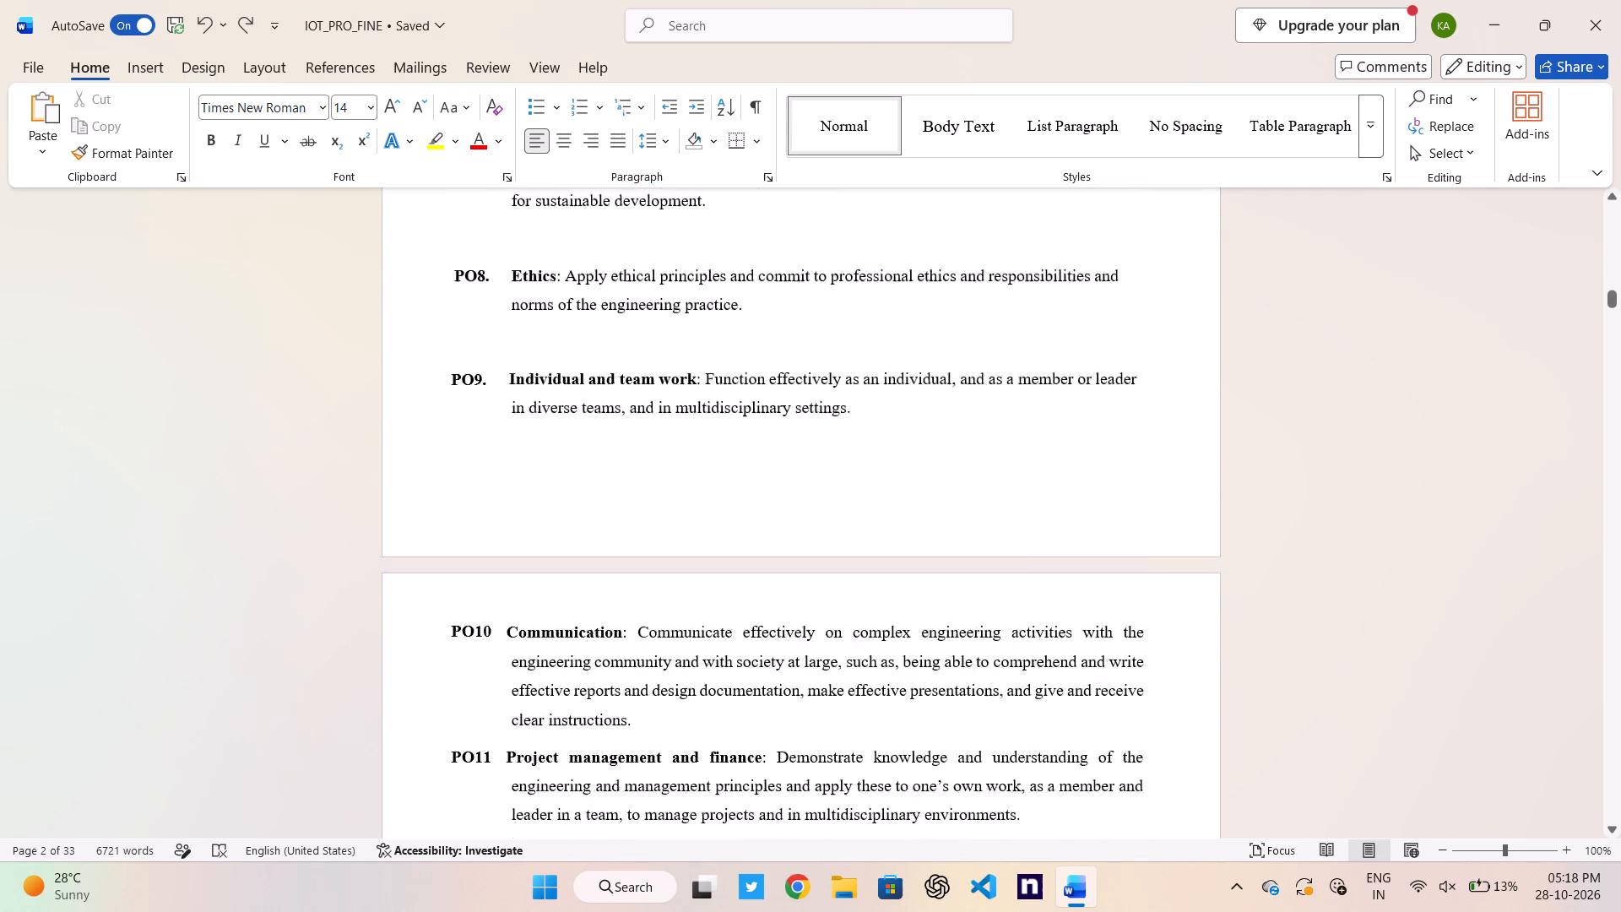
scroll(1133, 698, down, 5)
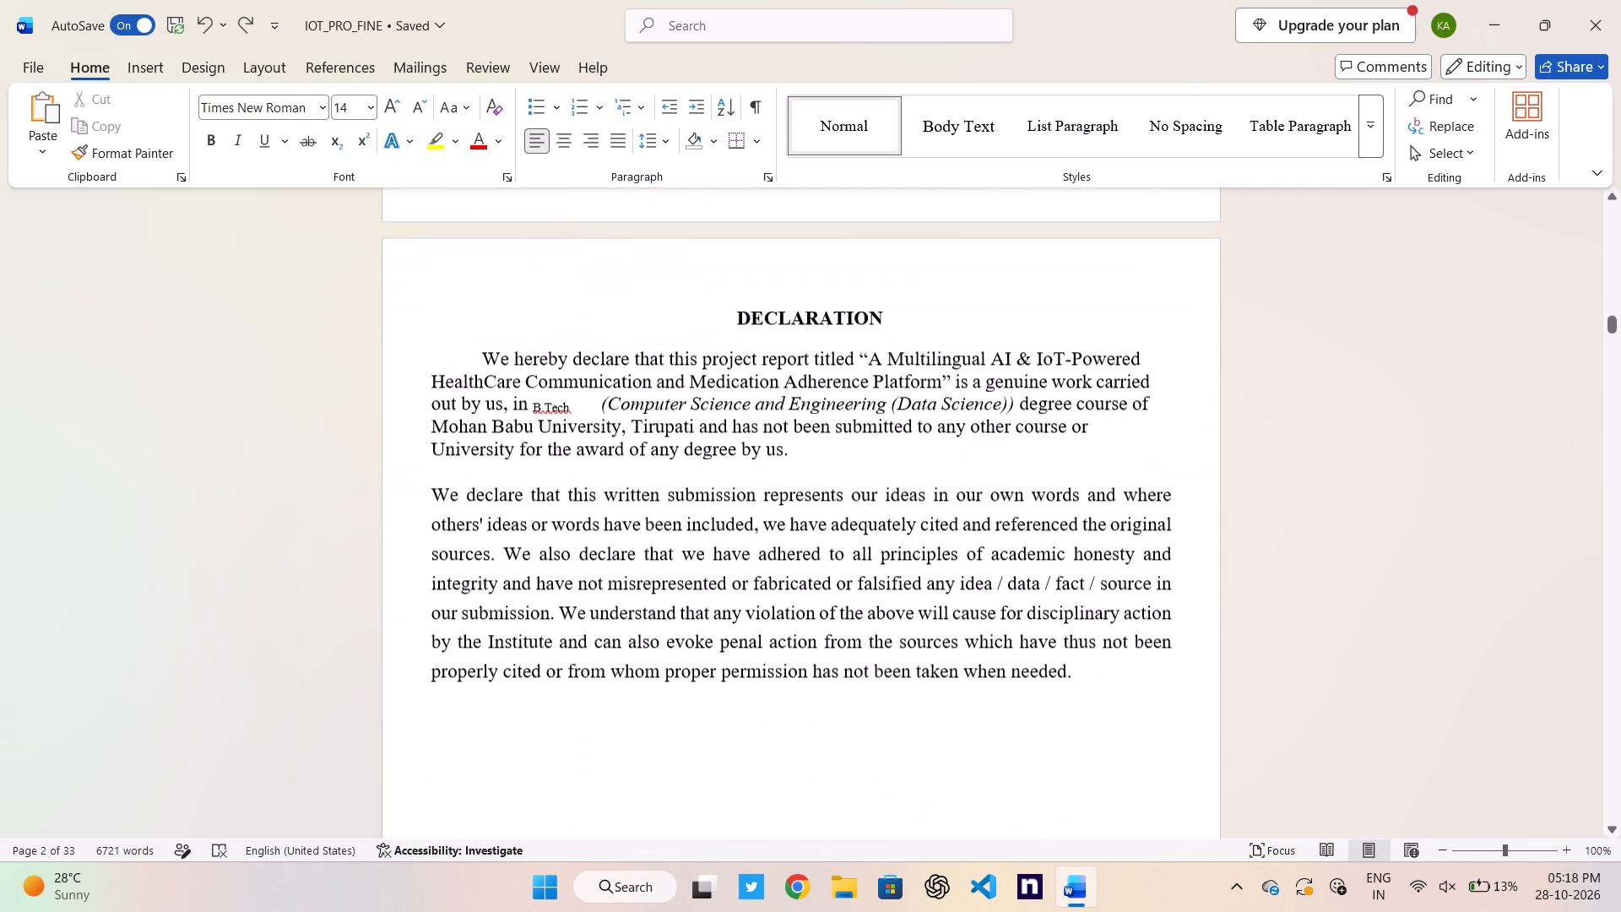
scroll(1133, 698, down, 11)
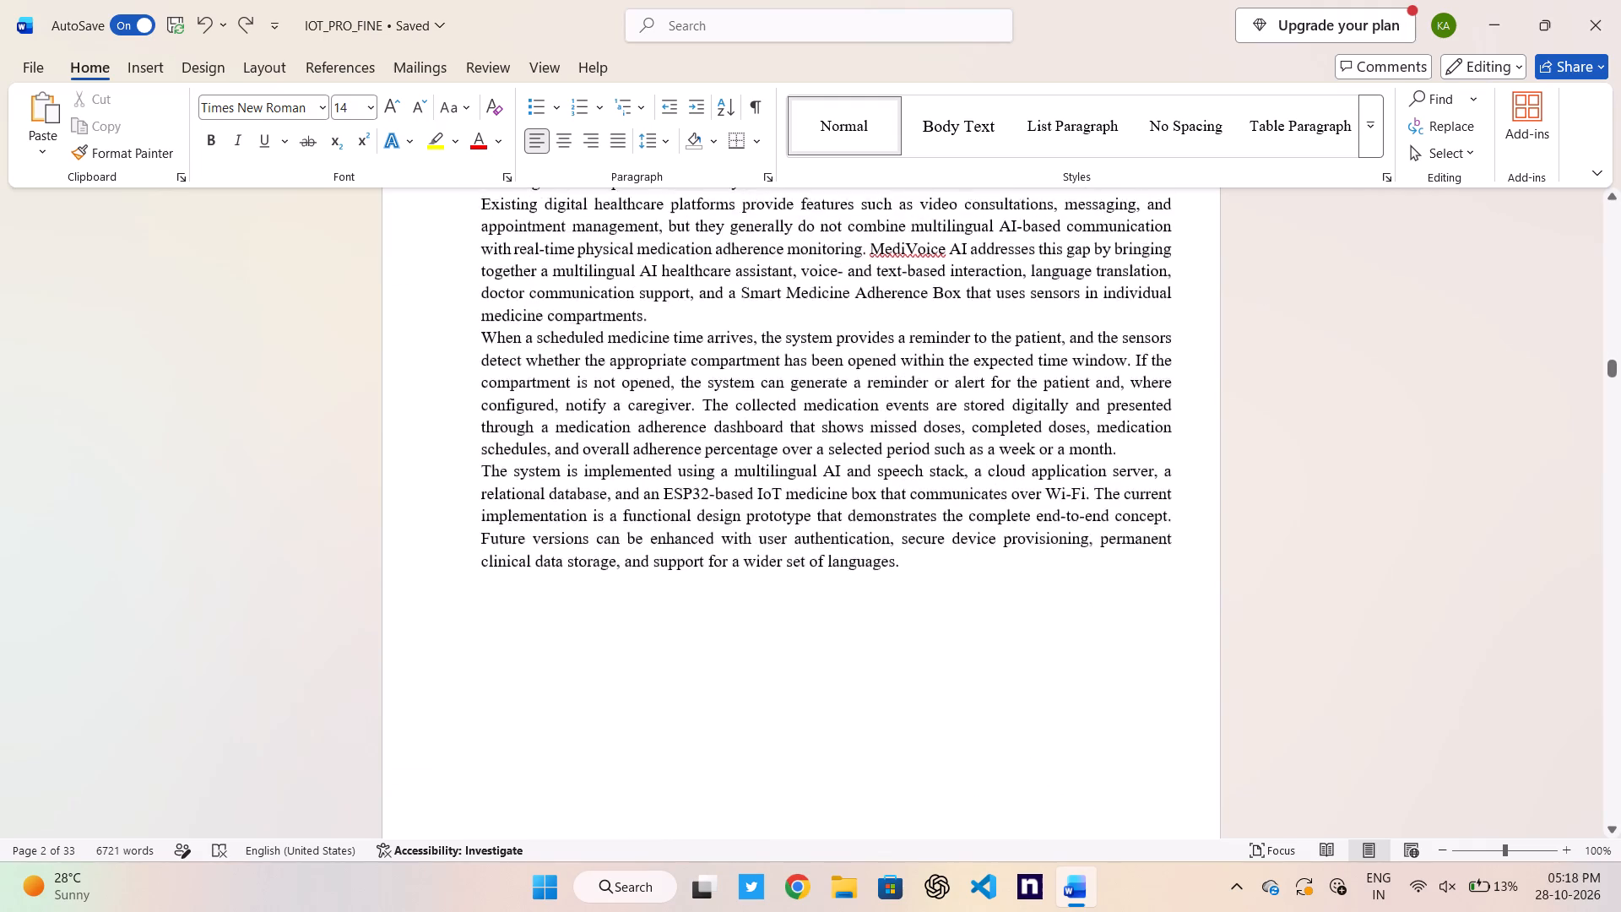
scroll(1133, 698, up, 7)
scroll(1133, 698, right, 2)
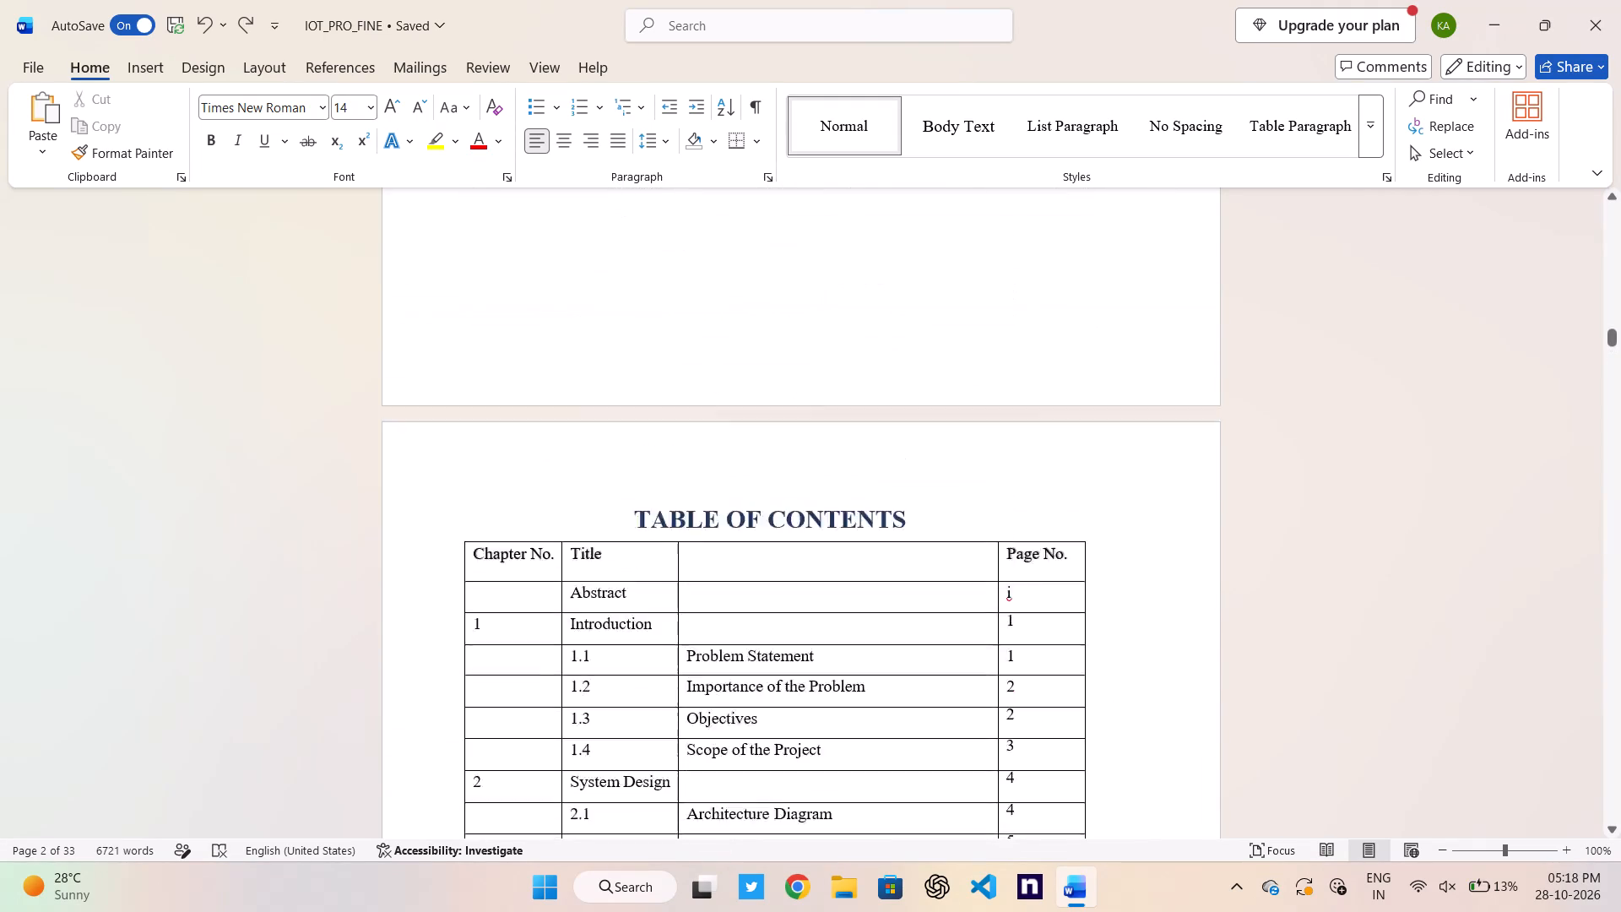
scroll(1133, 698, right, 2)
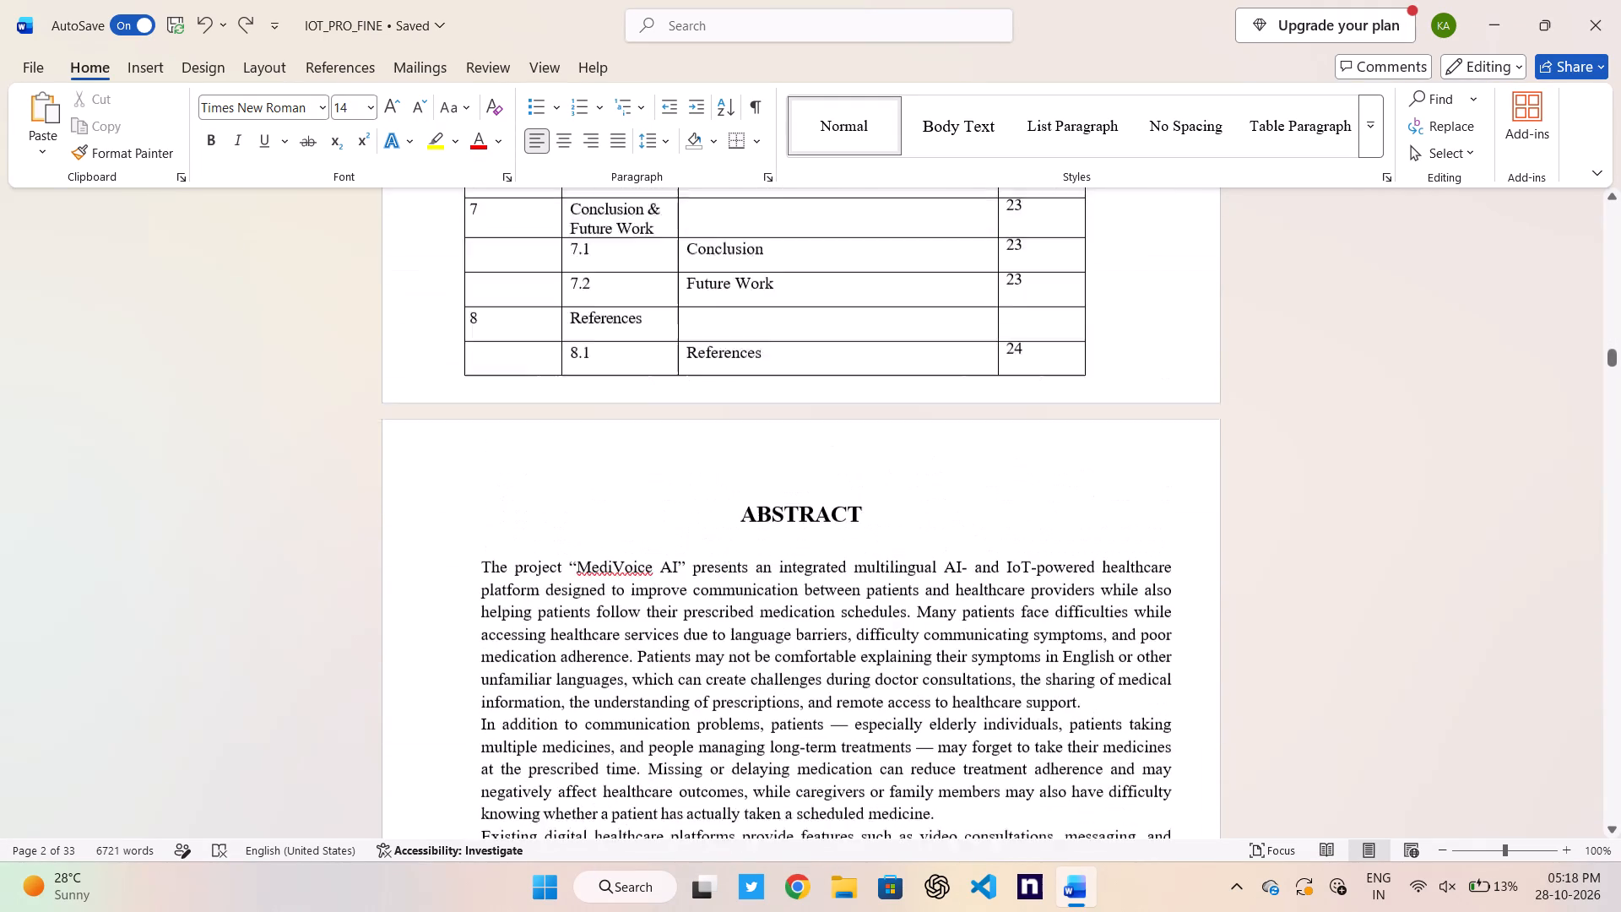
scroll(1133, 698, right, 3)
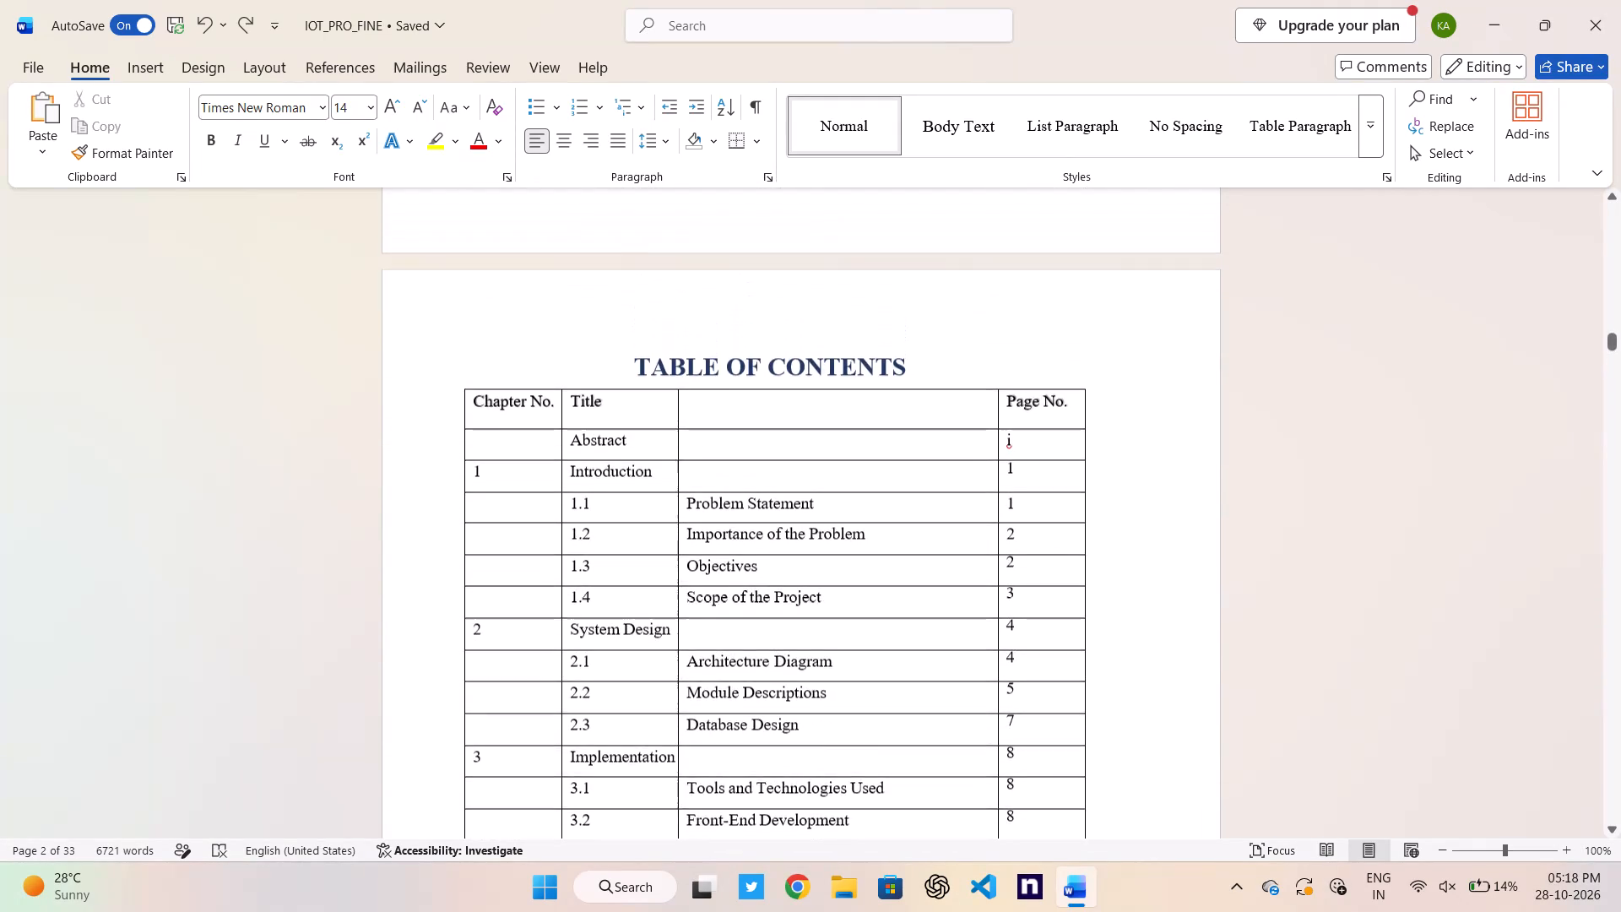
scroll(1133, 698, right, 2)
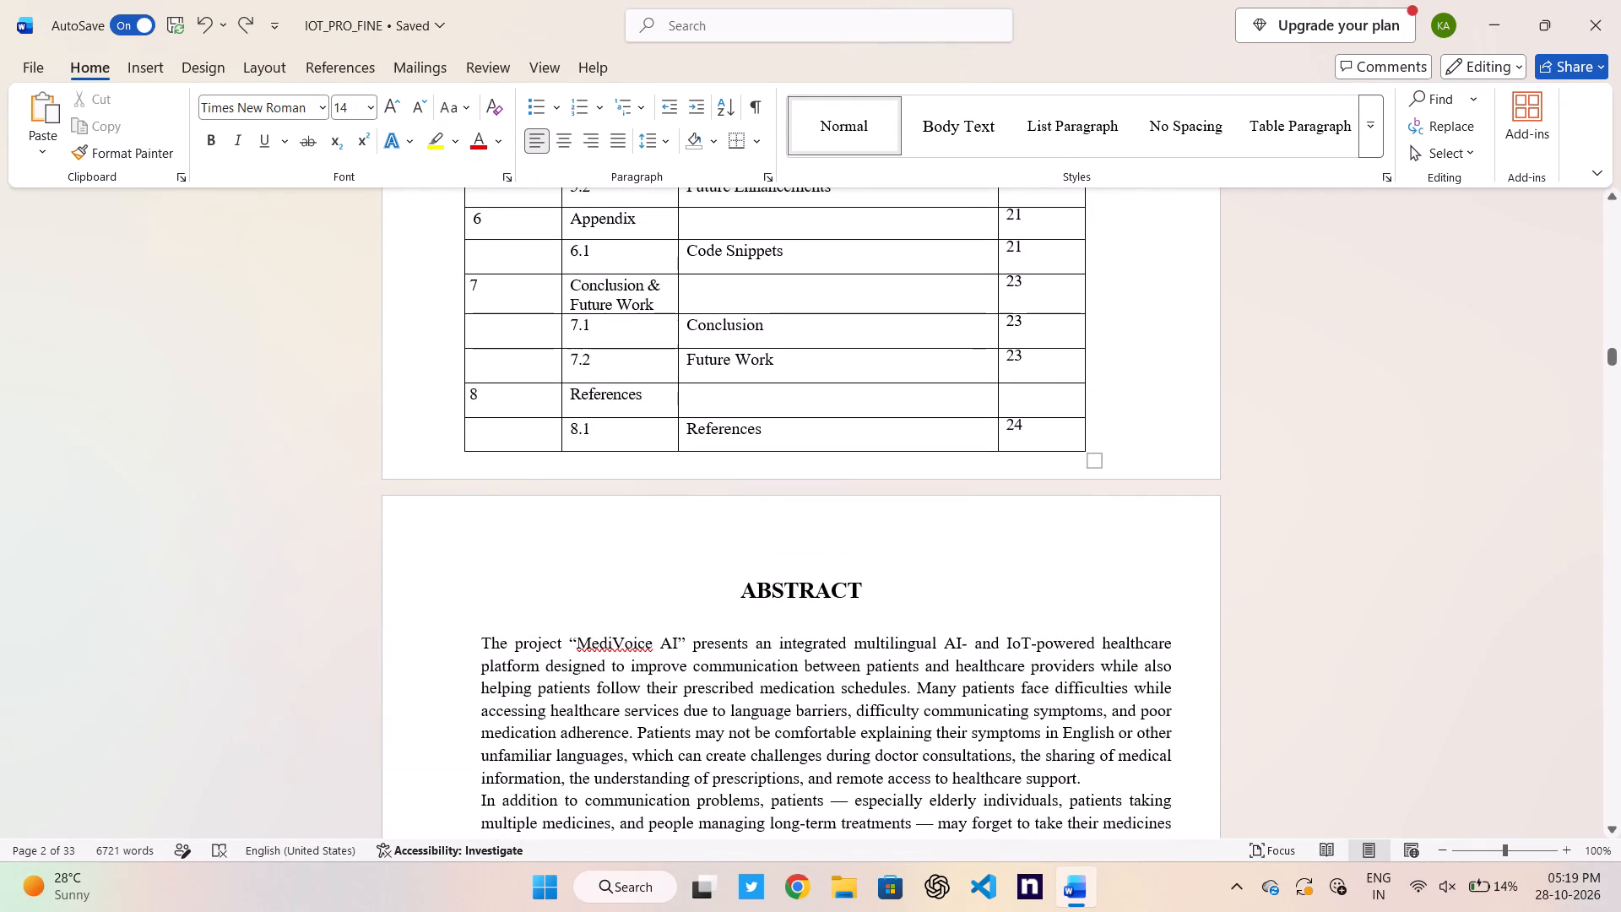
Select the entire table of contents table and reduce its left paragraph indent to 0 cm.
click(1101, 464)
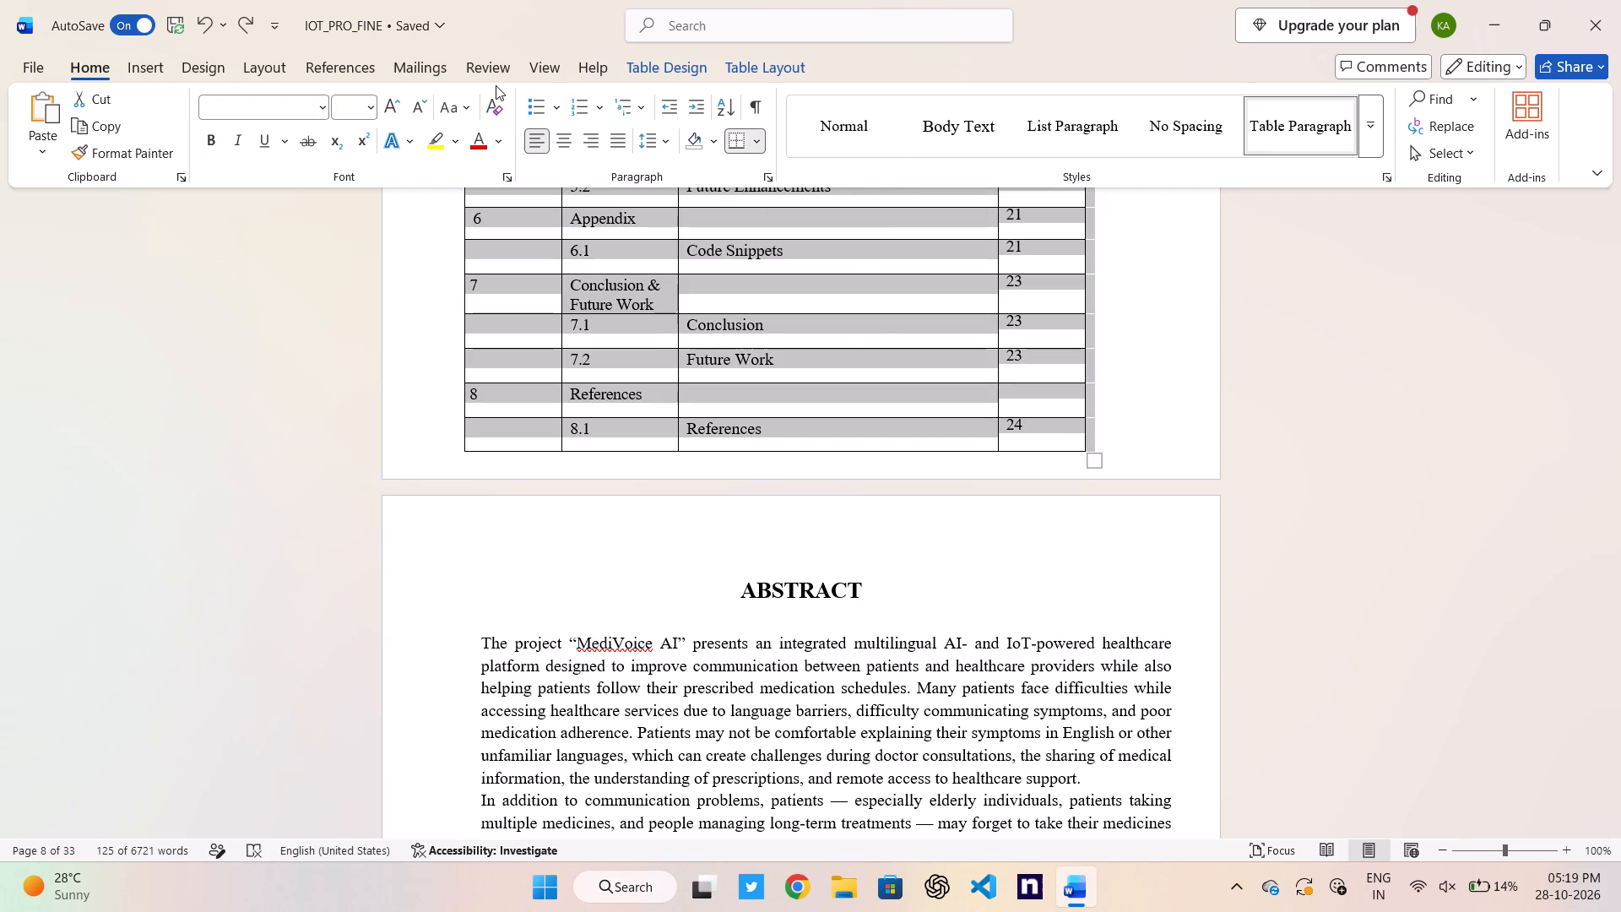
click(430, 66)
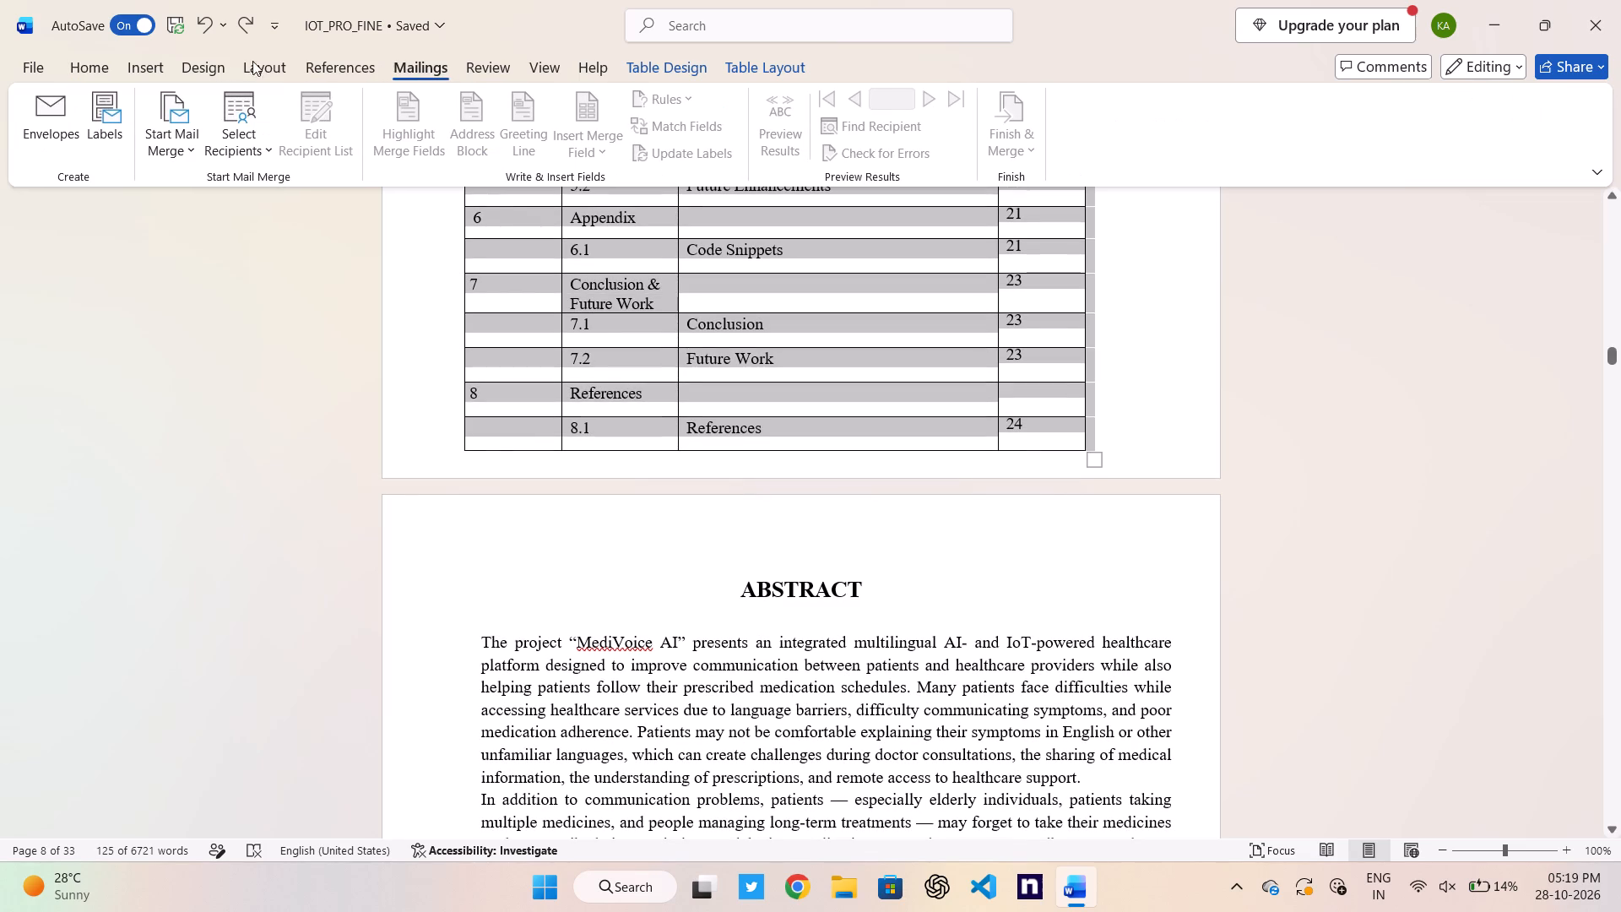
click(164, 71)
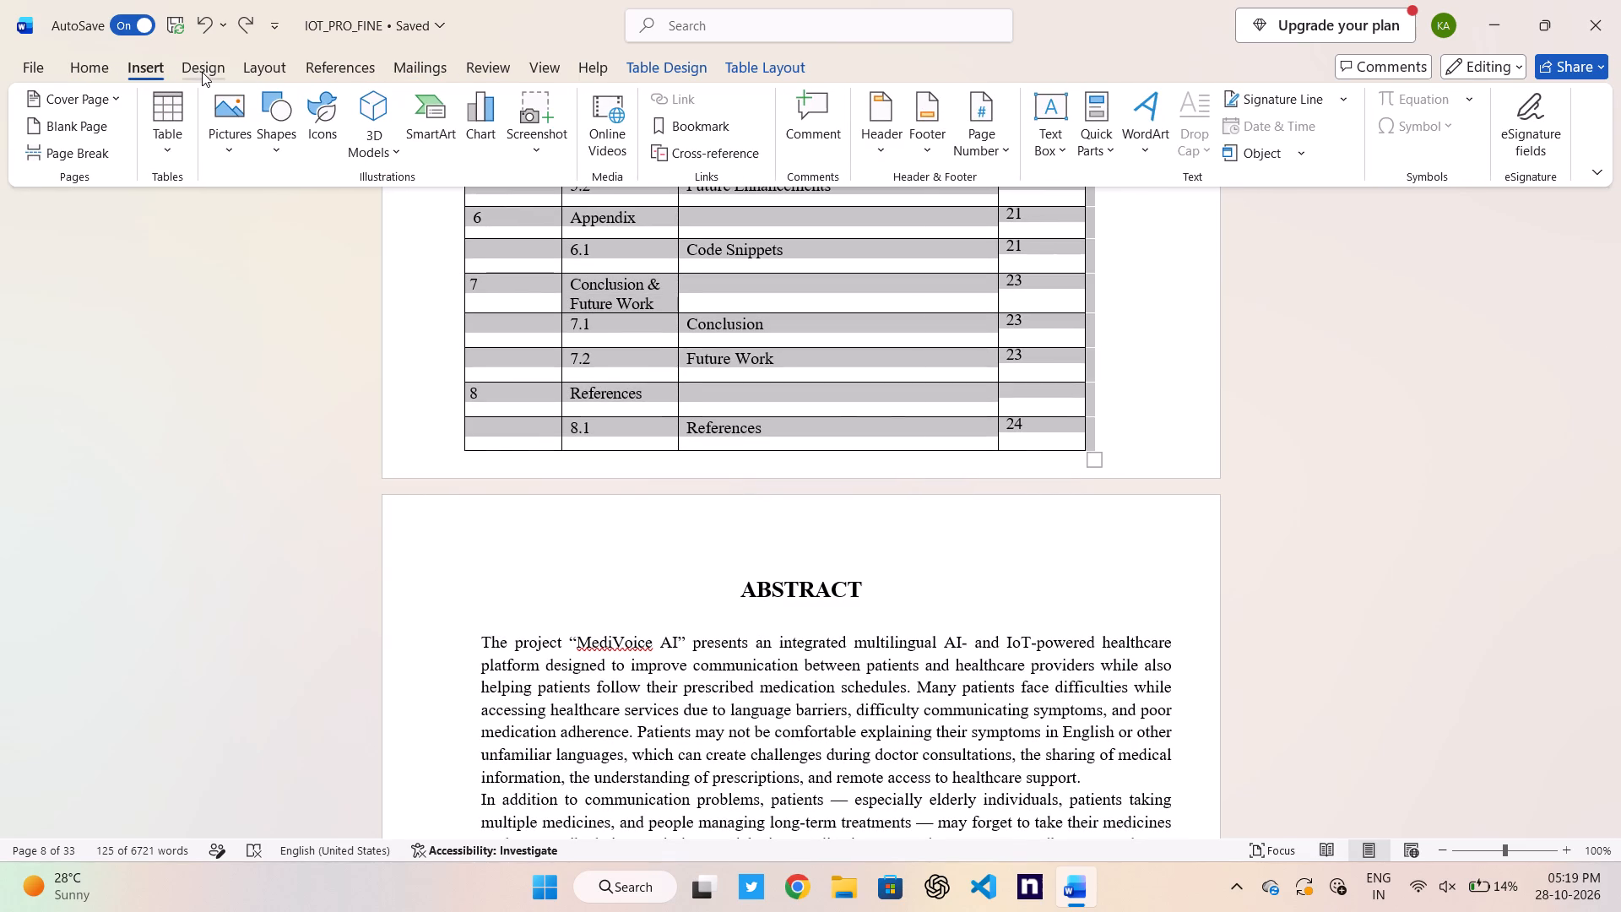
click(203, 72)
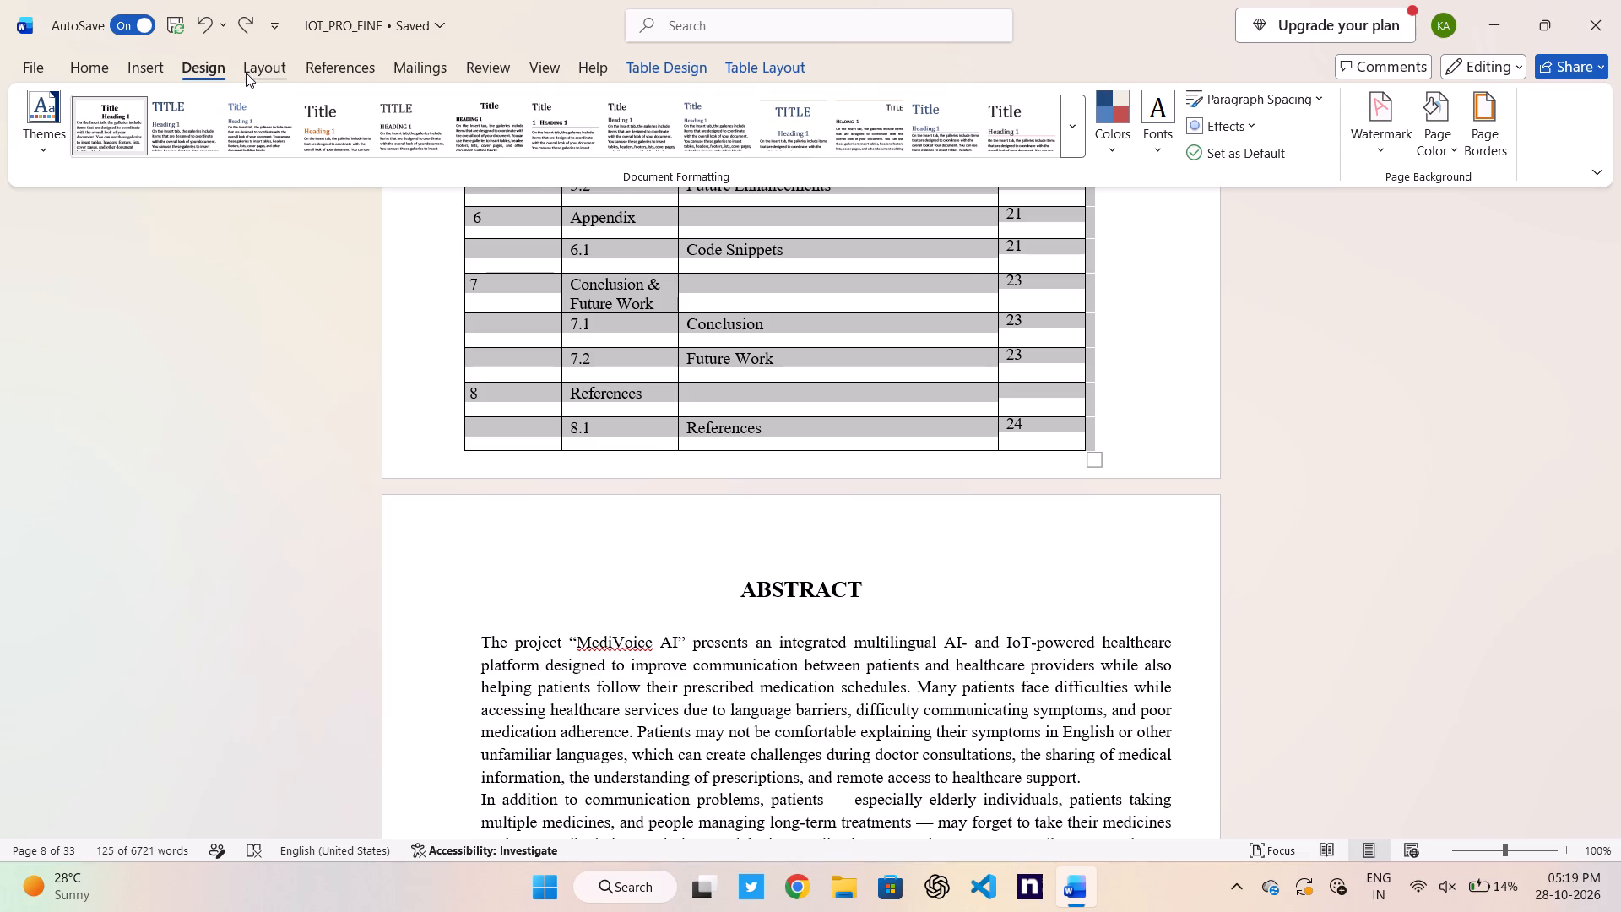
click(246, 73)
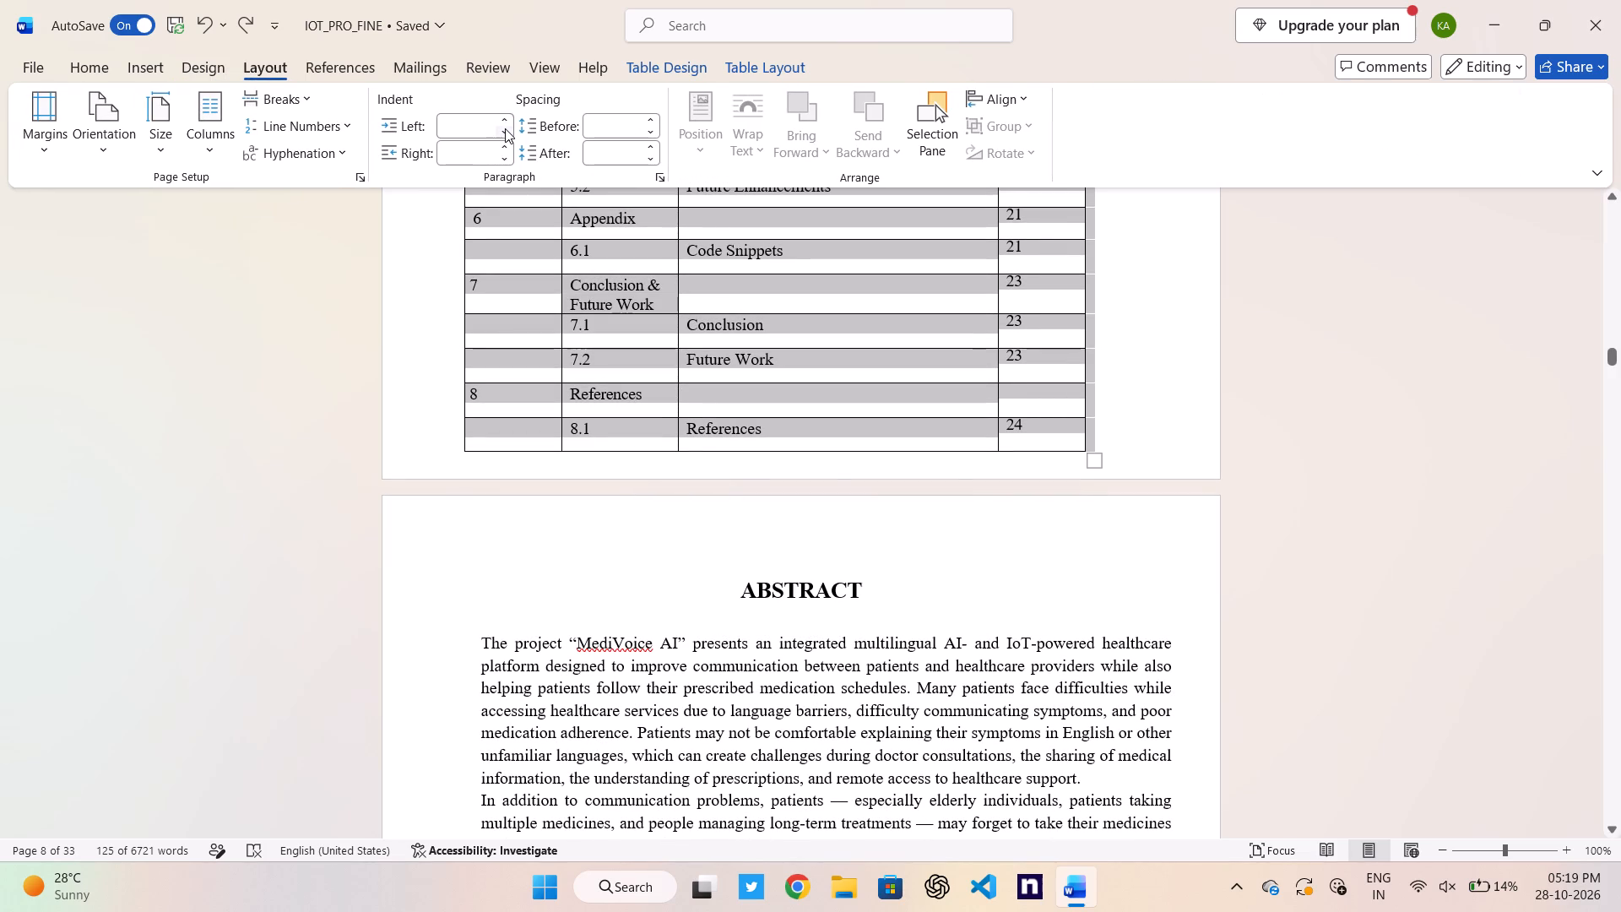
double_click(505, 123)
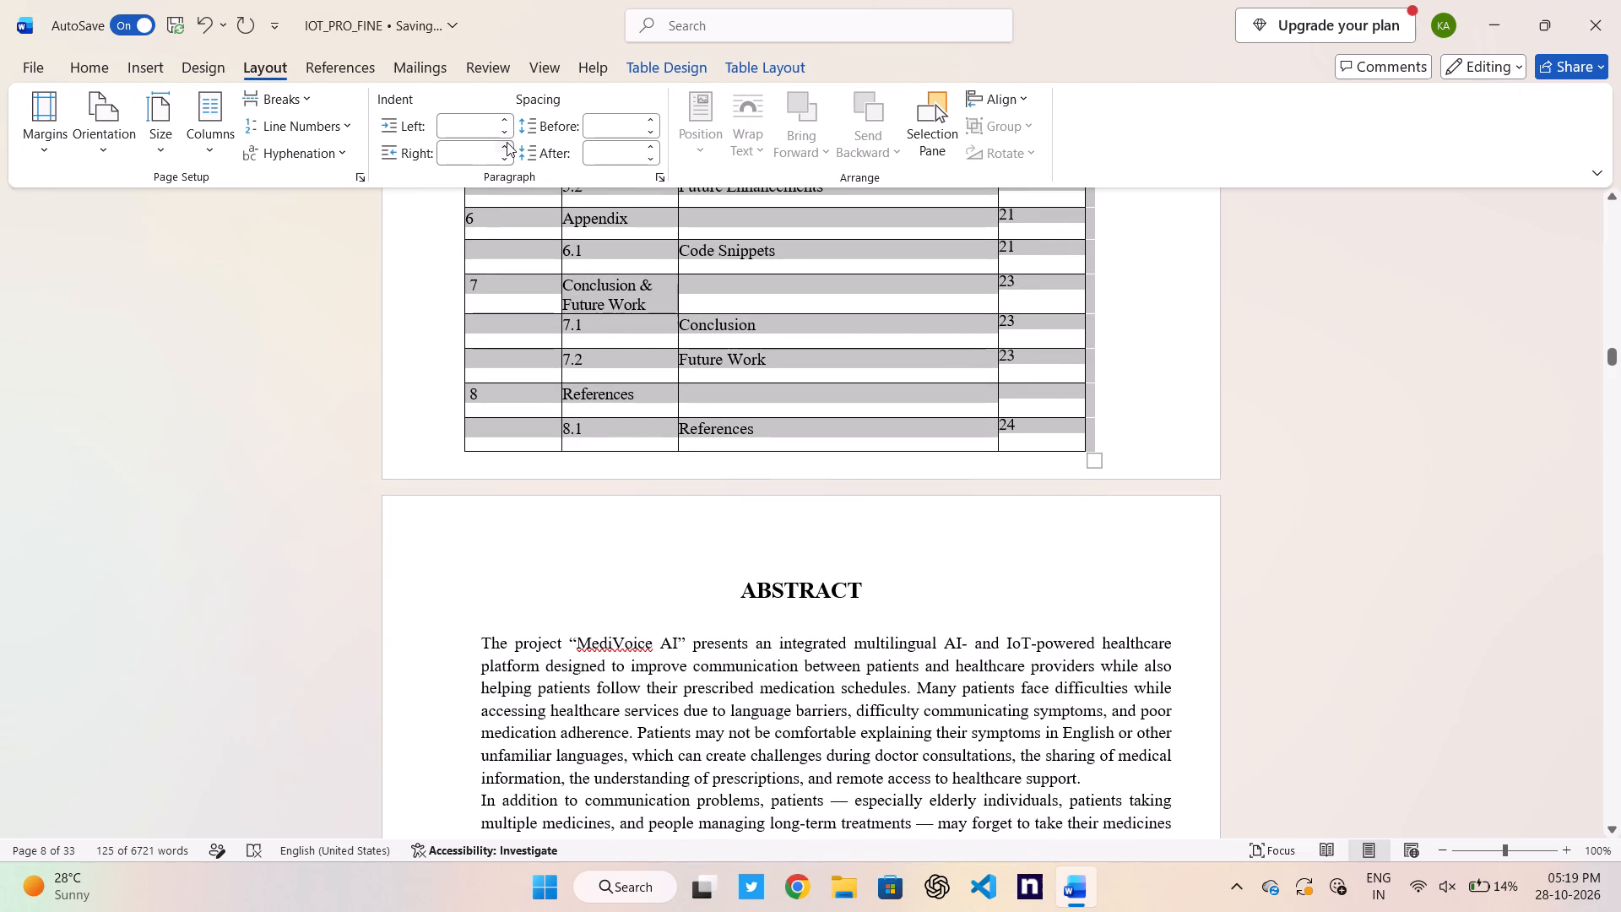
double_click(507, 136)
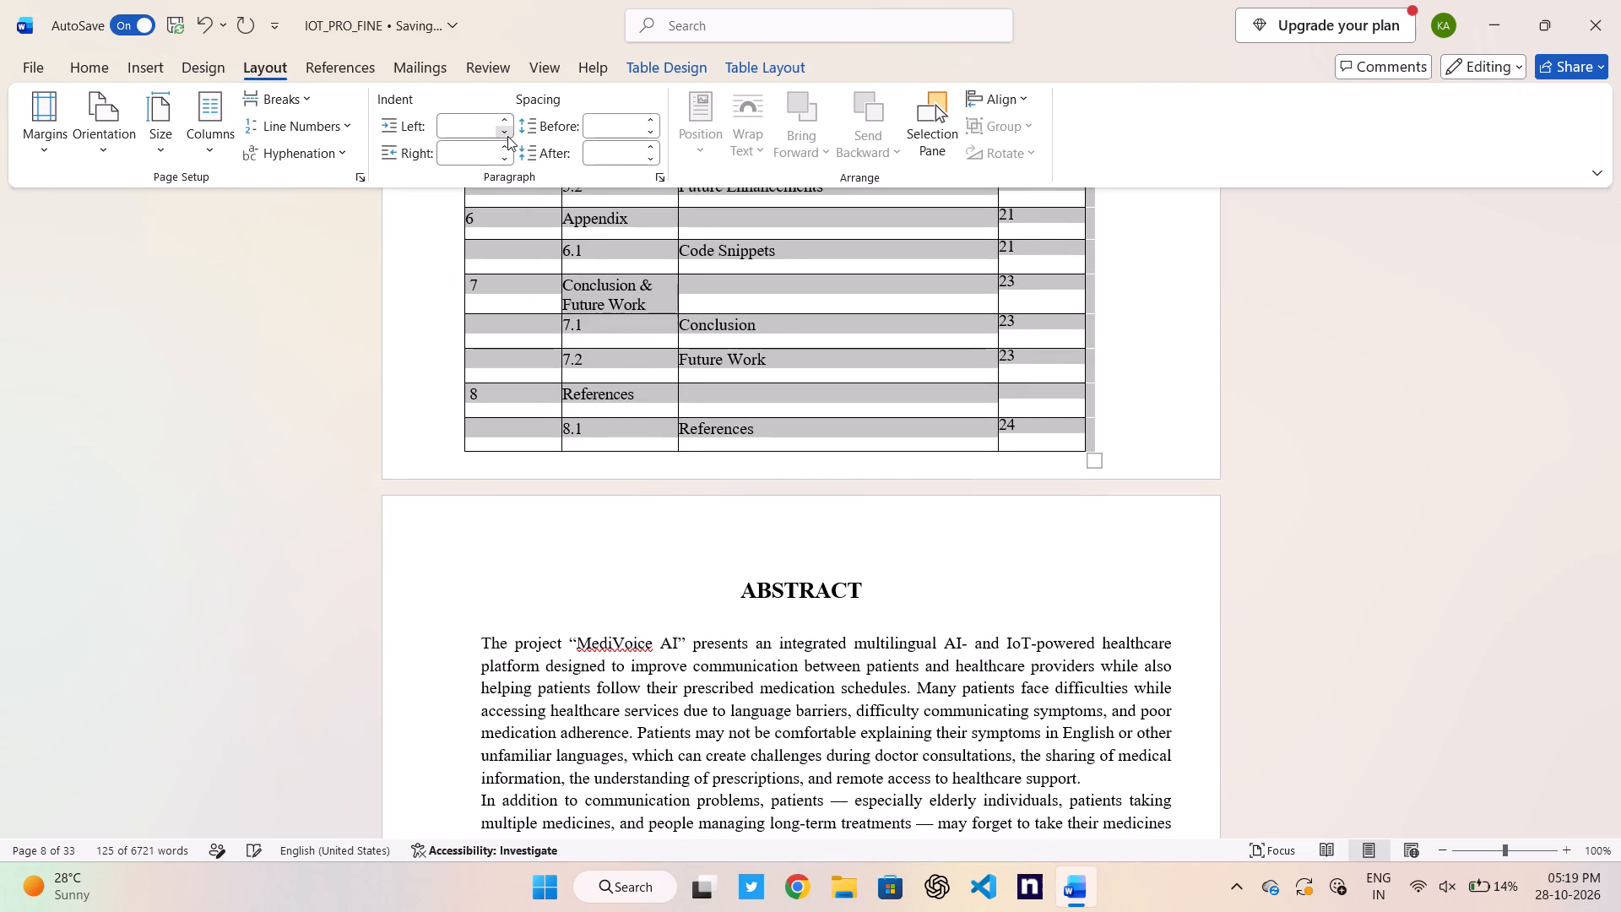
click(507, 136)
click(507, 136)
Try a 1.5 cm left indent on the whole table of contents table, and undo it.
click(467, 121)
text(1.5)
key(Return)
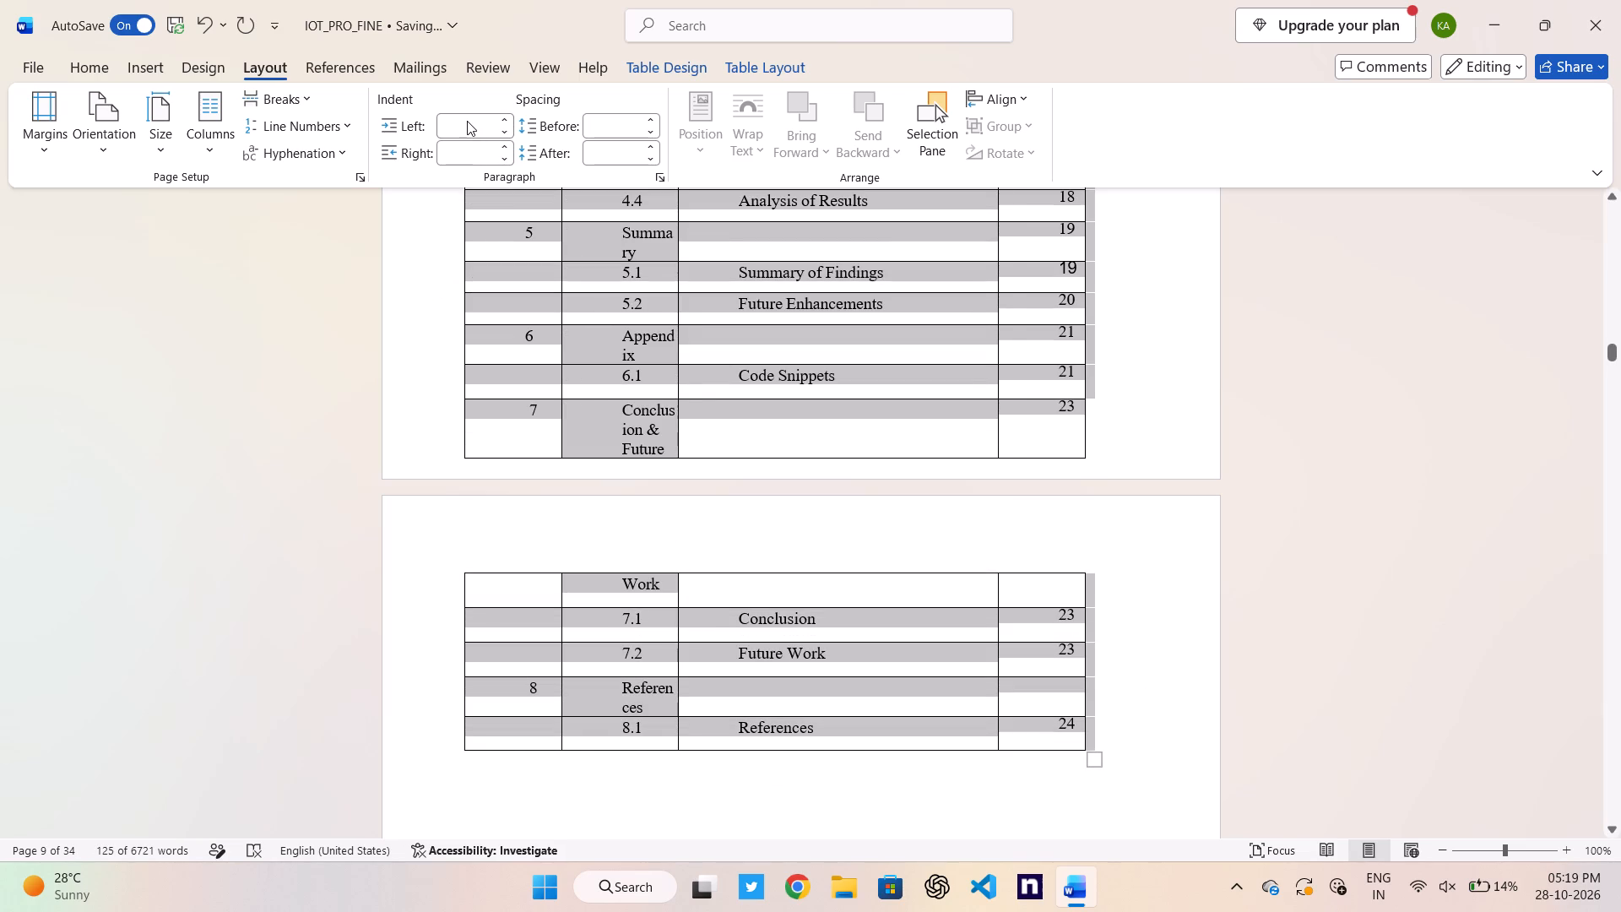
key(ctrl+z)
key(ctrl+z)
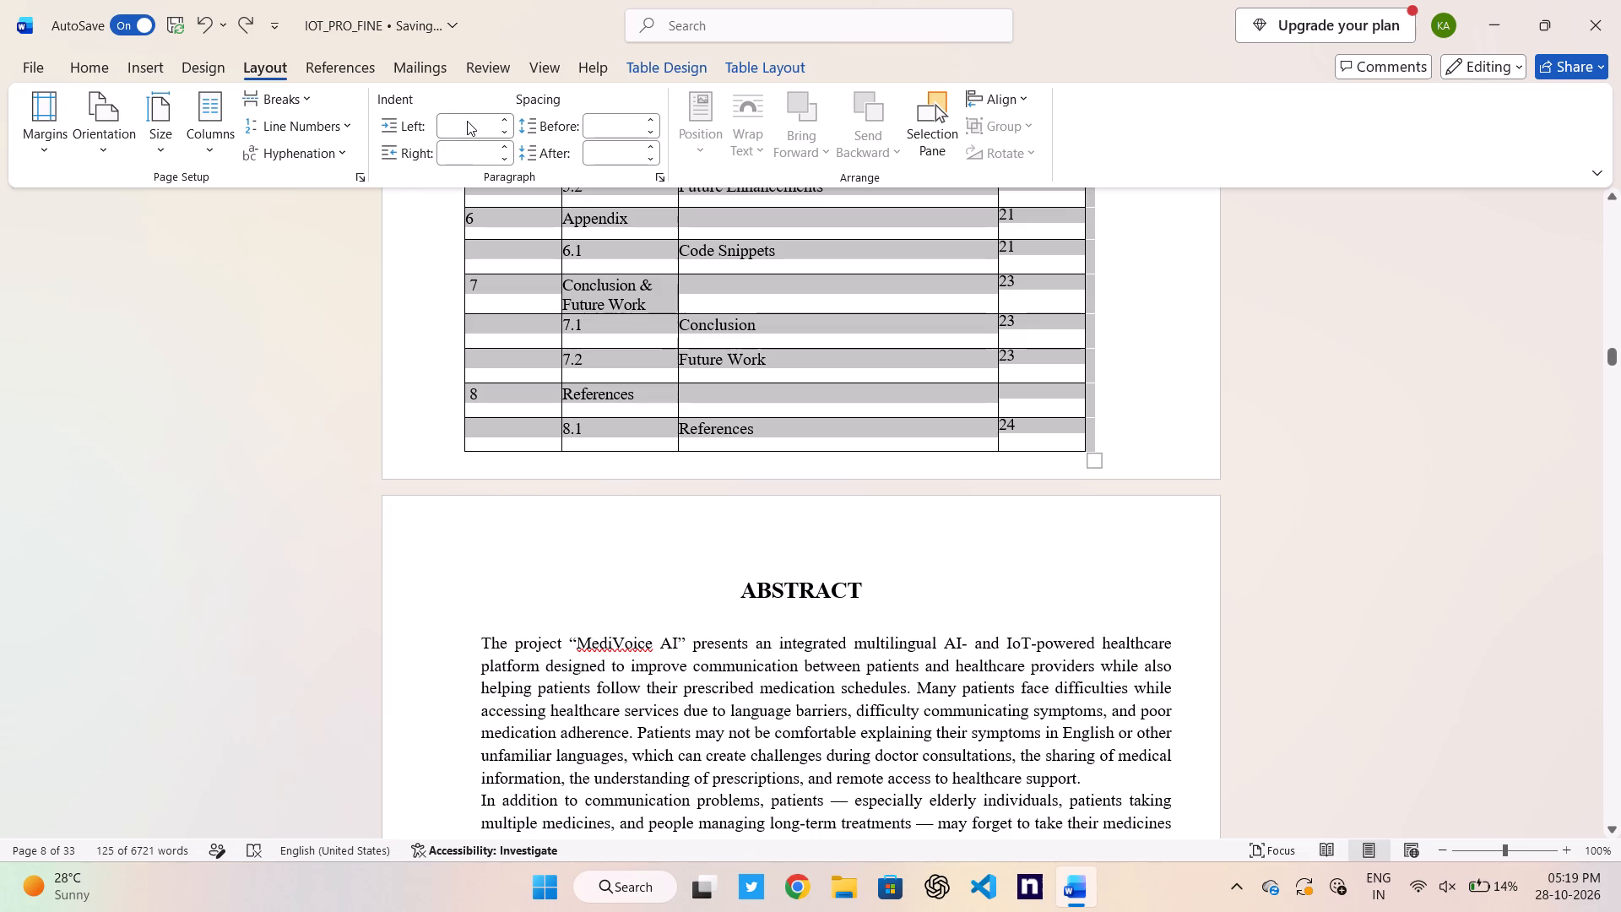
Try a 1.5 cm left indent at the end of the "4.4 Analysis of Results" row, and add an empty row below it.
click(435, 292)
scroll(435, 292, up, 2)
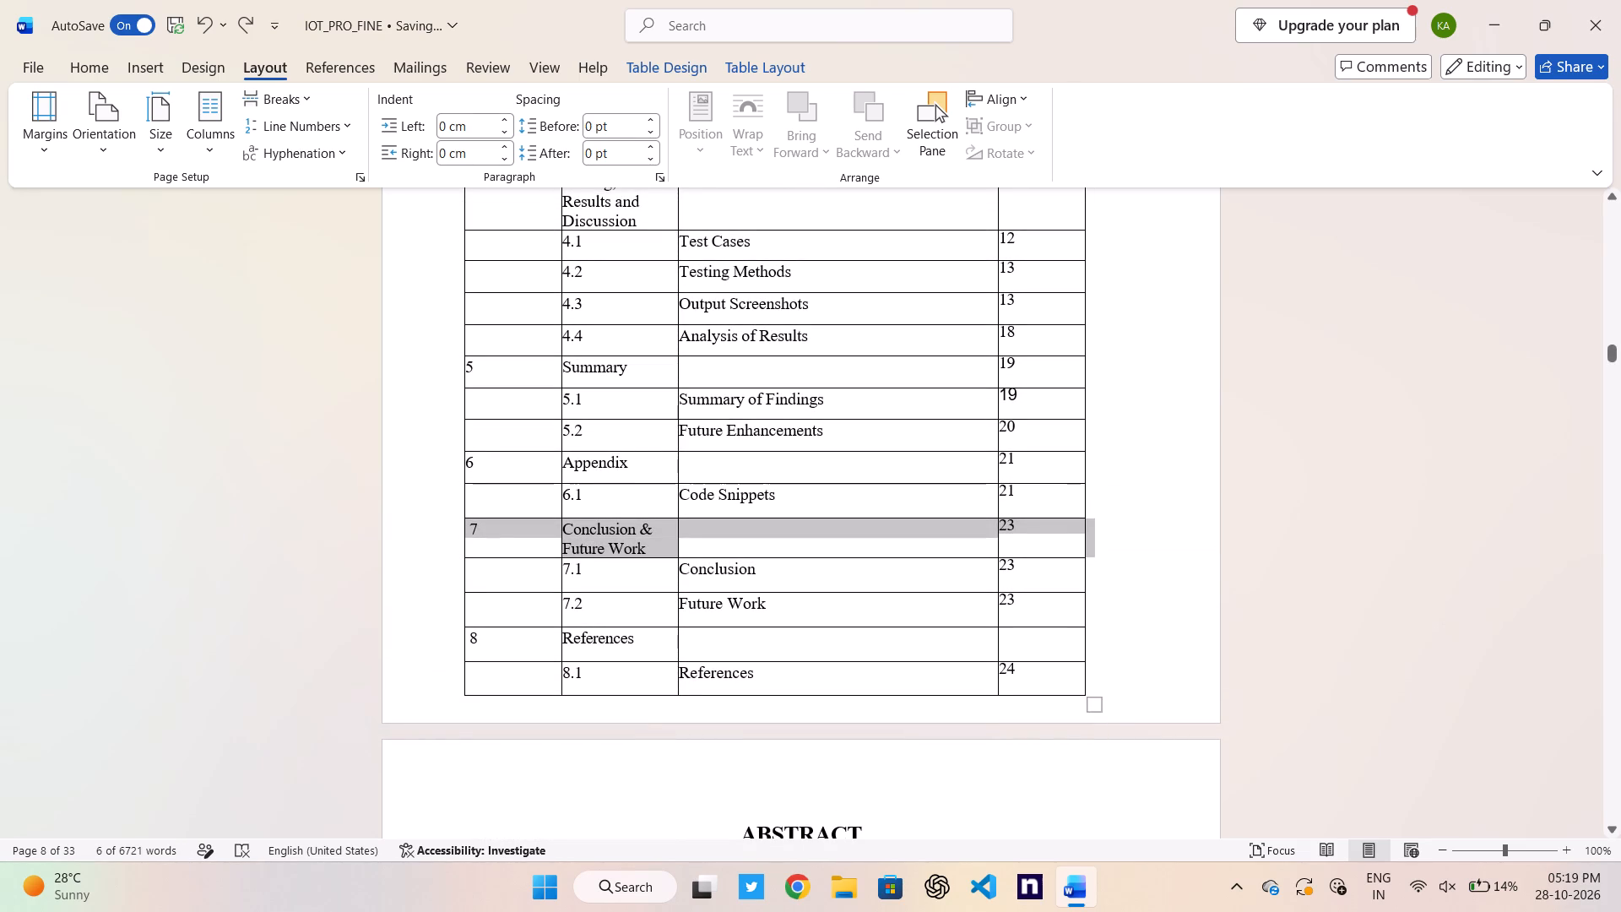
triple_click(1207, 334)
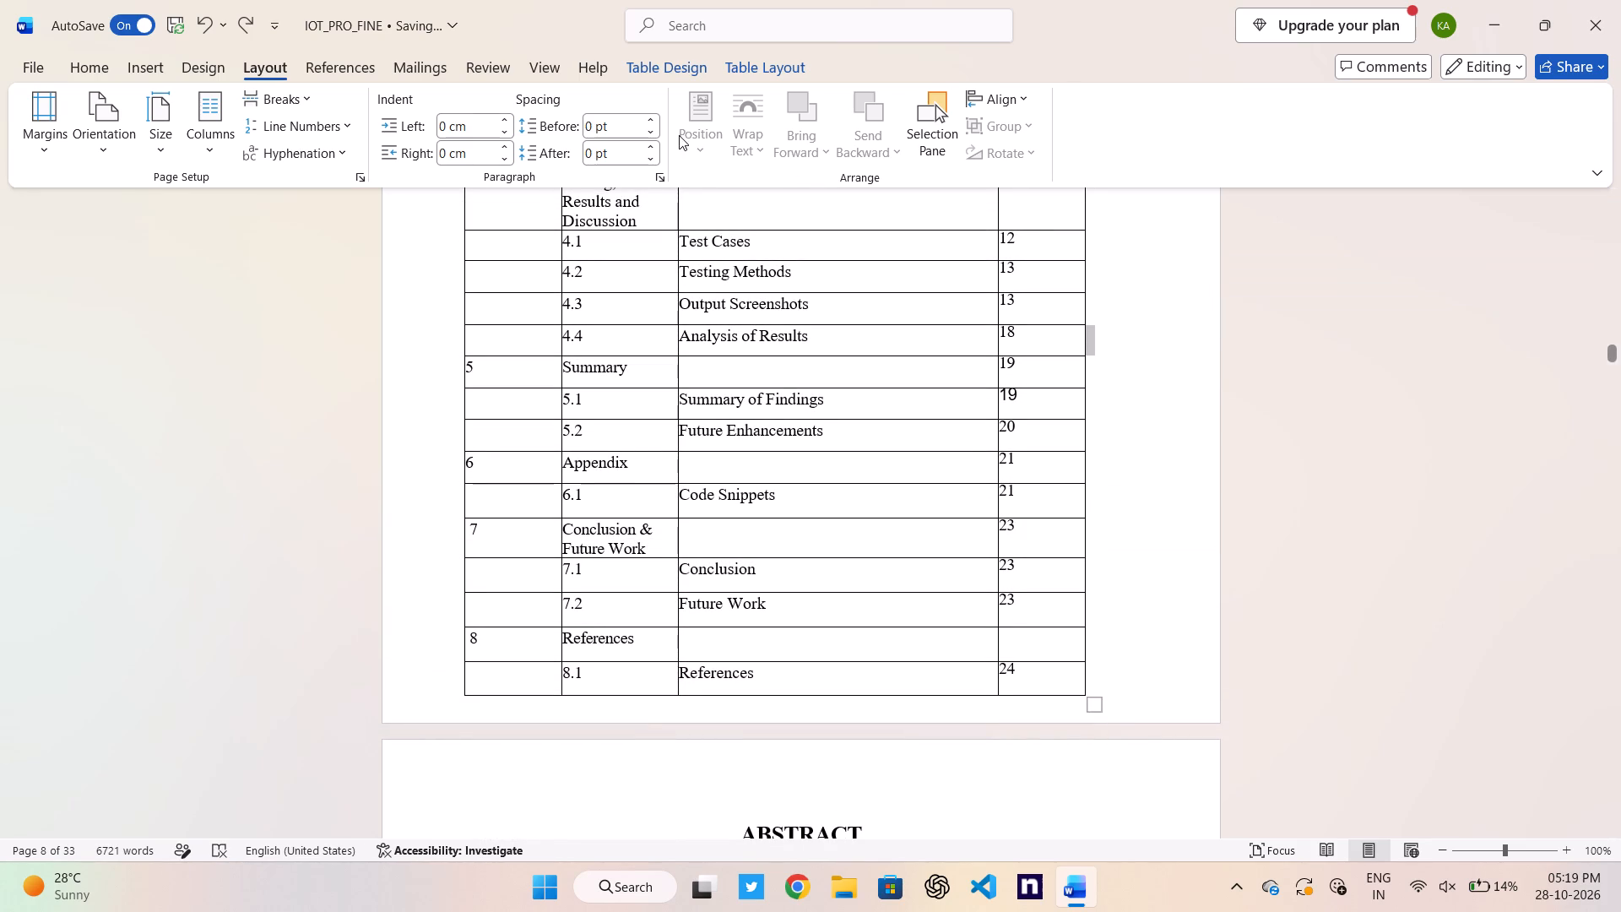
click(448, 124)
text(1.5)
key(Return)
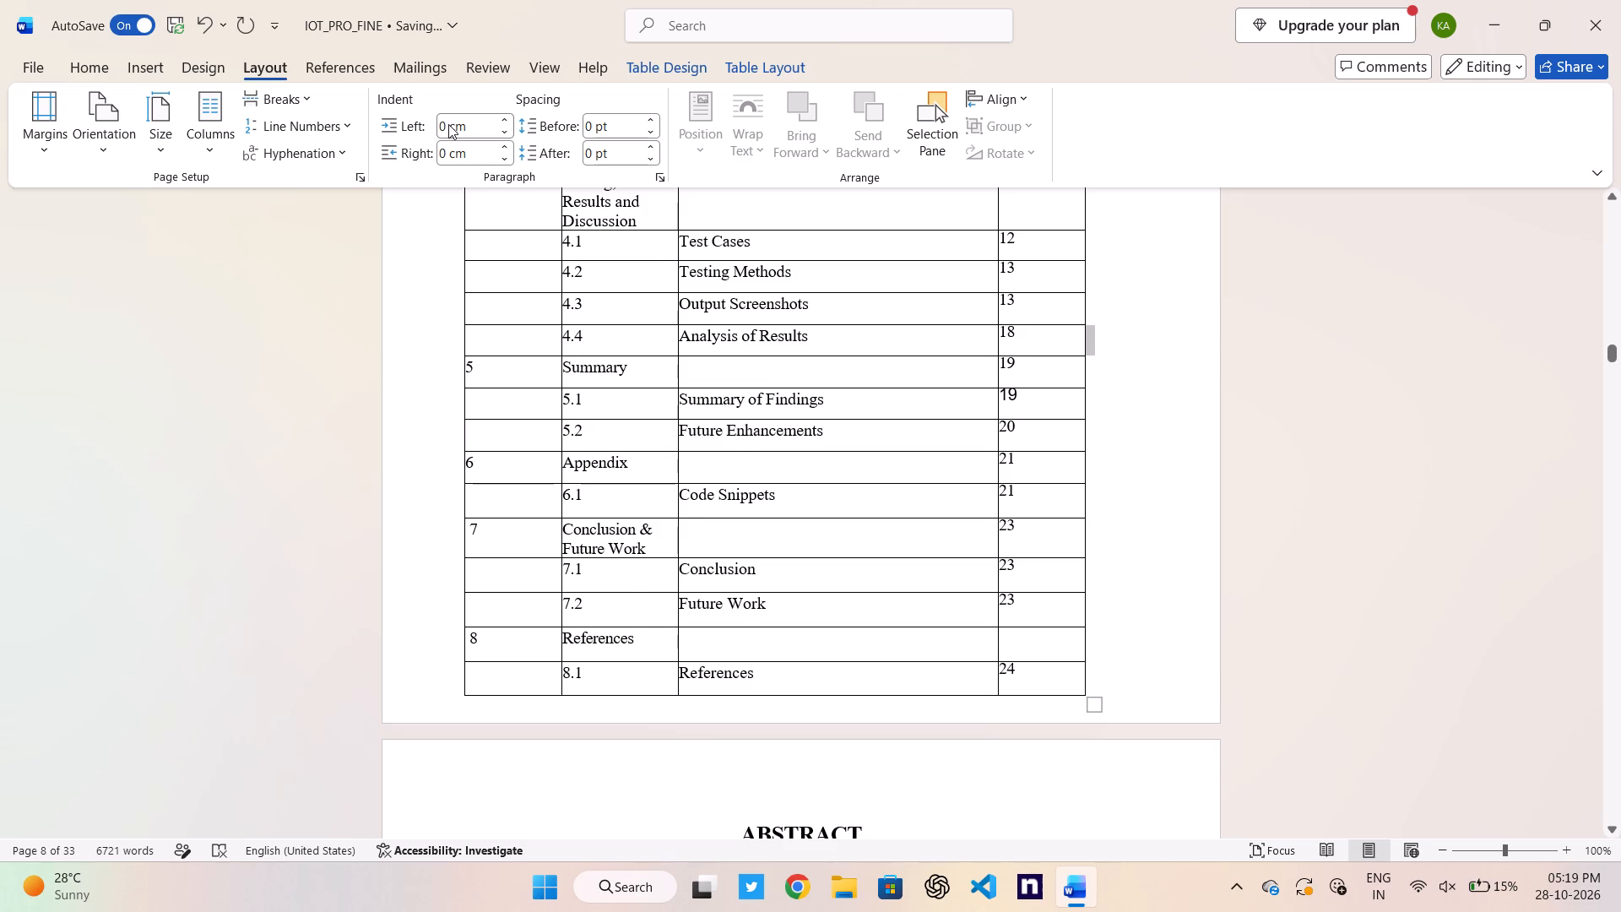
key(Return)
Set the left indent in the first cell of the empty row above "5 Summary" to 1.5 cm.
click(485, 130)
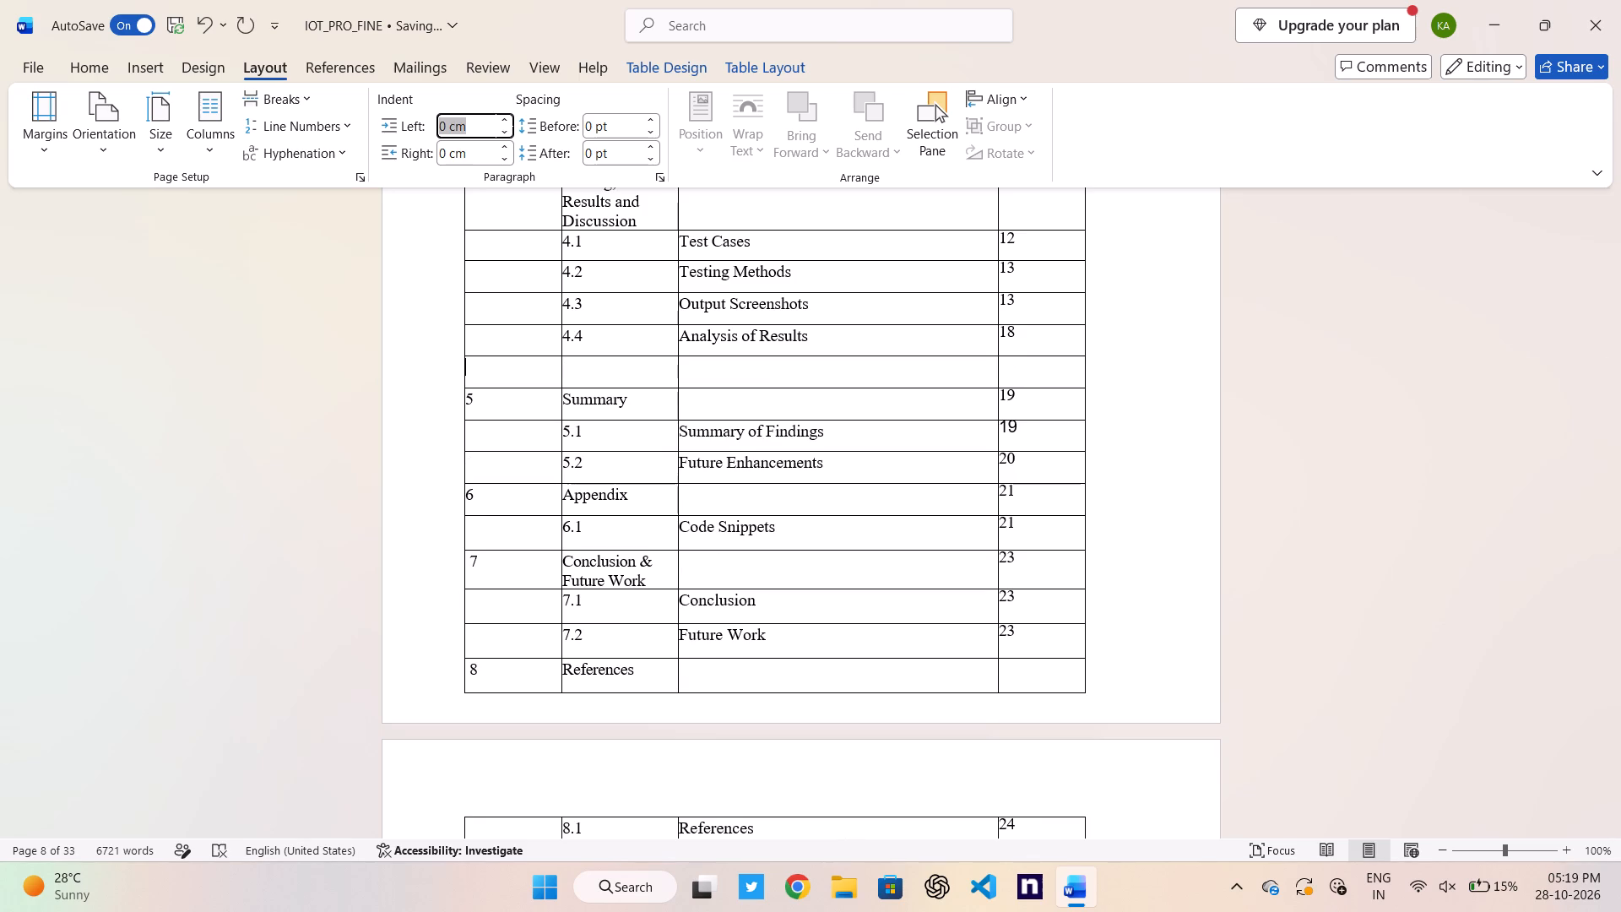
key(1)
text(.5)
key(Return)
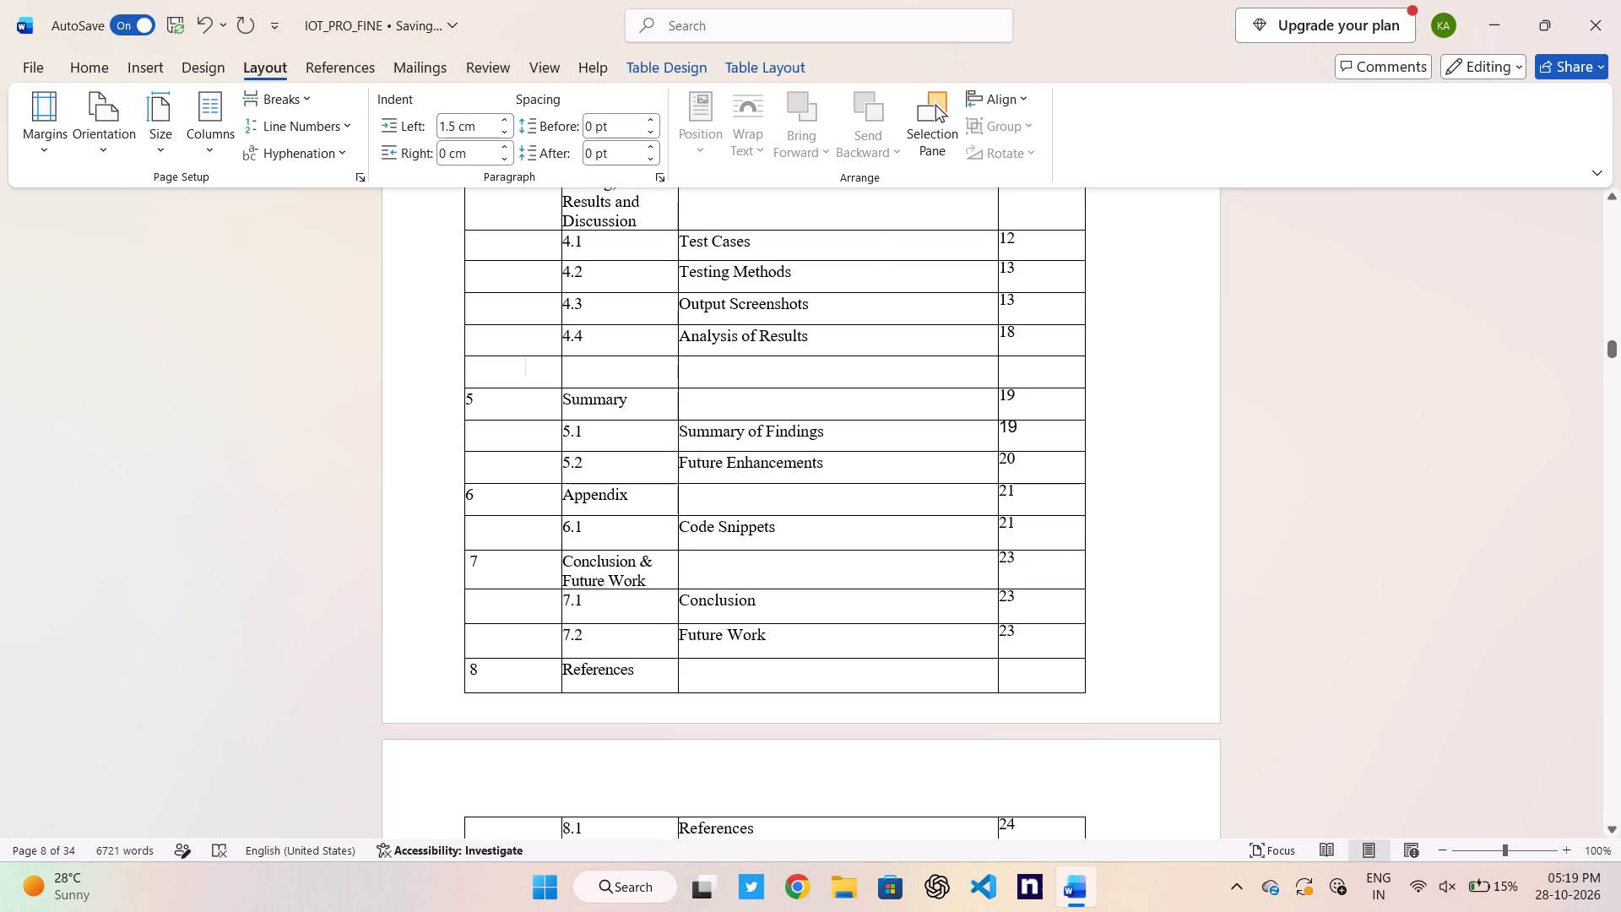
Select the whole table of contents table and move it slightly to the right on the page, then deselect it.
click(400, 294)
scroll(400, 294, up, 6)
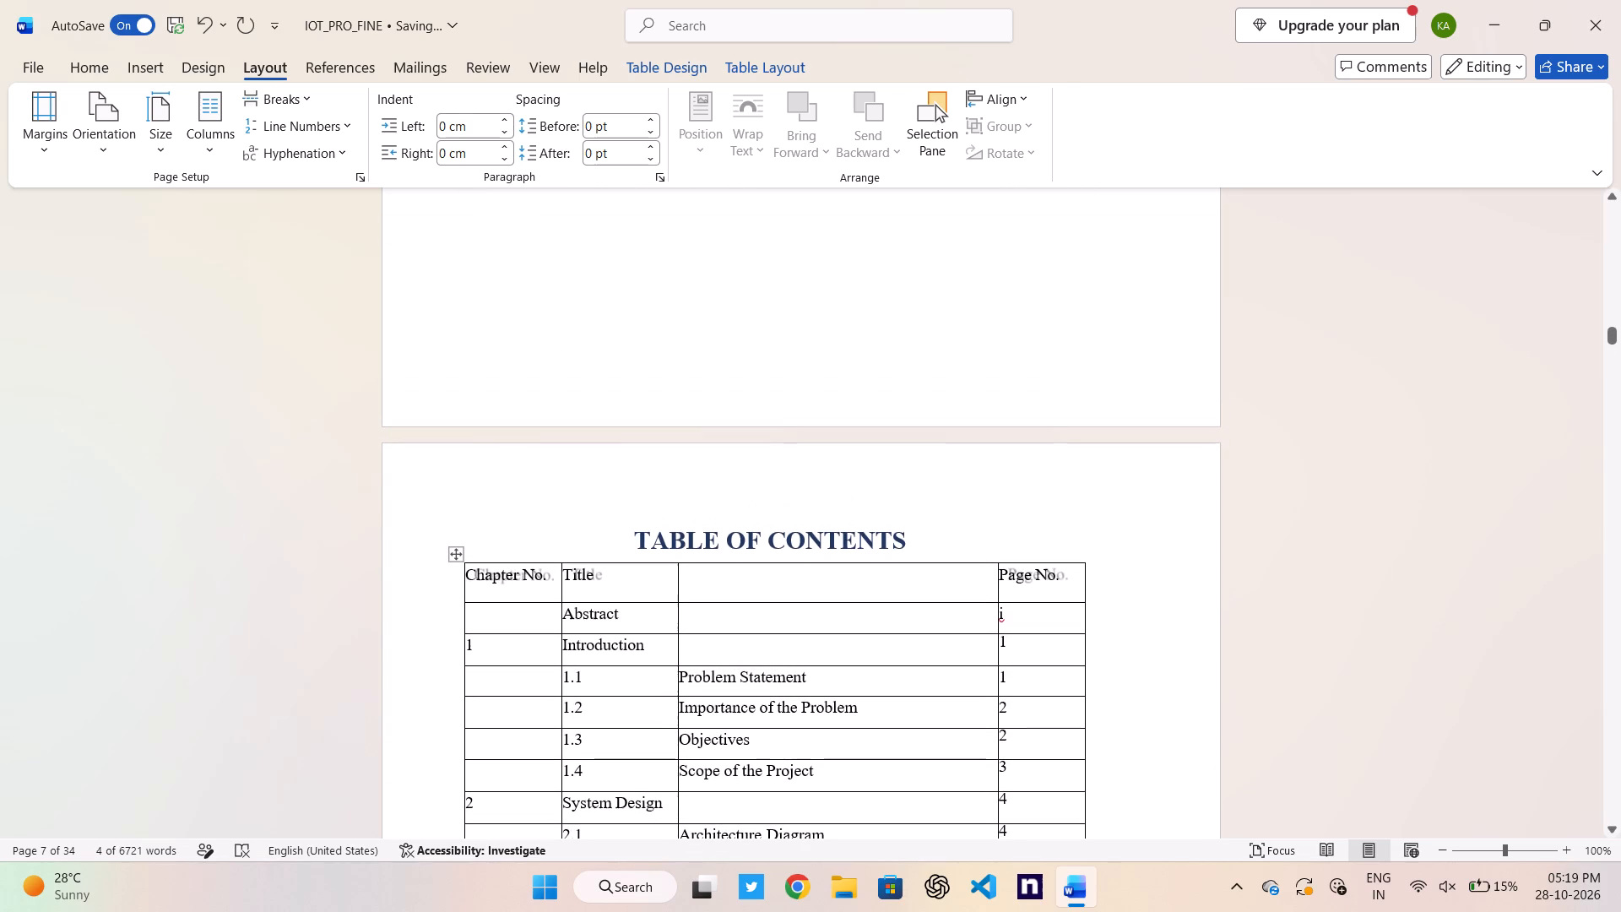
click(453, 553)
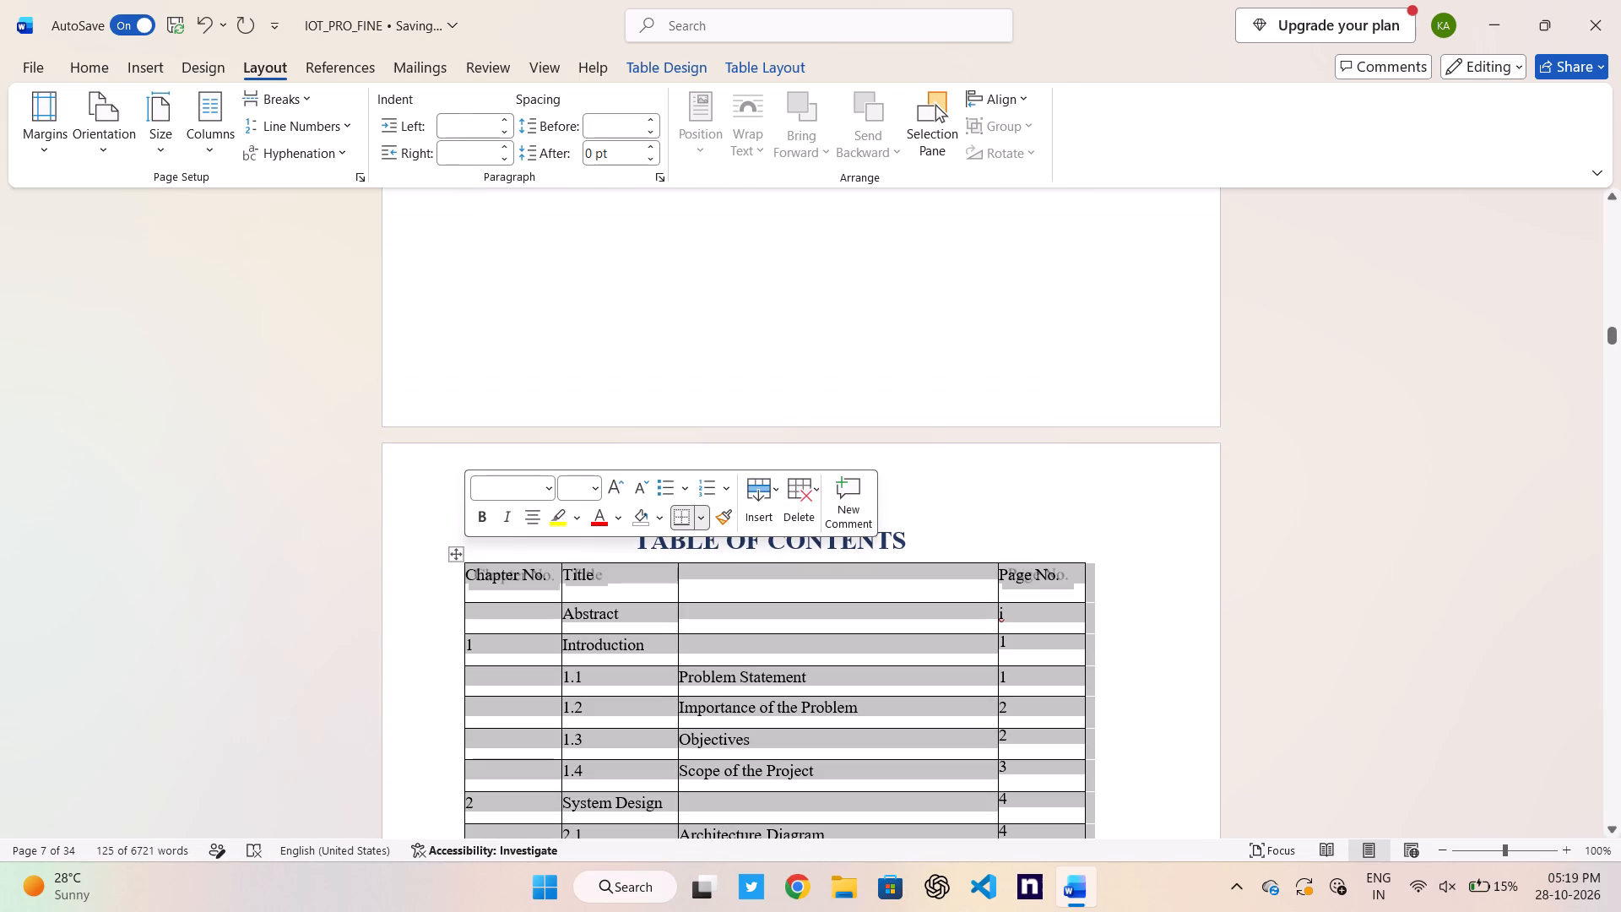
drag(456, 552, 497, 551)
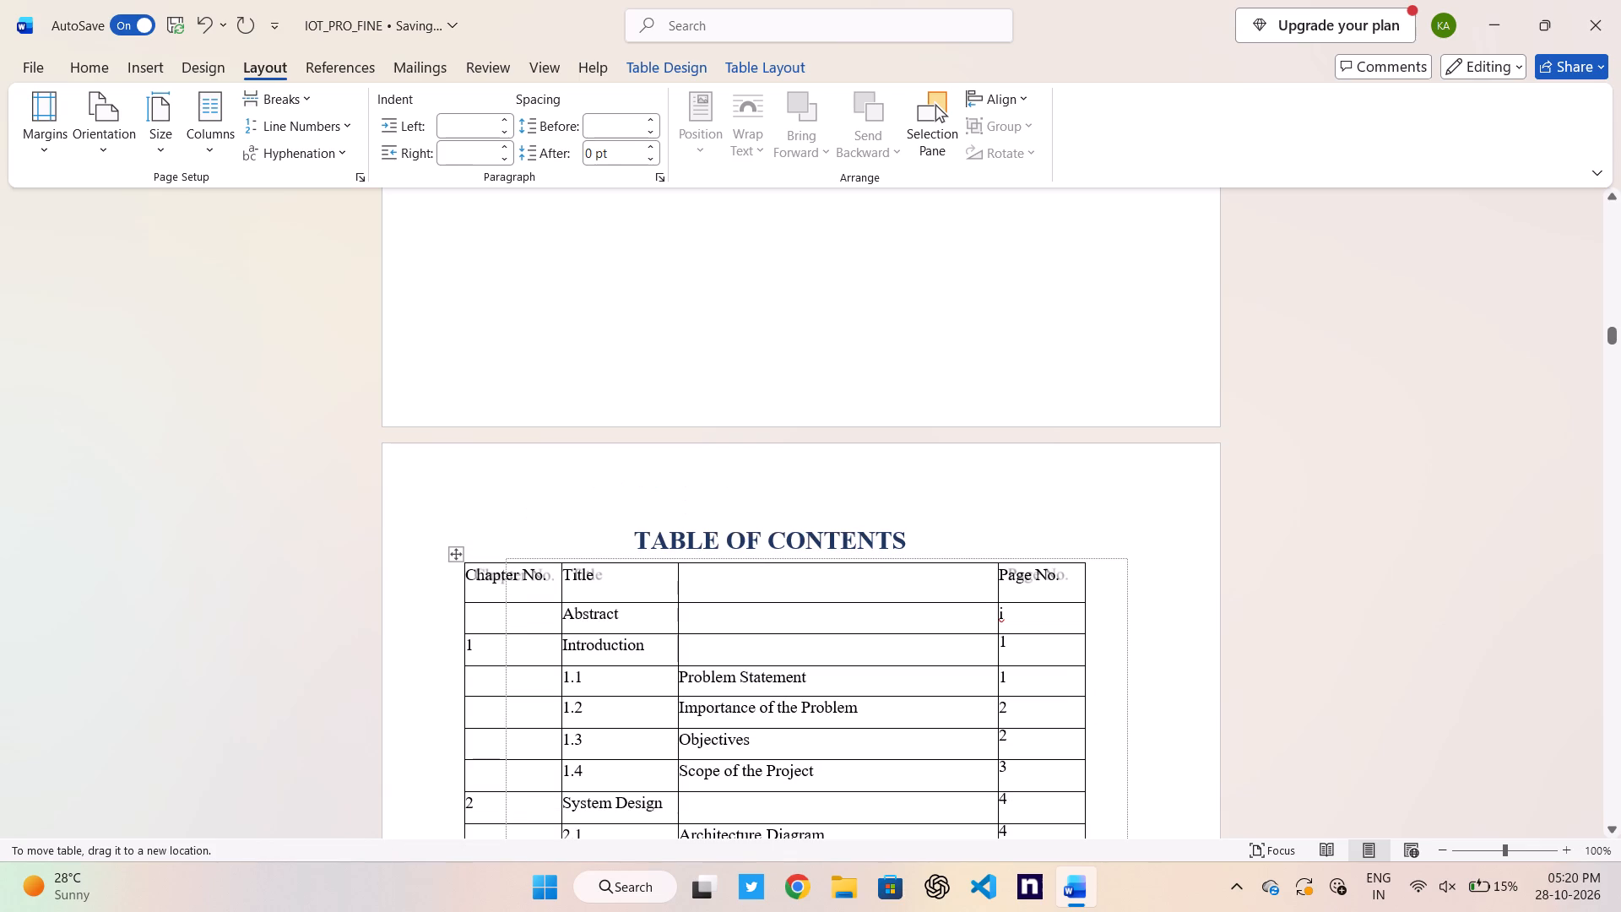
drag(497, 551, 497, 552)
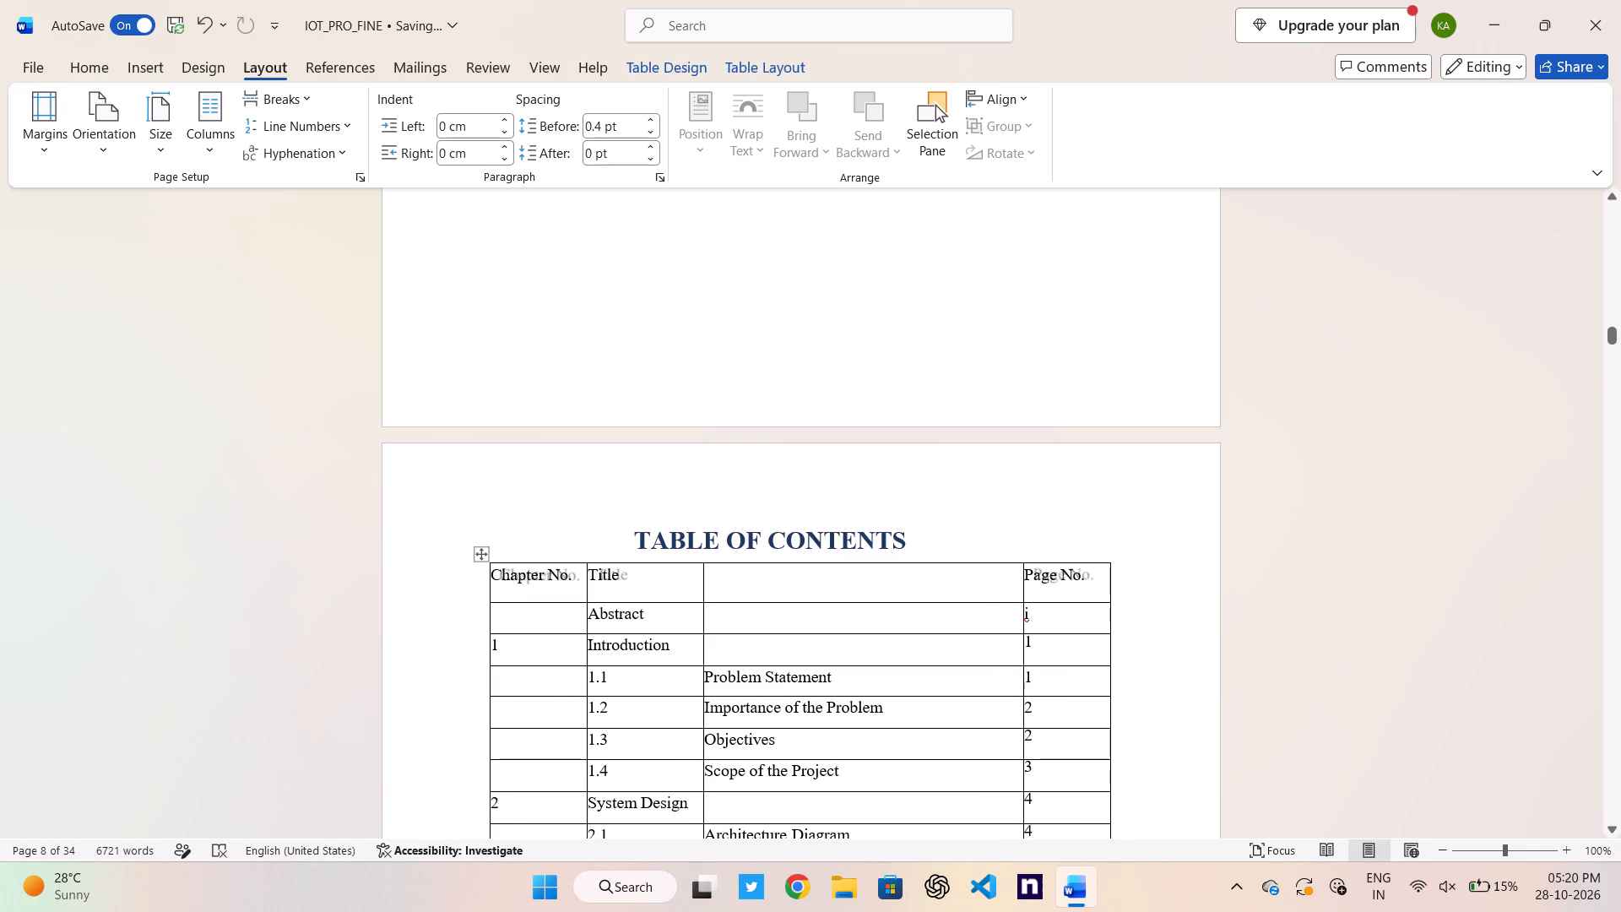
click(1347, 478)
Set the left indent of the page numbers in the table of contents, from Abstract's "i" to Future Work, to 0.9 cm.
scroll(1347, 478, down, 1)
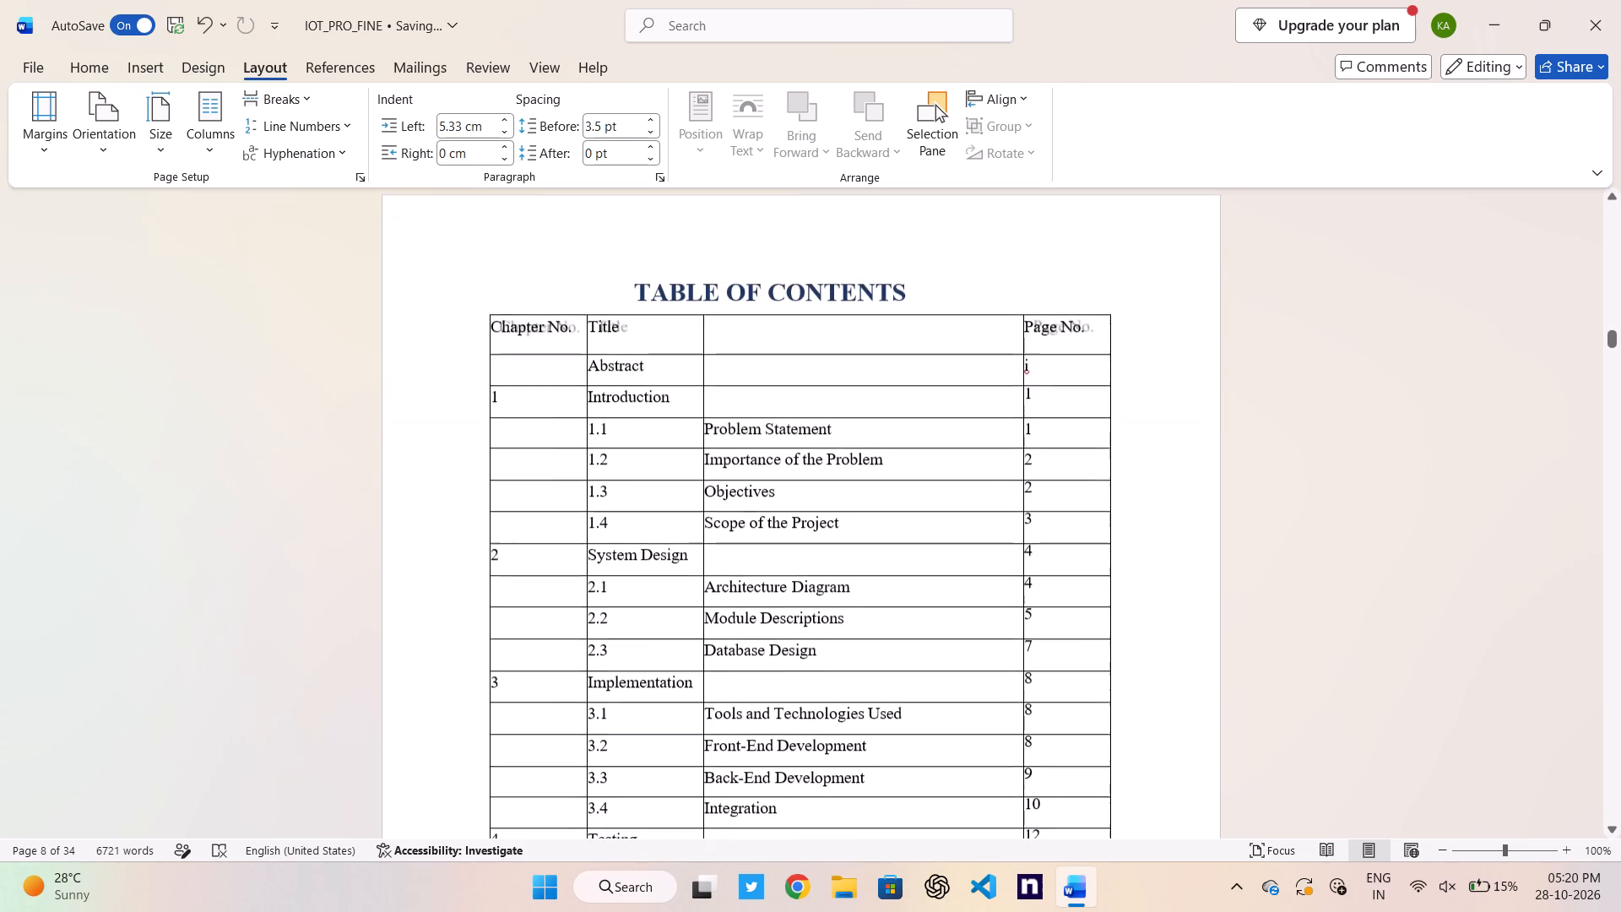
scroll(1347, 478, down, 2)
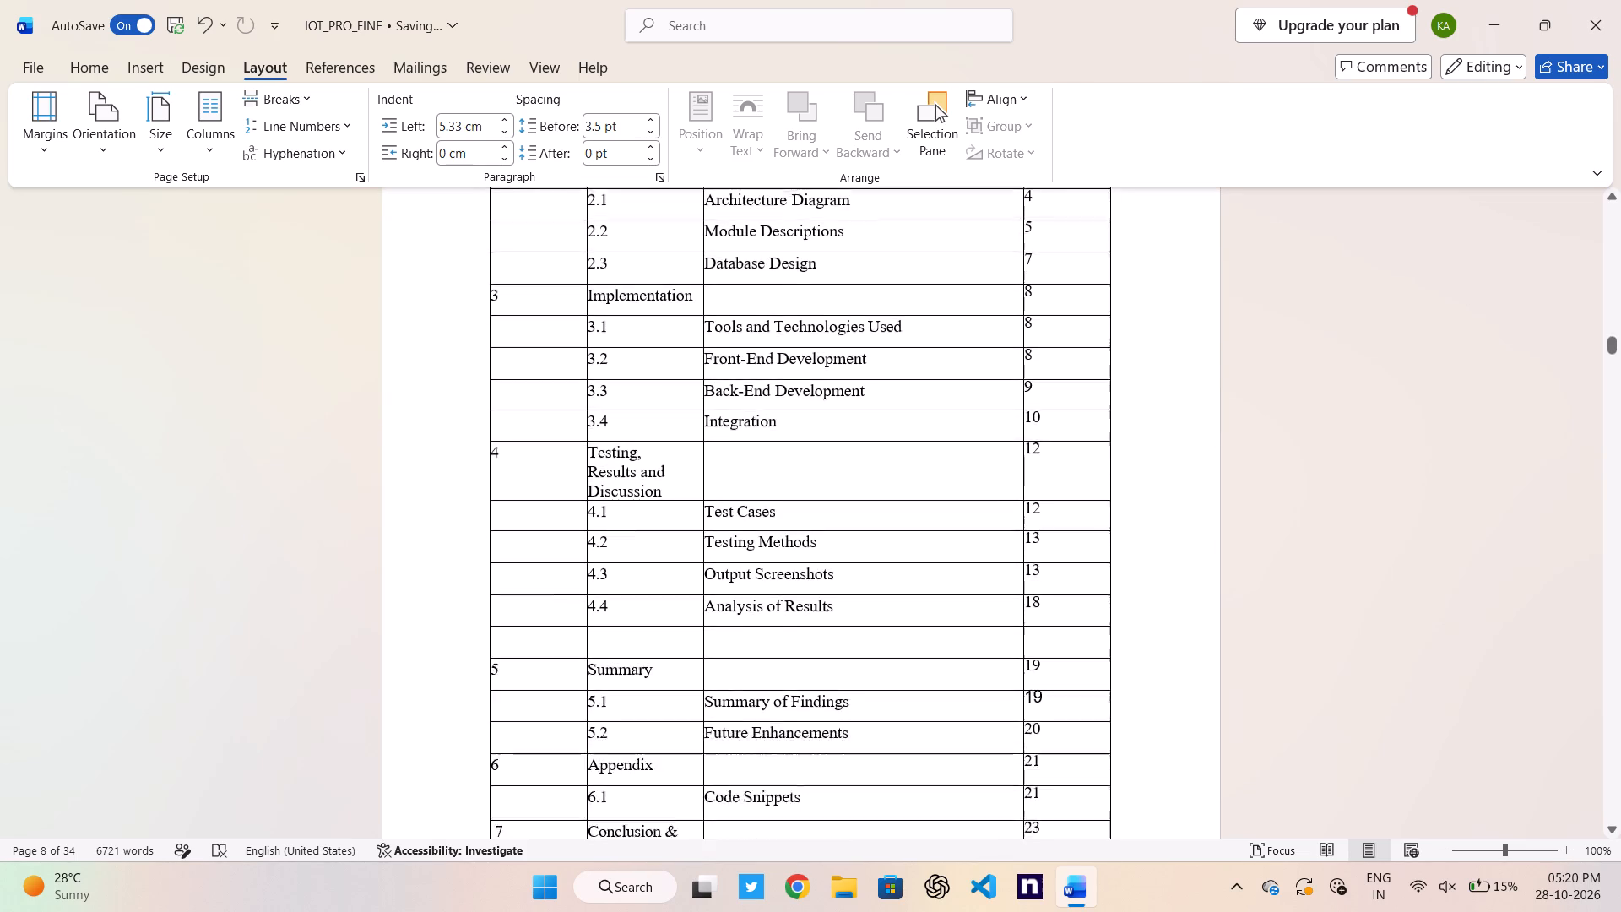
scroll(1347, 478, down, 2)
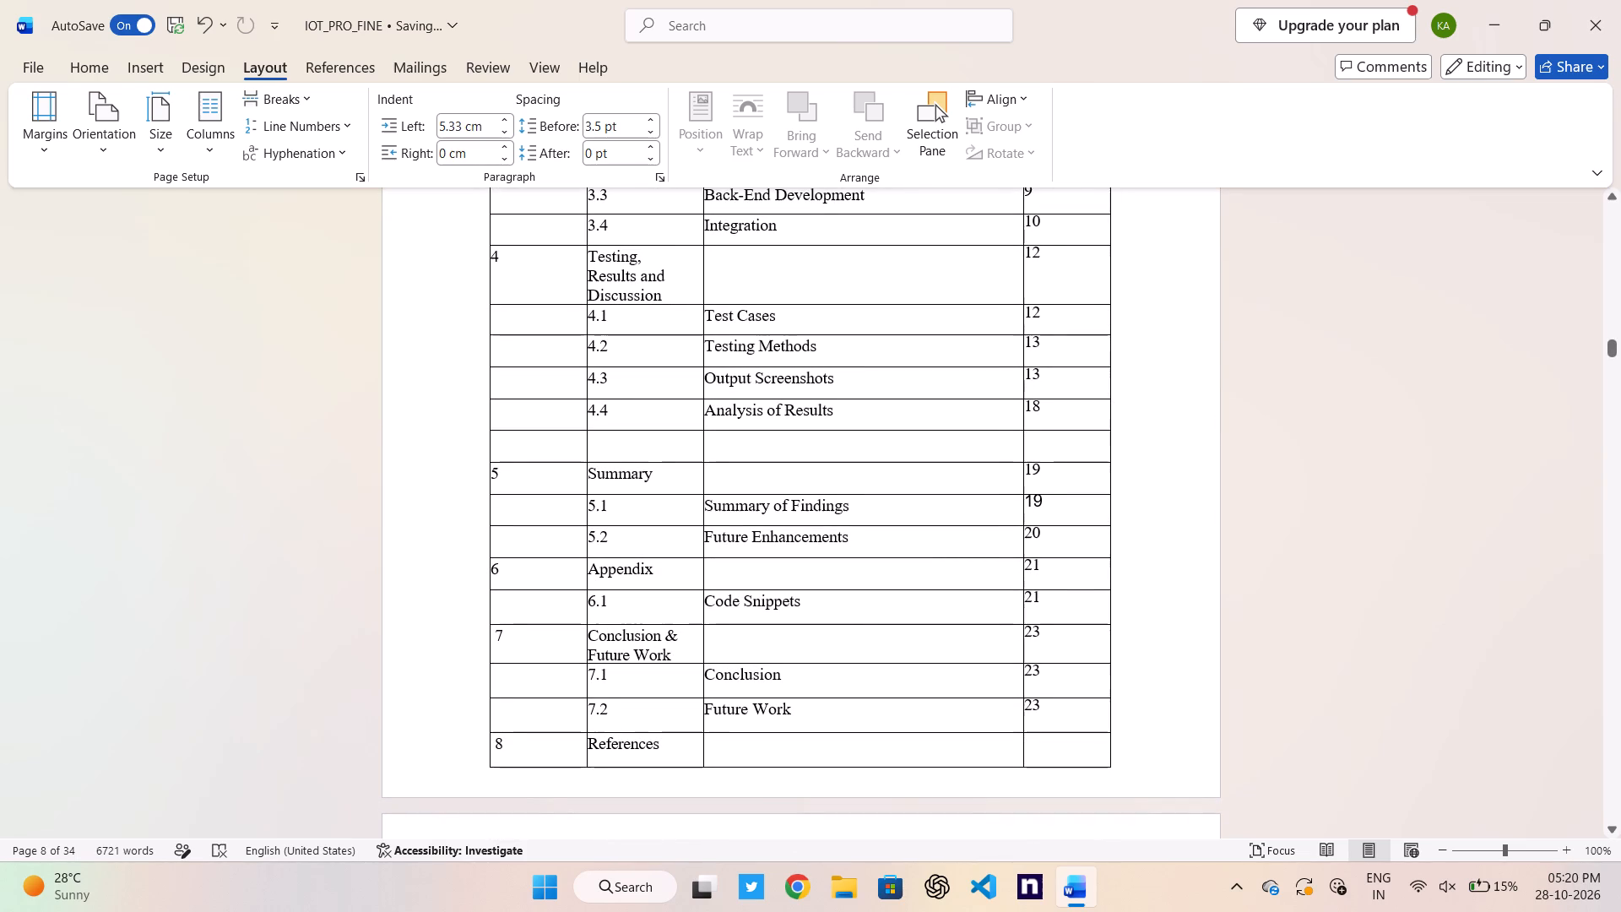
drag(1044, 719, 1027, 437)
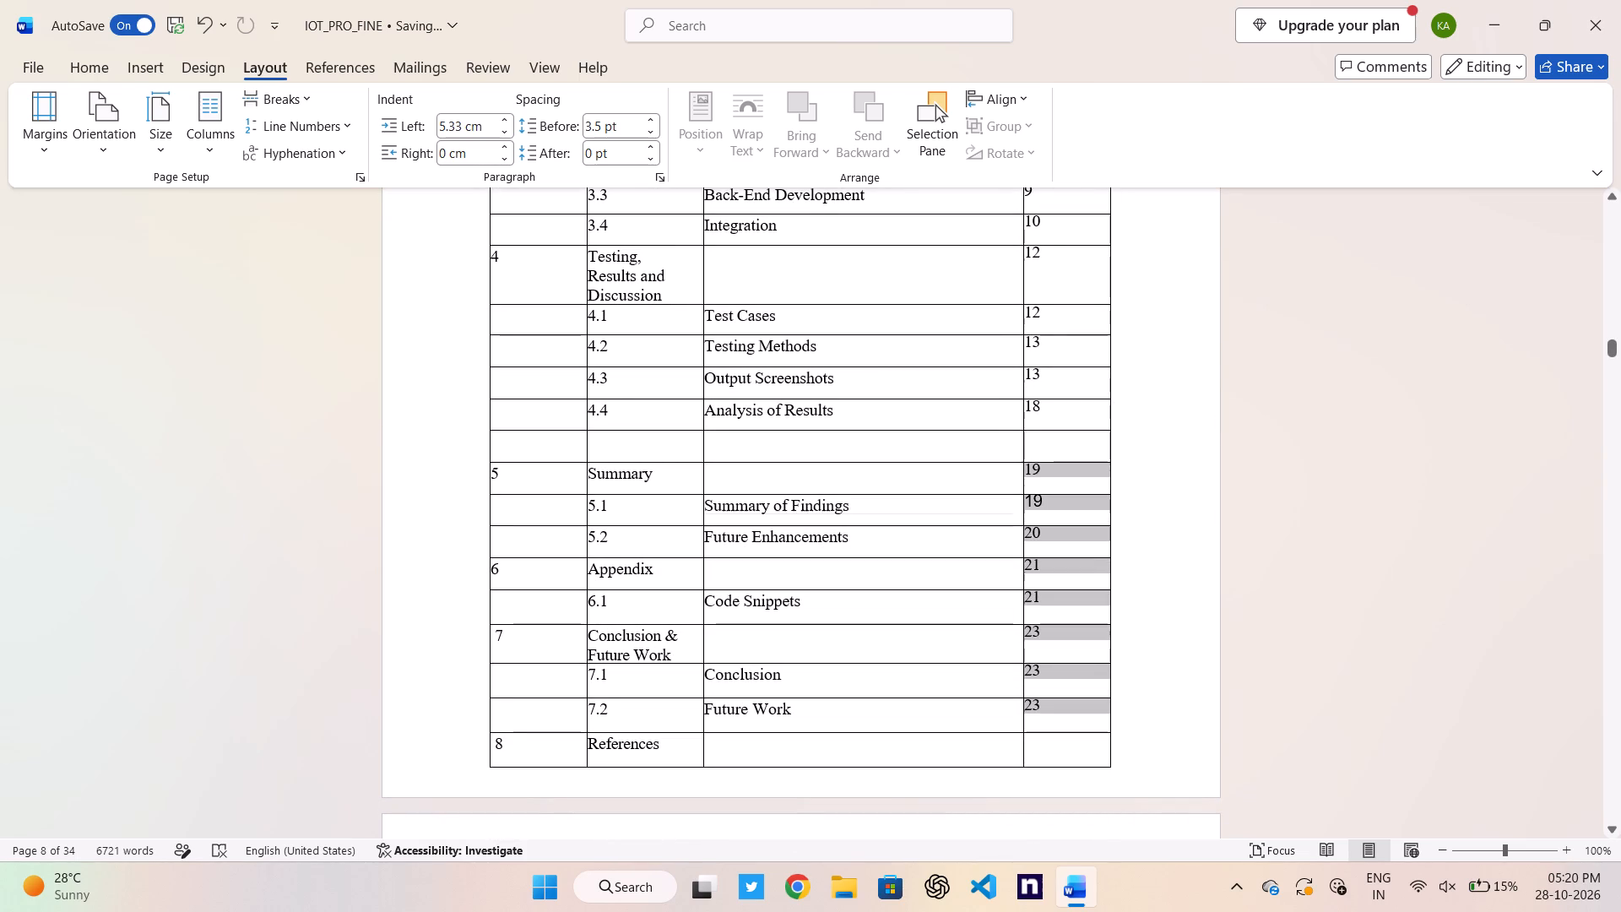
drag(1027, 437, 1022, 138)
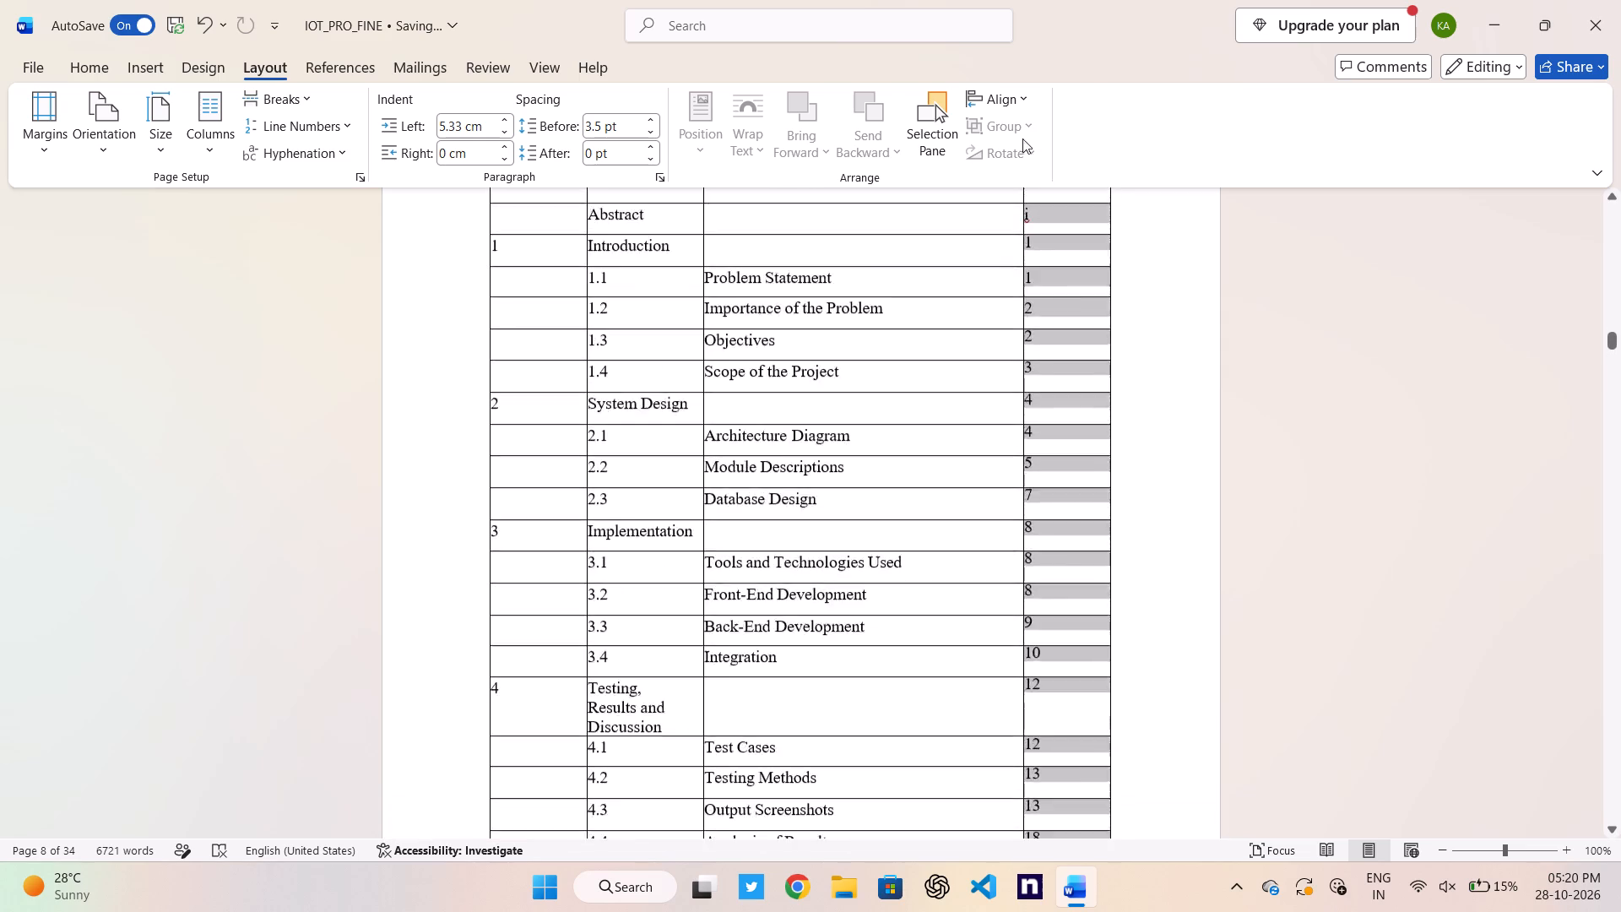
drag(1022, 138, 1033, 481)
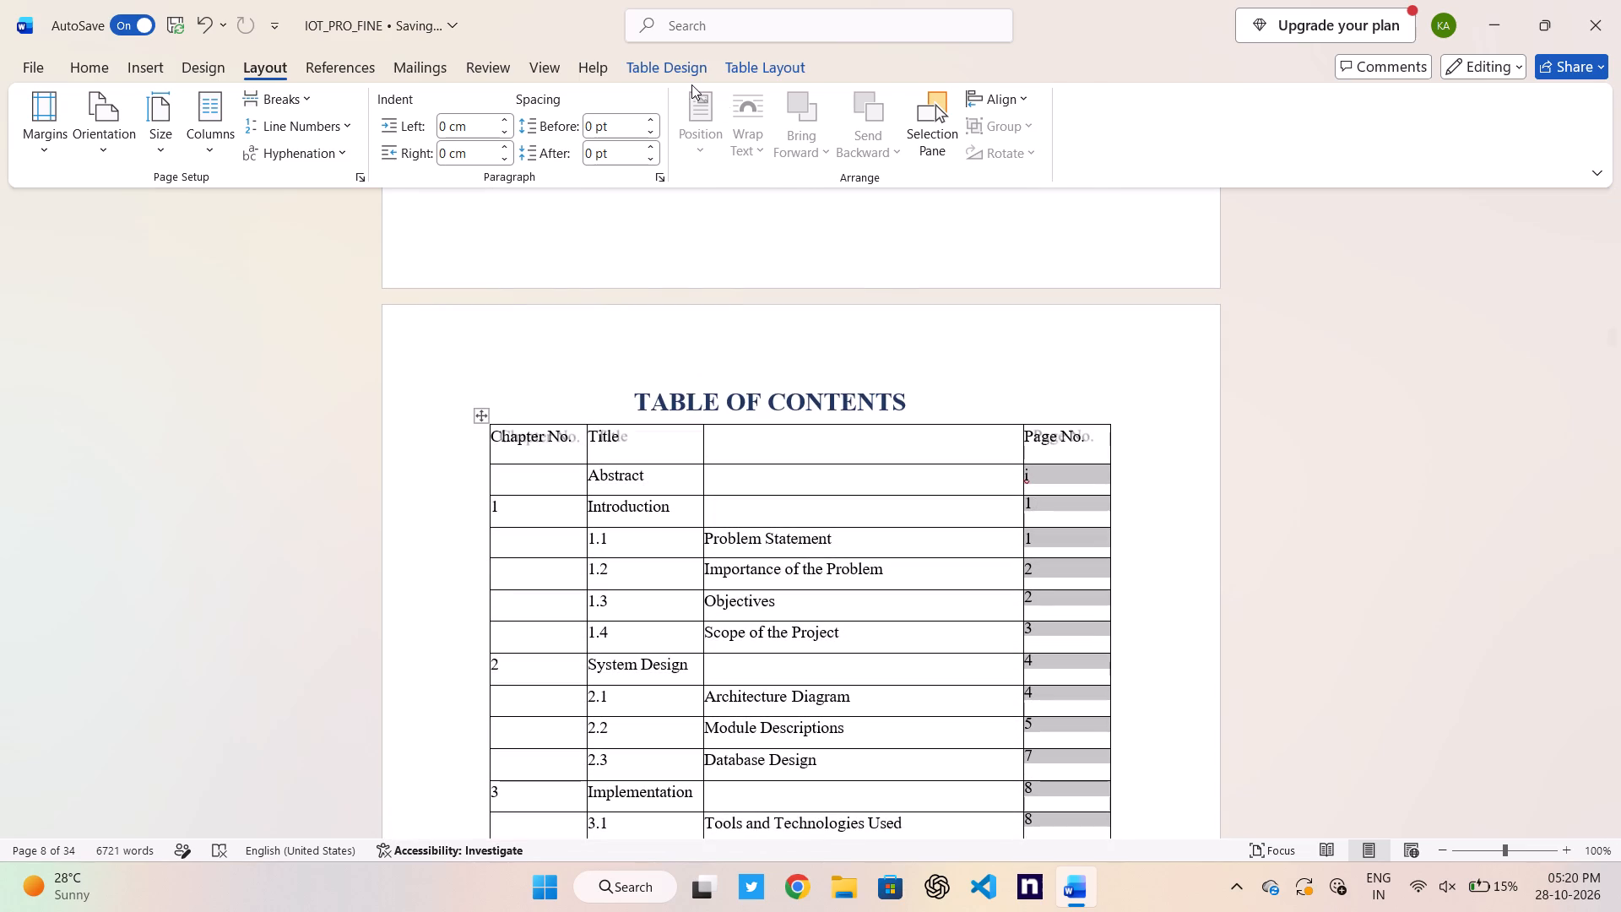
triple_click(507, 118)
triple_click(507, 118)
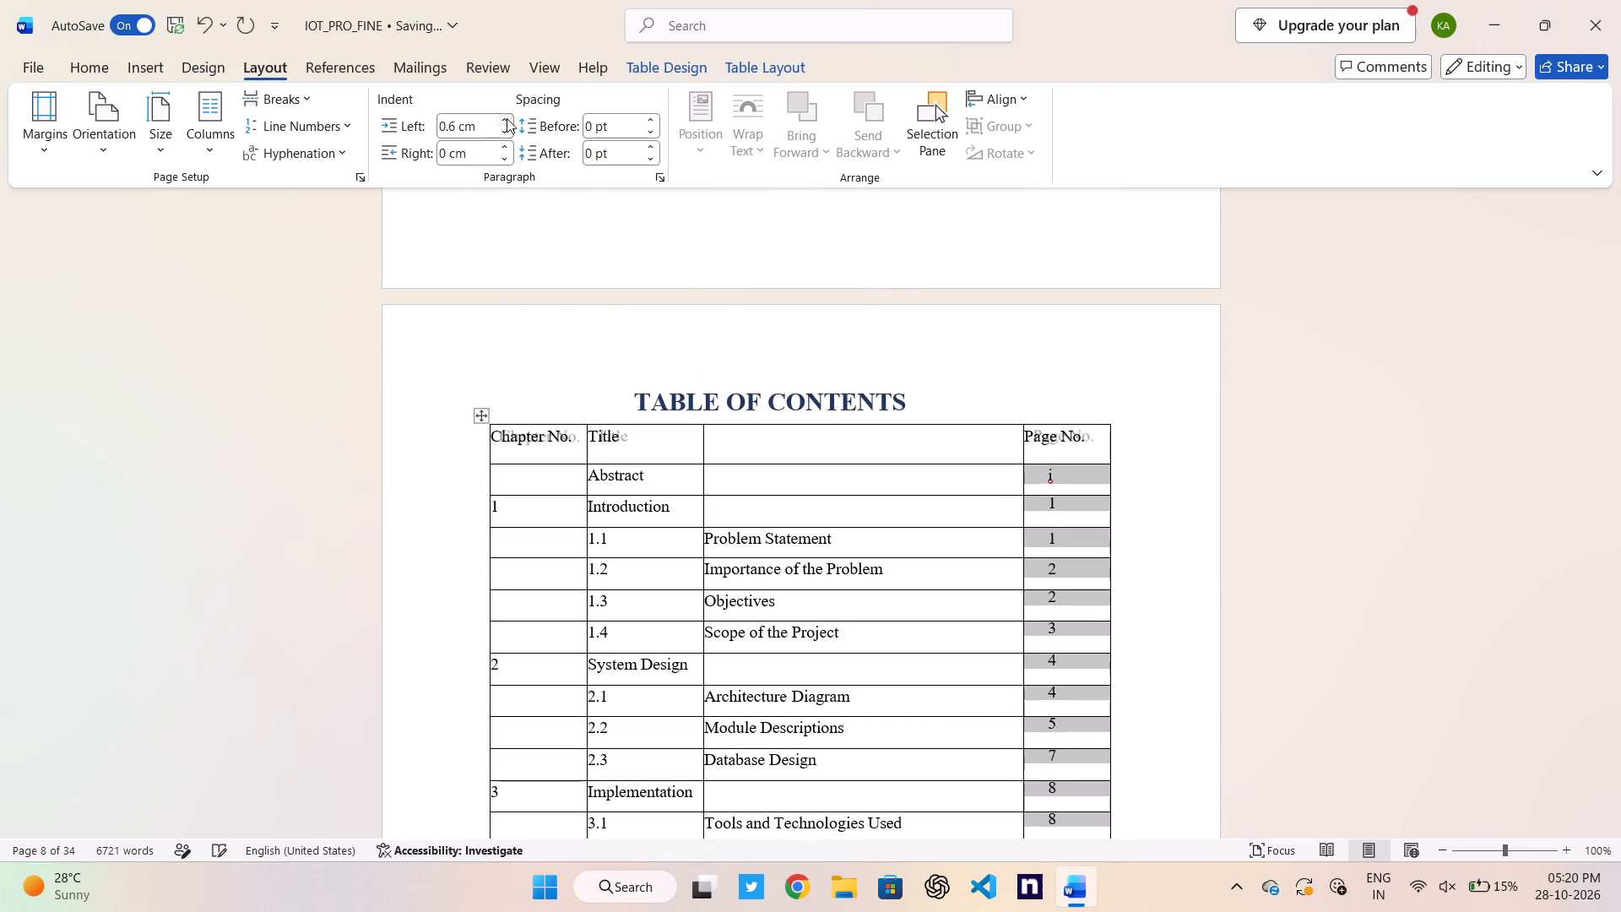
double_click(507, 118)
click(507, 118)
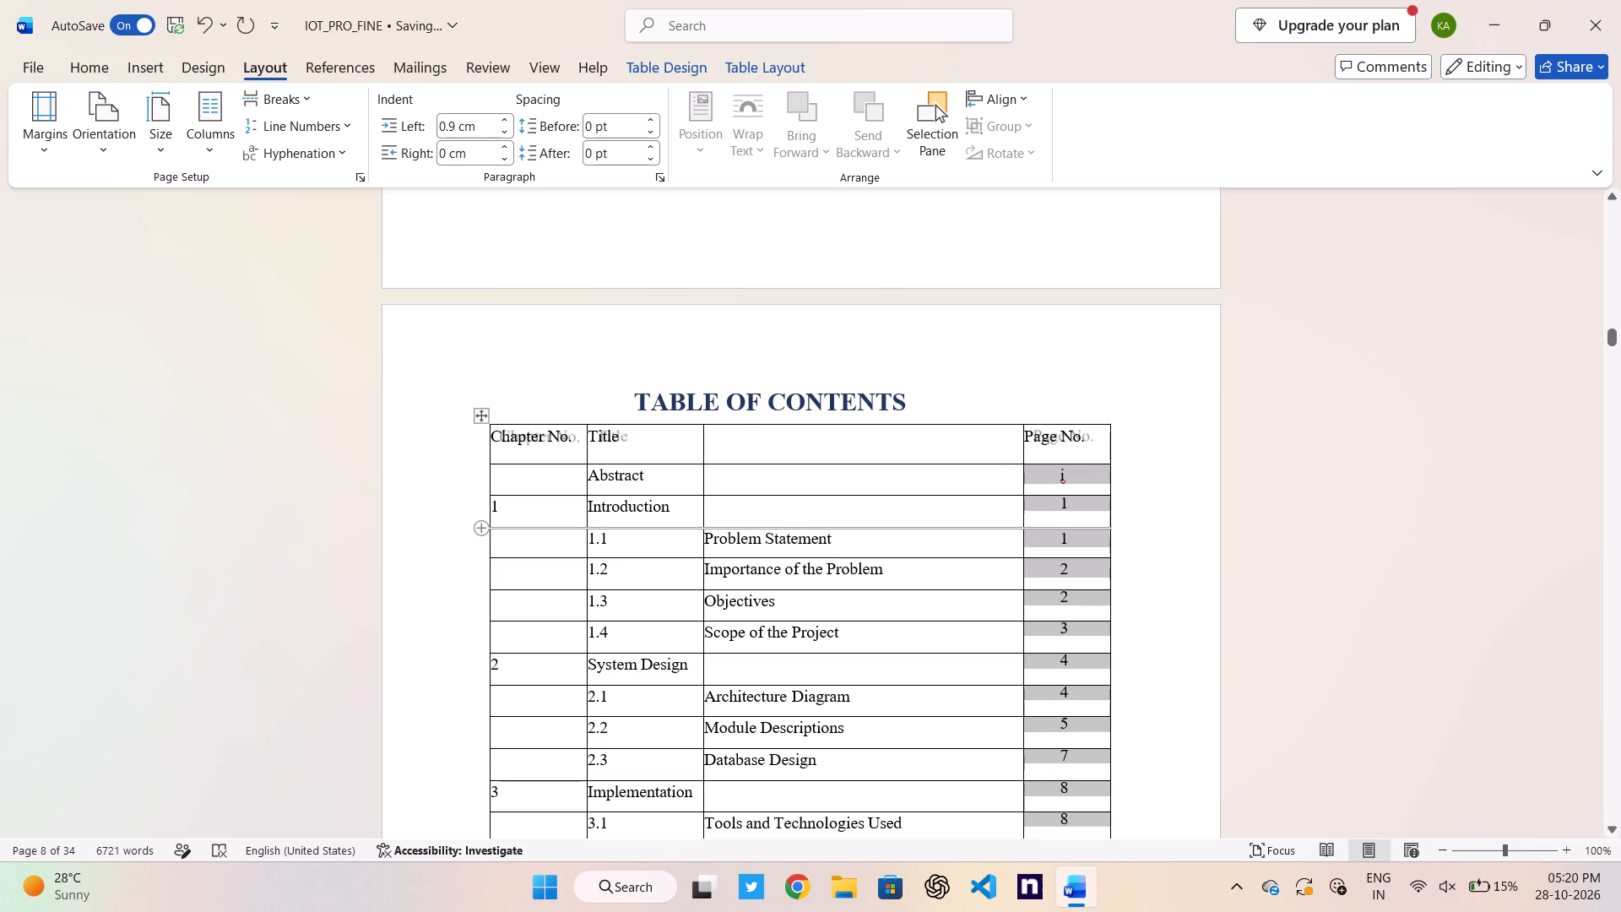
Set the left indent of the Chapter No. column cells from chapter 1 to chapter 8 to 1 cm.
drag(493, 506, 531, 869)
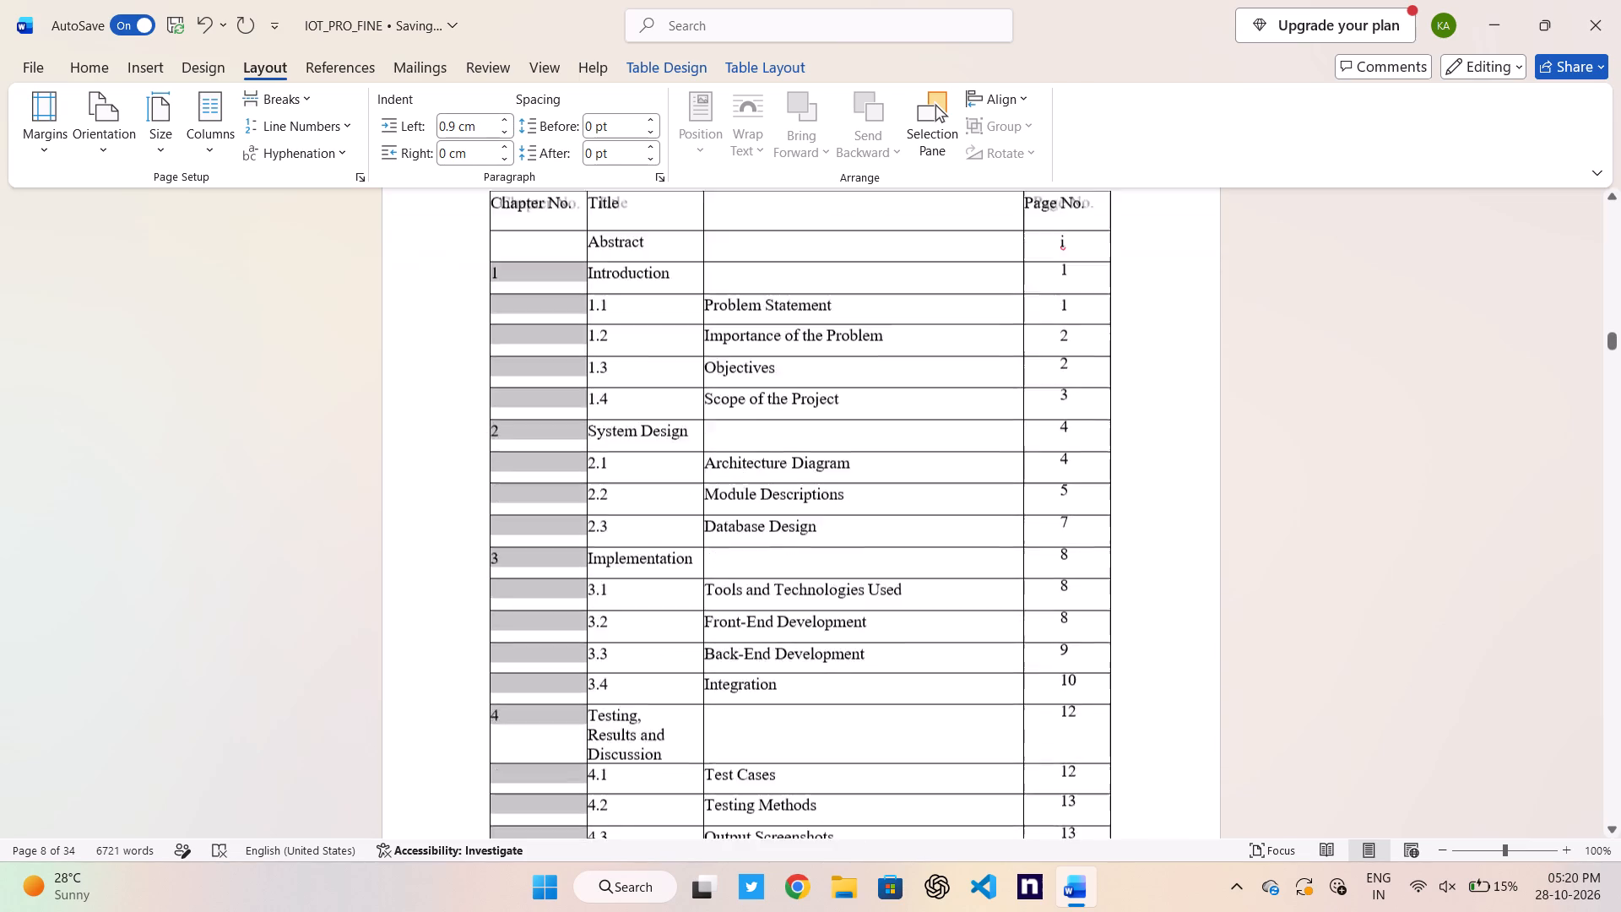
drag(531, 869, 539, 742)
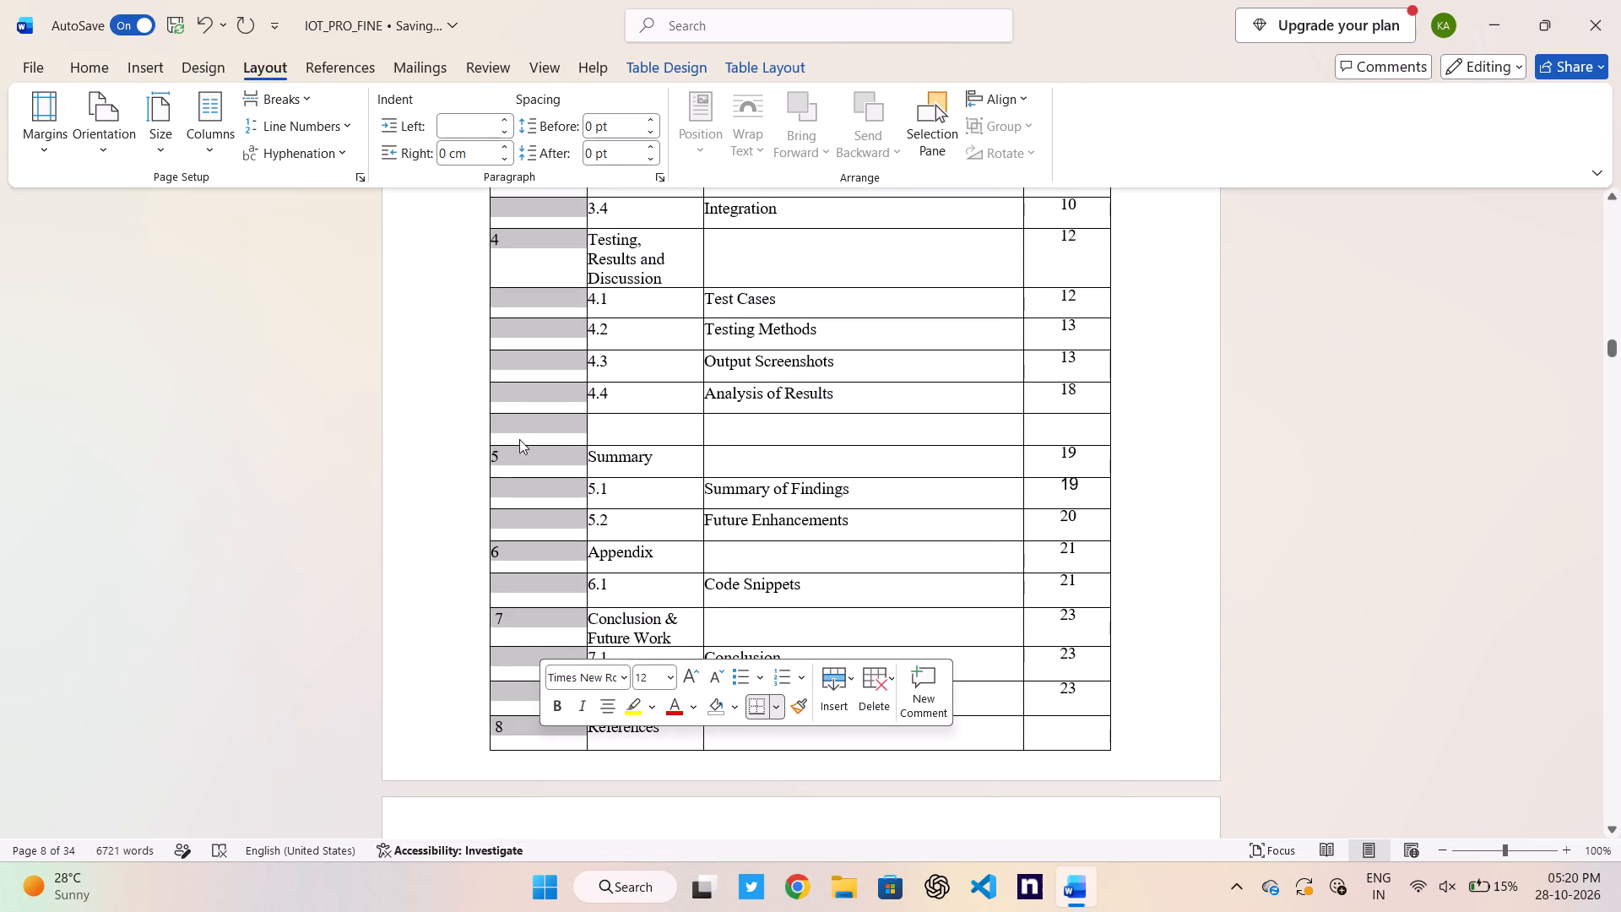
triple_click(501, 117)
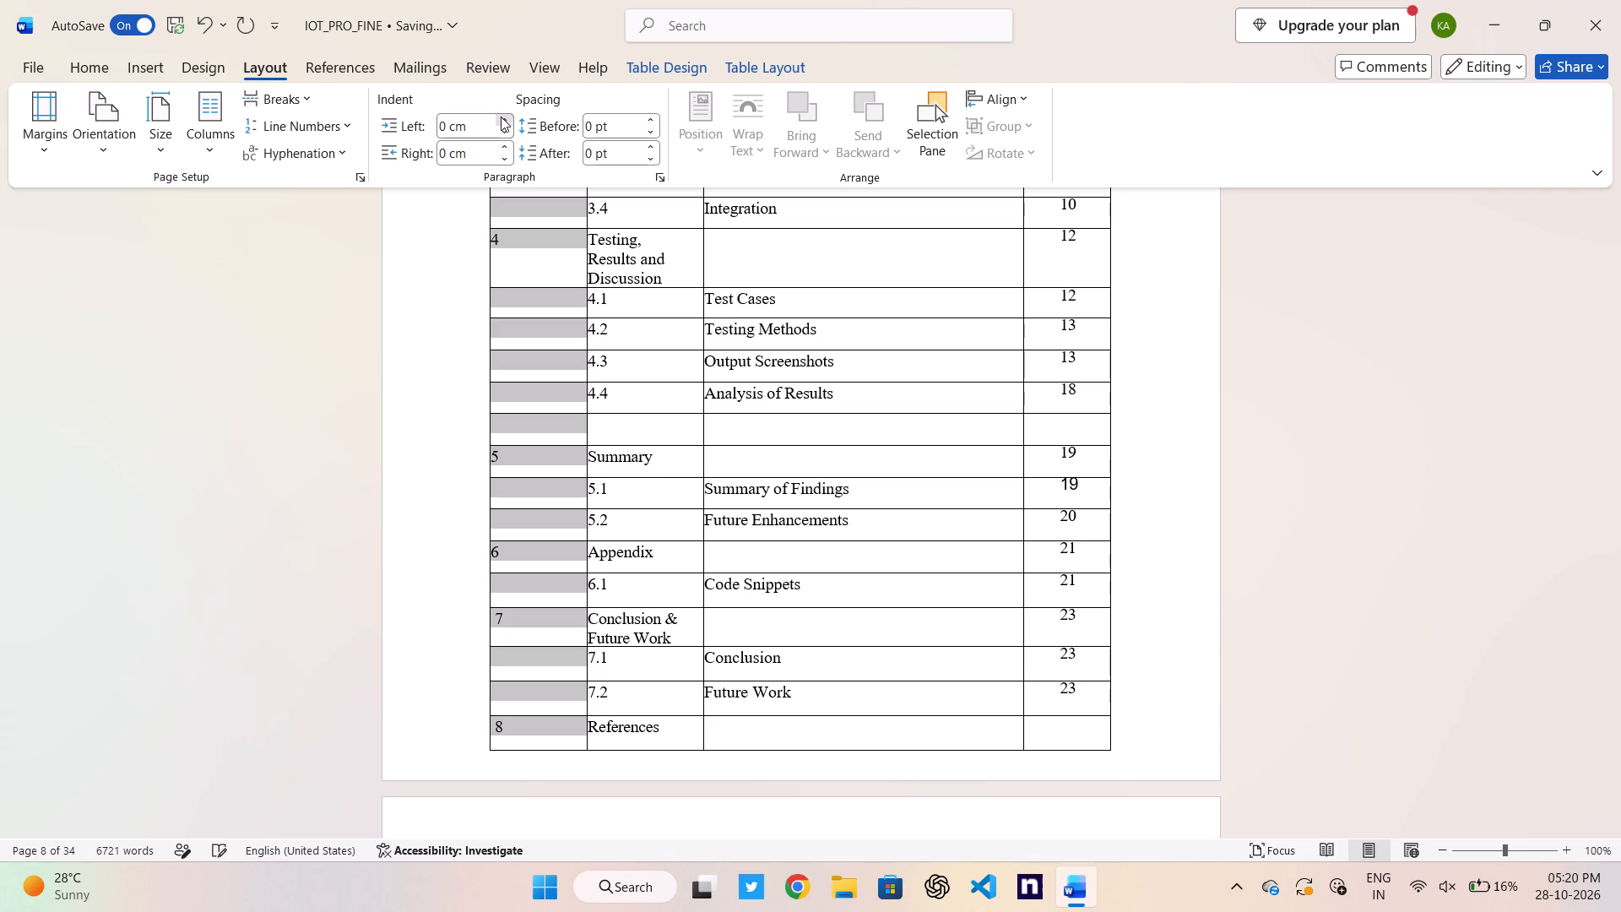
click(501, 117)
triple_click(501, 117)
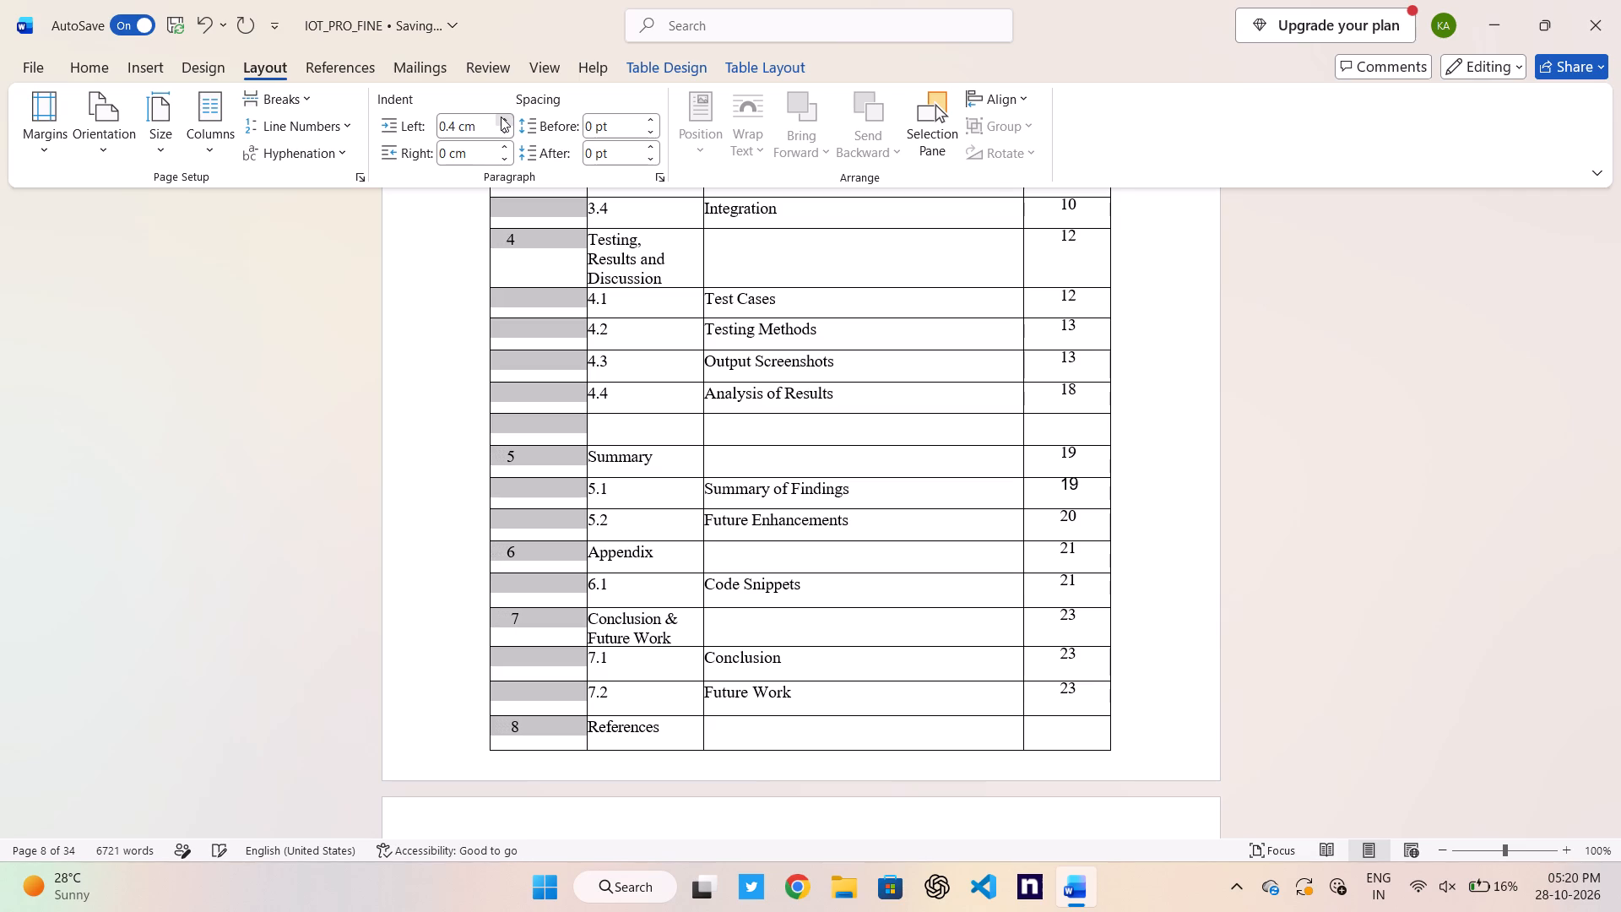
triple_click(501, 117)
click(501, 117)
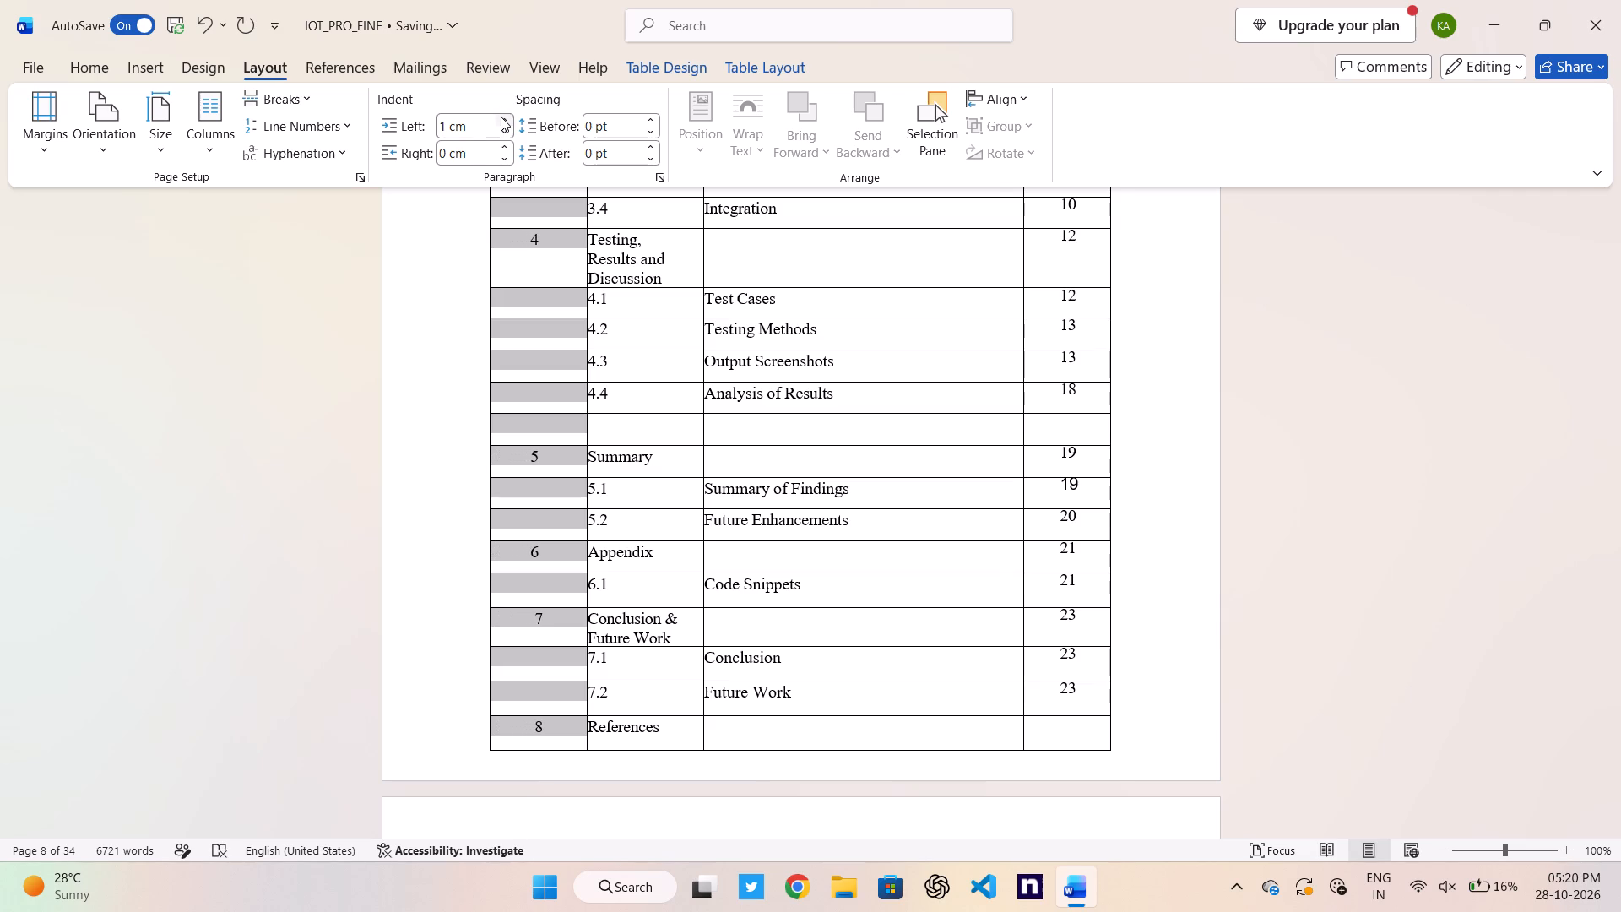
Set the left indent of the second column's cells from "Abstract" down to the chapter 8 "References" cell to 0.2 cm.
click(692, 613)
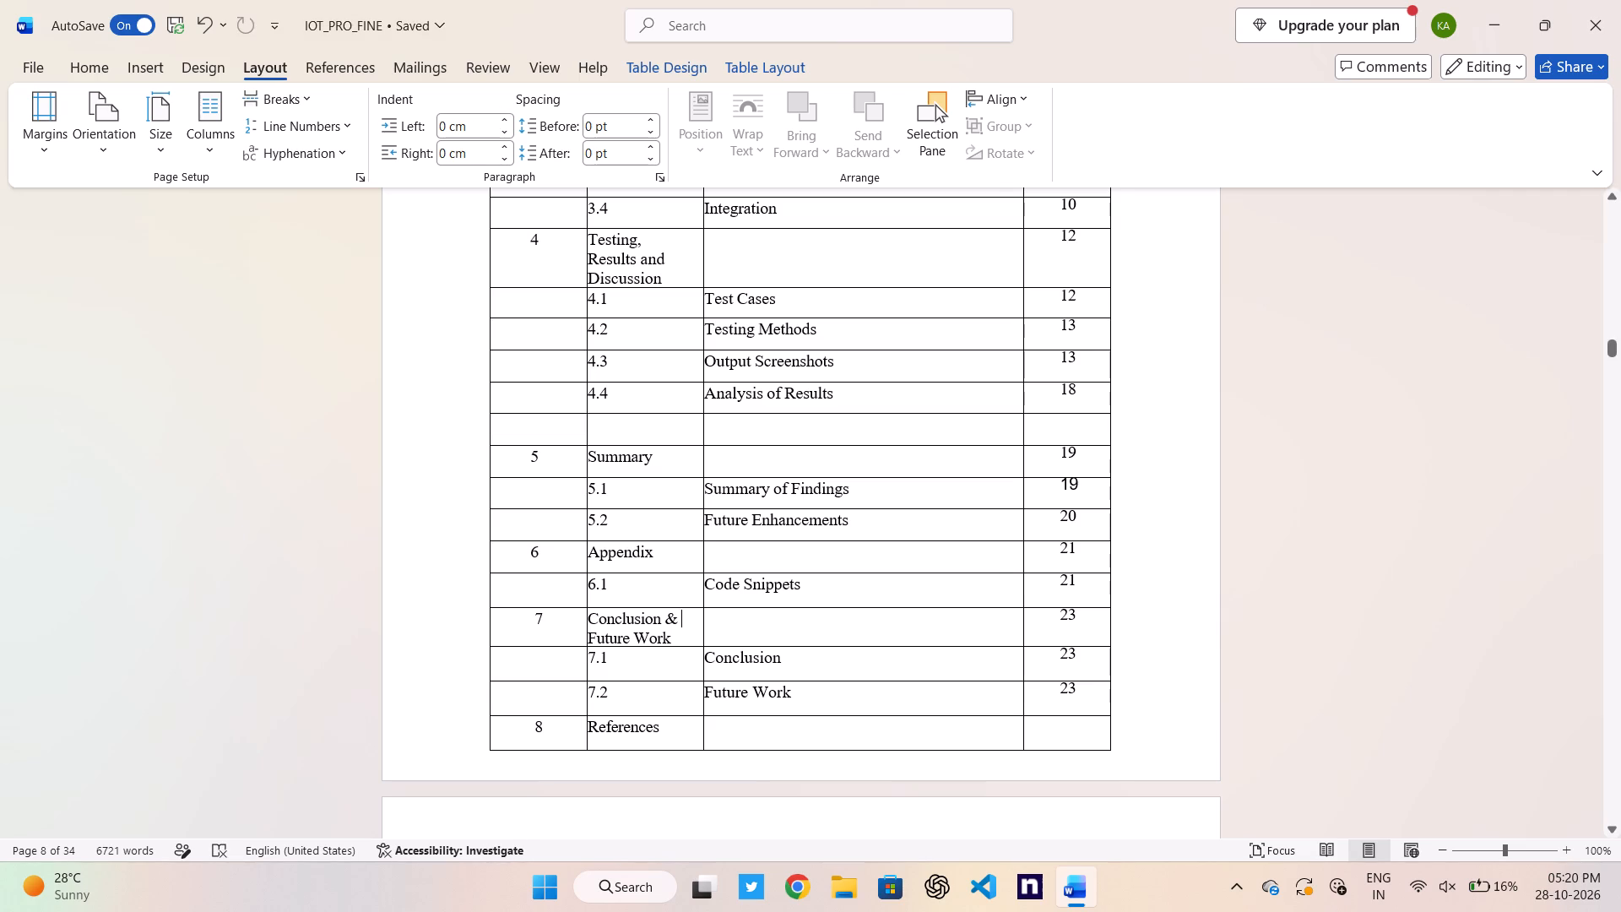
drag(683, 737, 632, 153)
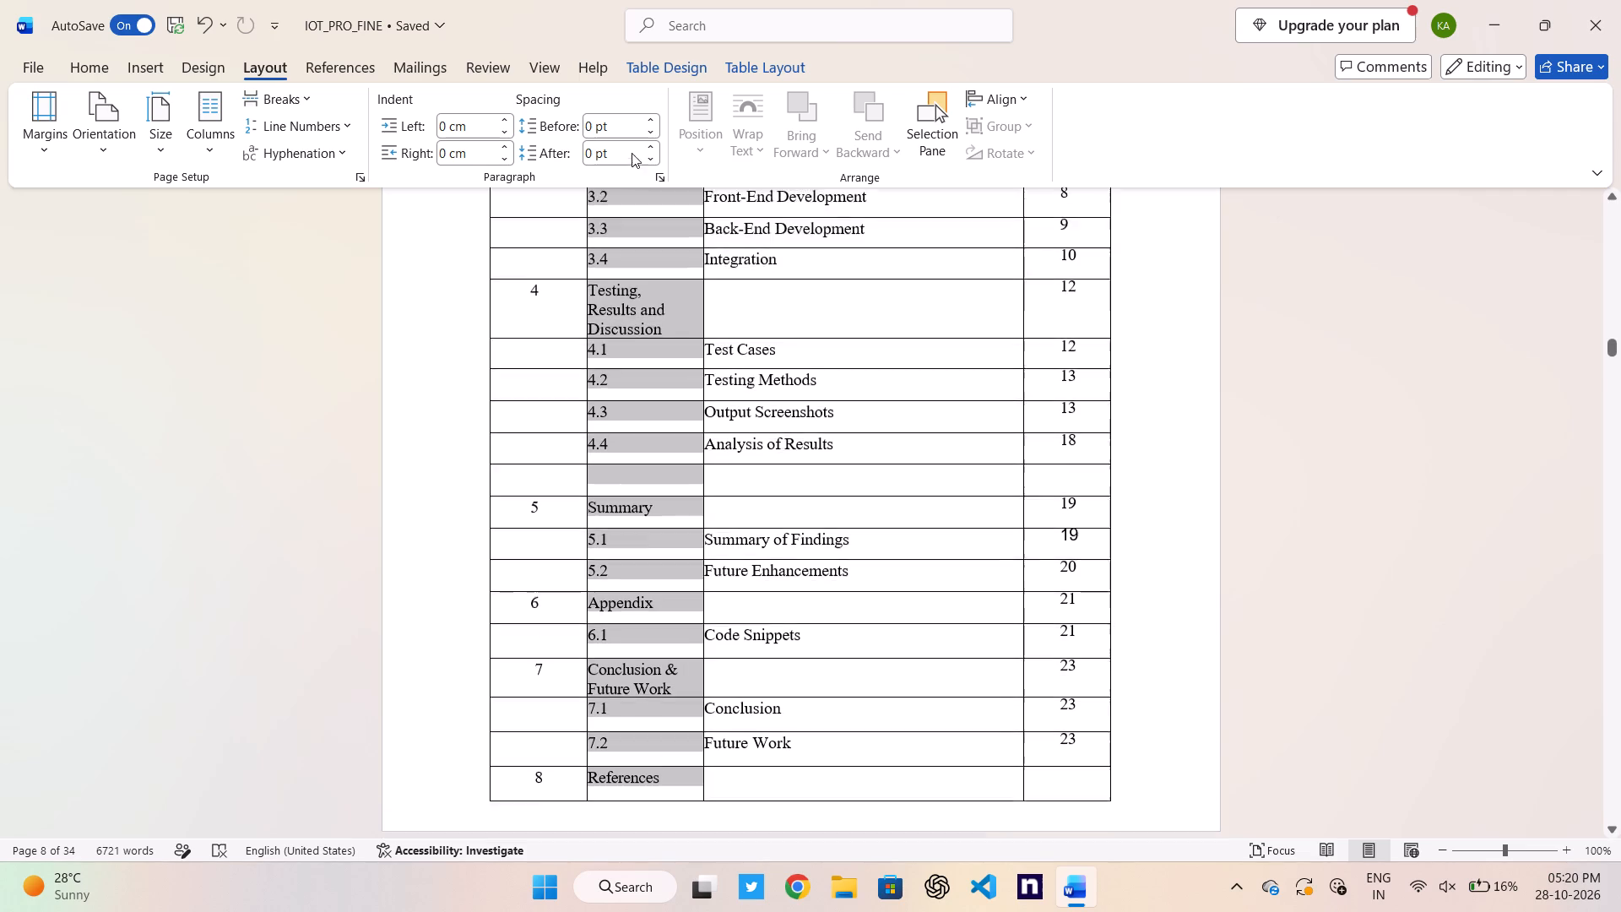
drag(632, 153, 596, 464)
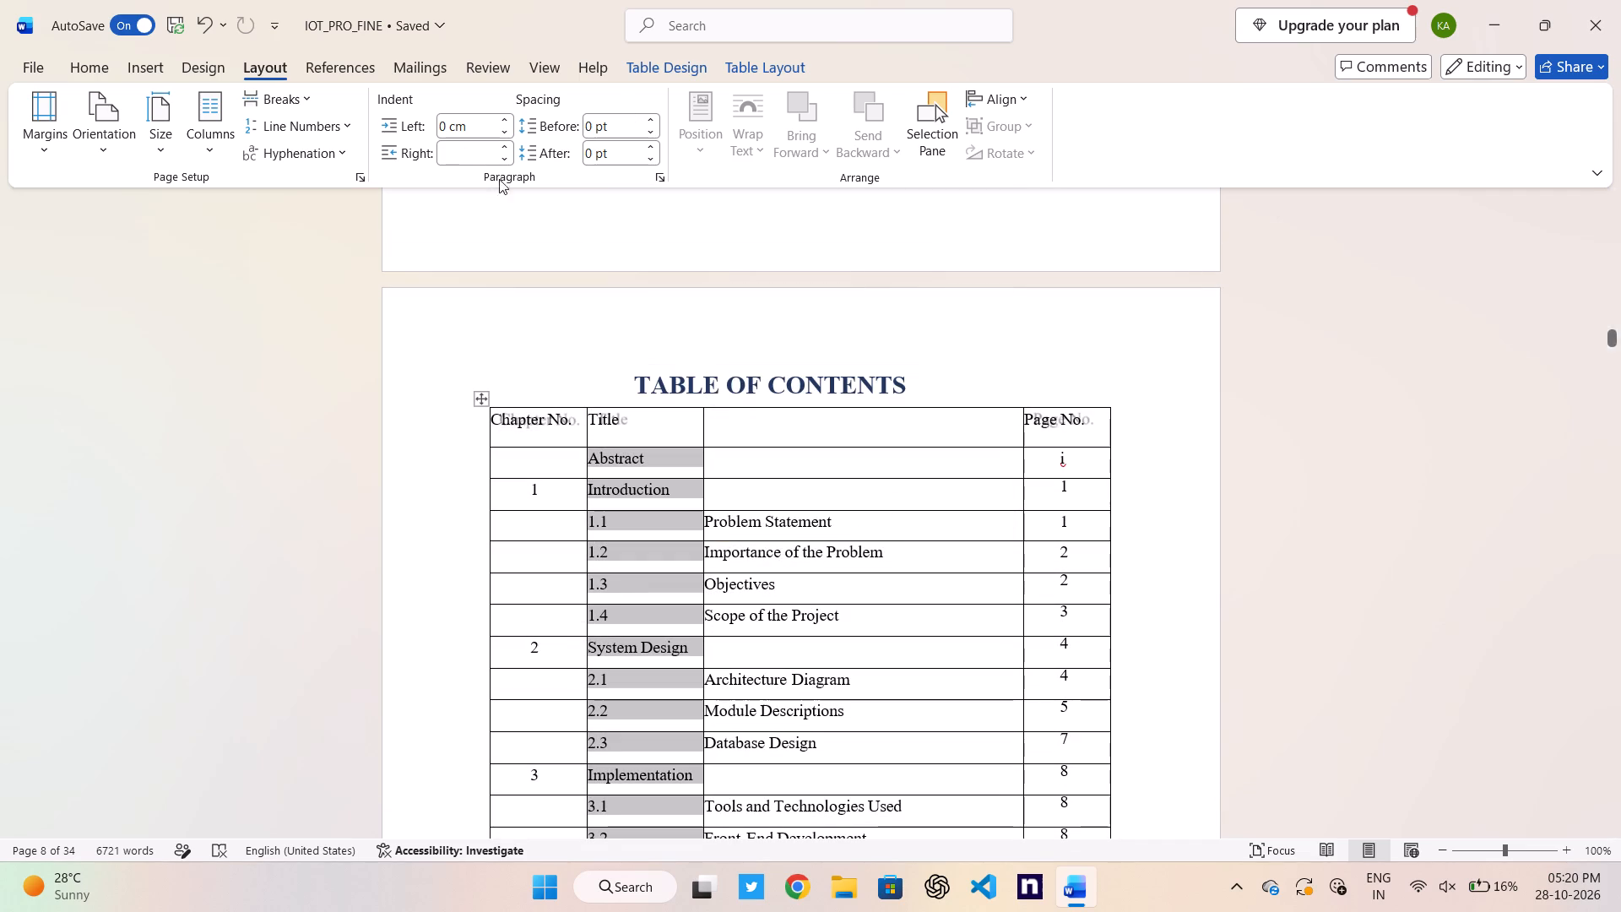
double_click(507, 120)
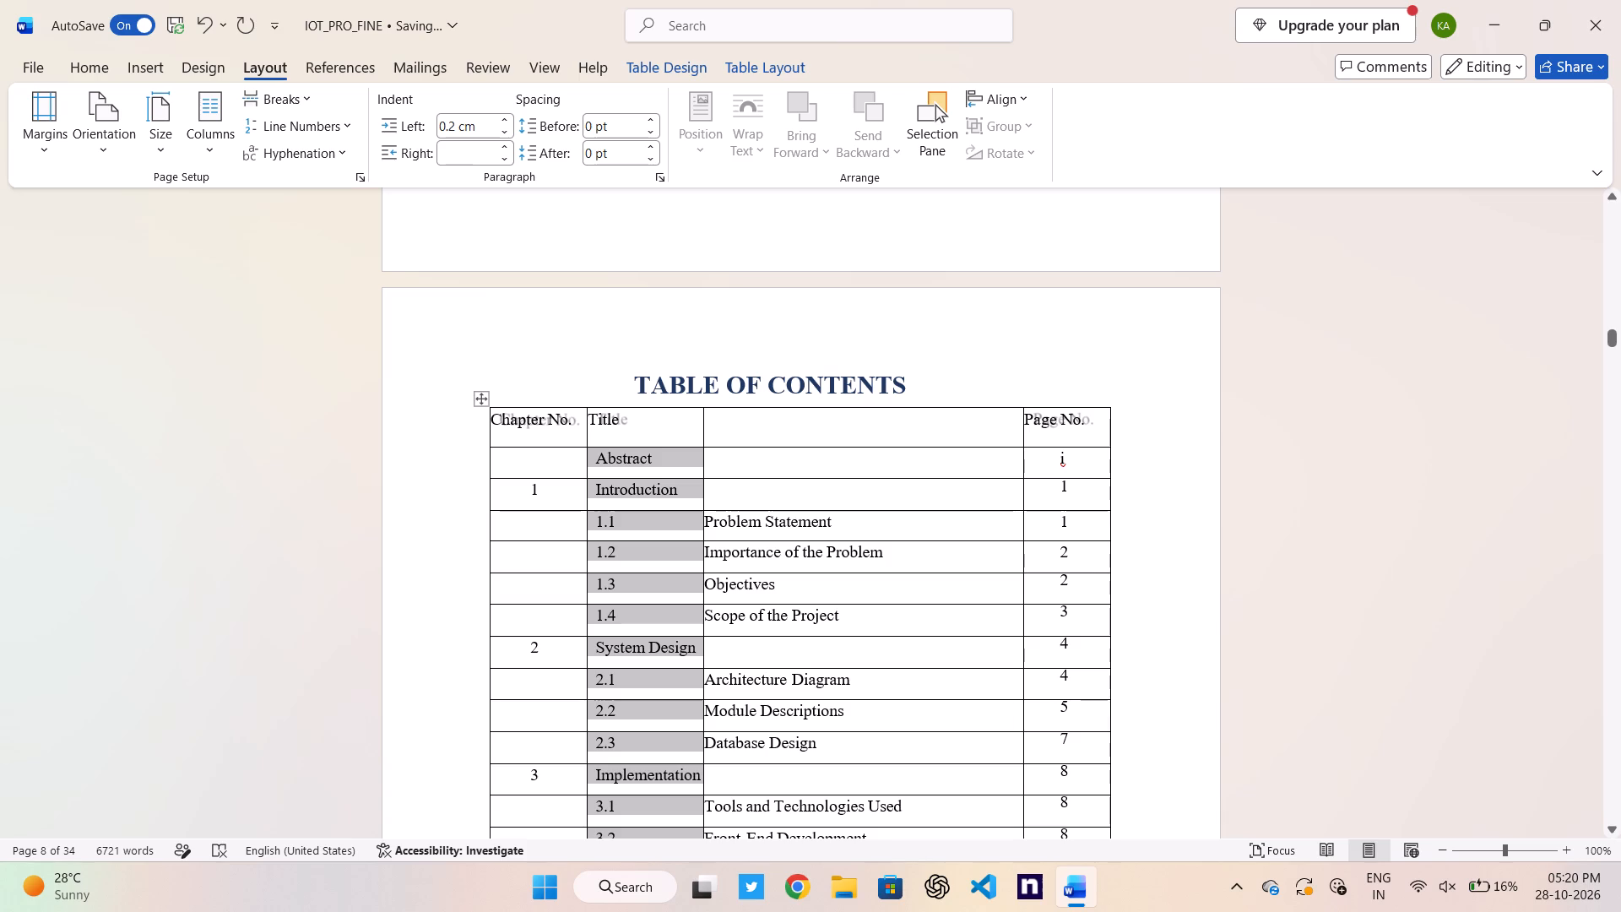
Select the third column's cells from "Problem Statement" through the 8.1 "References" row on the following page.
drag(706, 518, 794, 302)
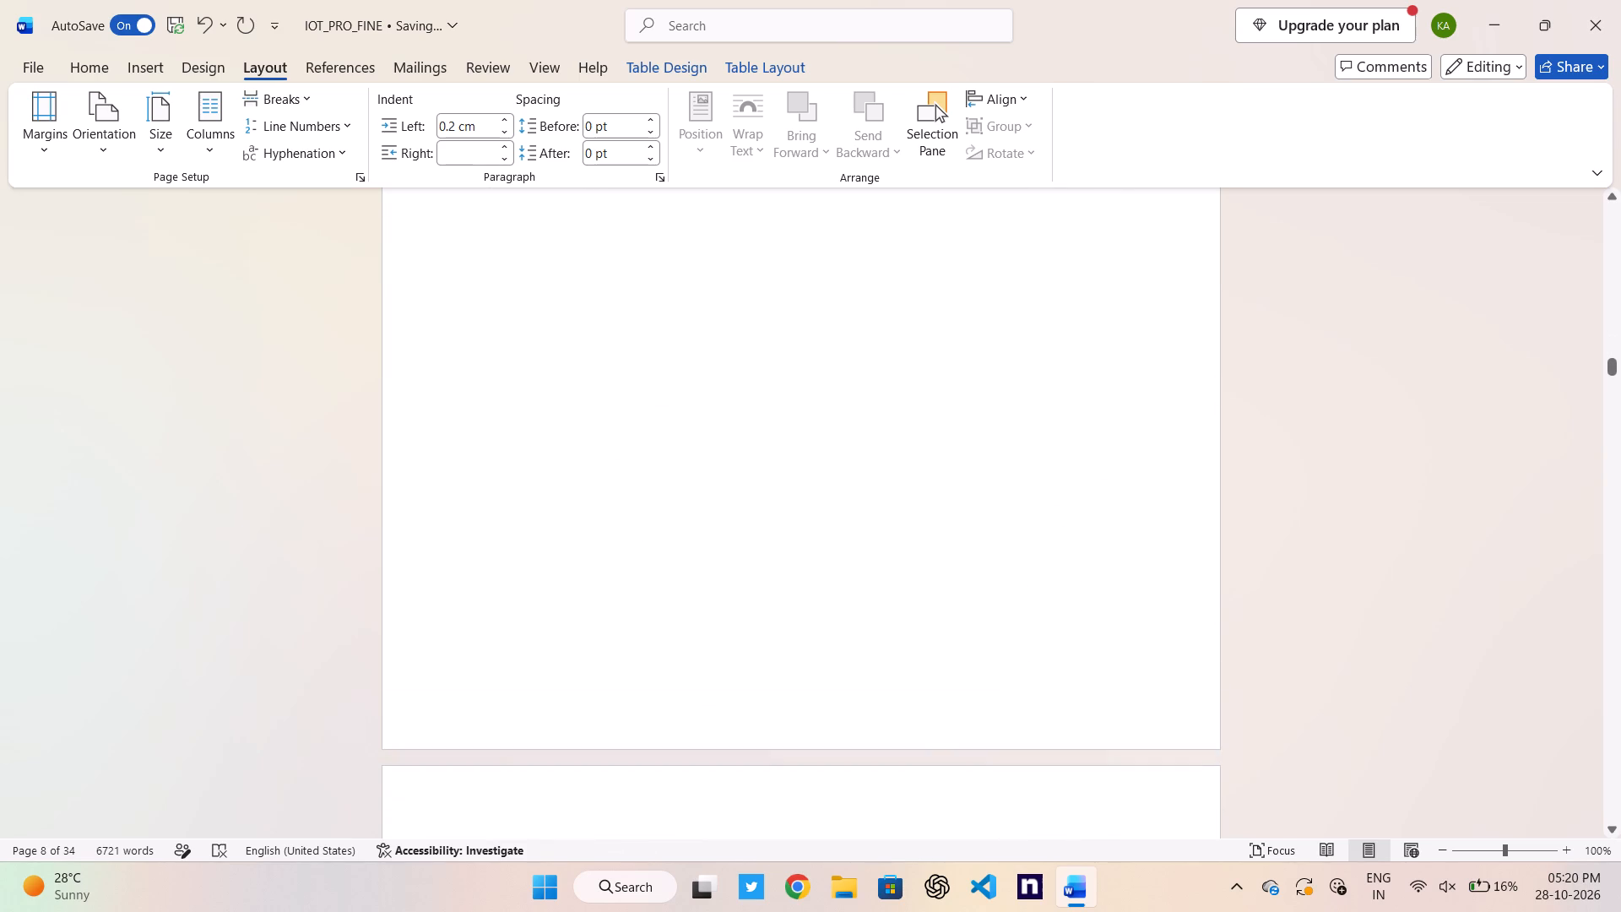
drag(794, 302, 805, 266)
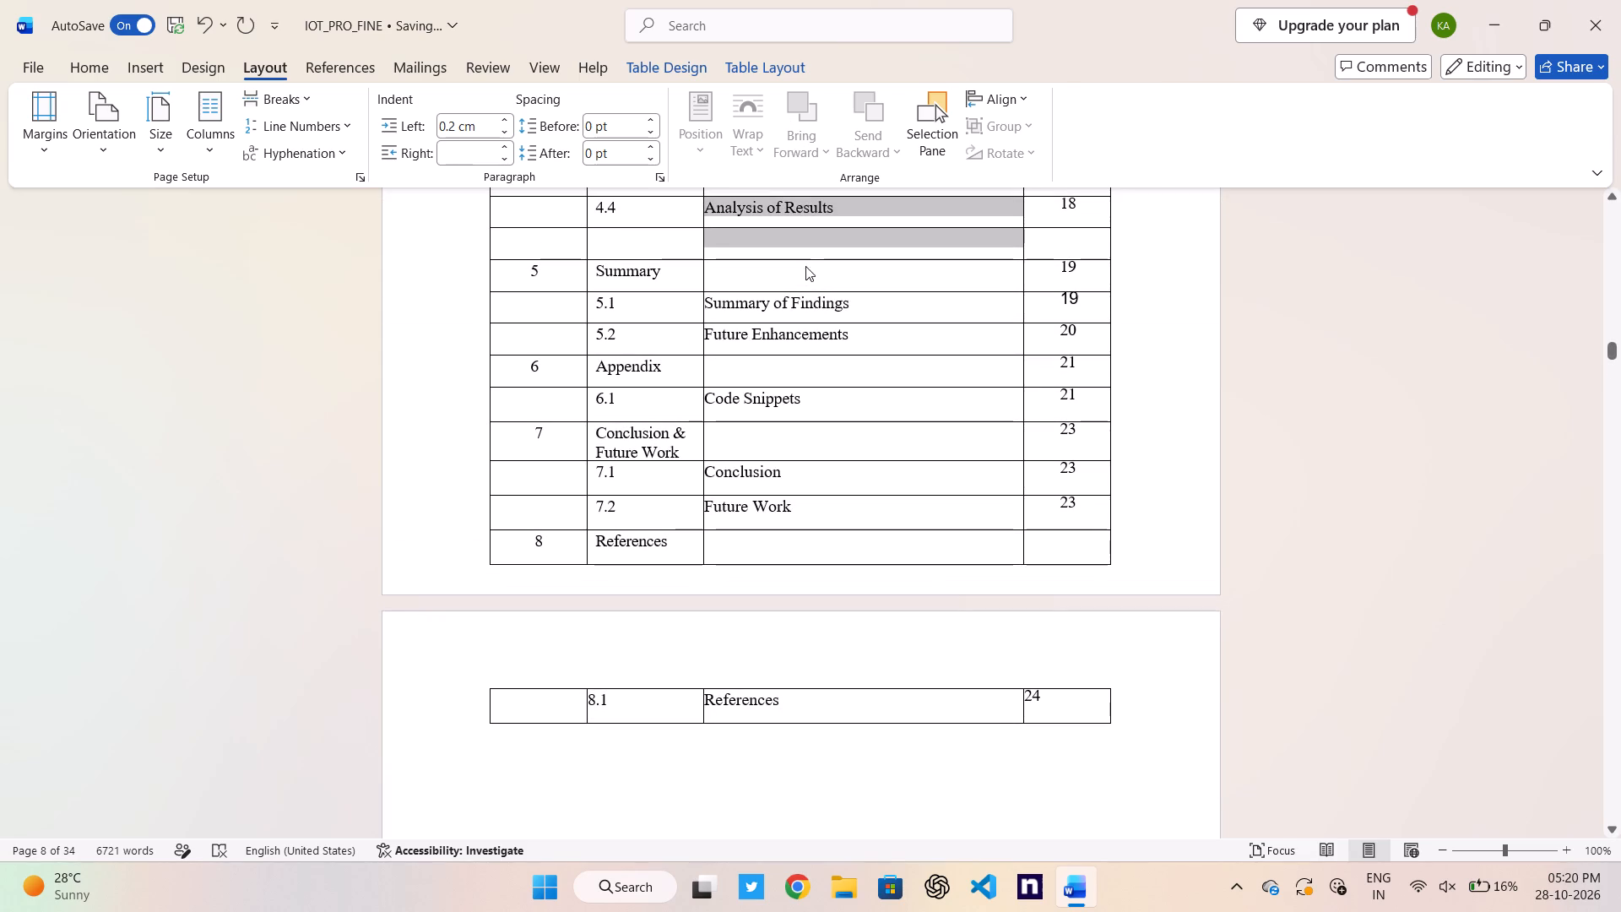
drag(805, 266, 829, 524)
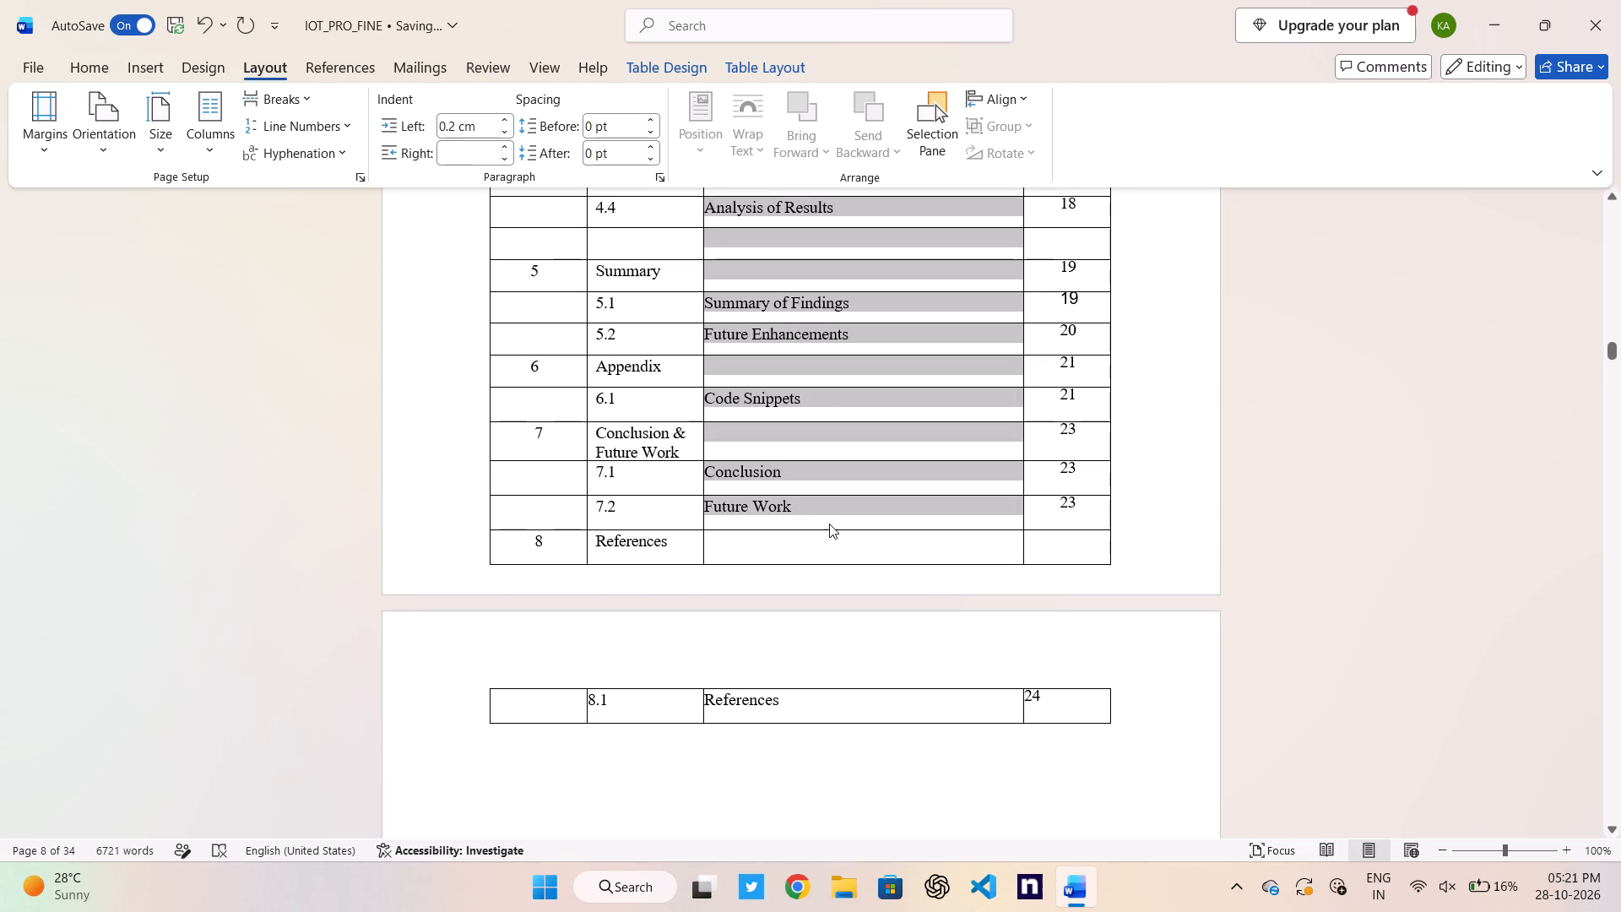
drag(829, 524, 828, 521)
drag(828, 521, 835, 698)
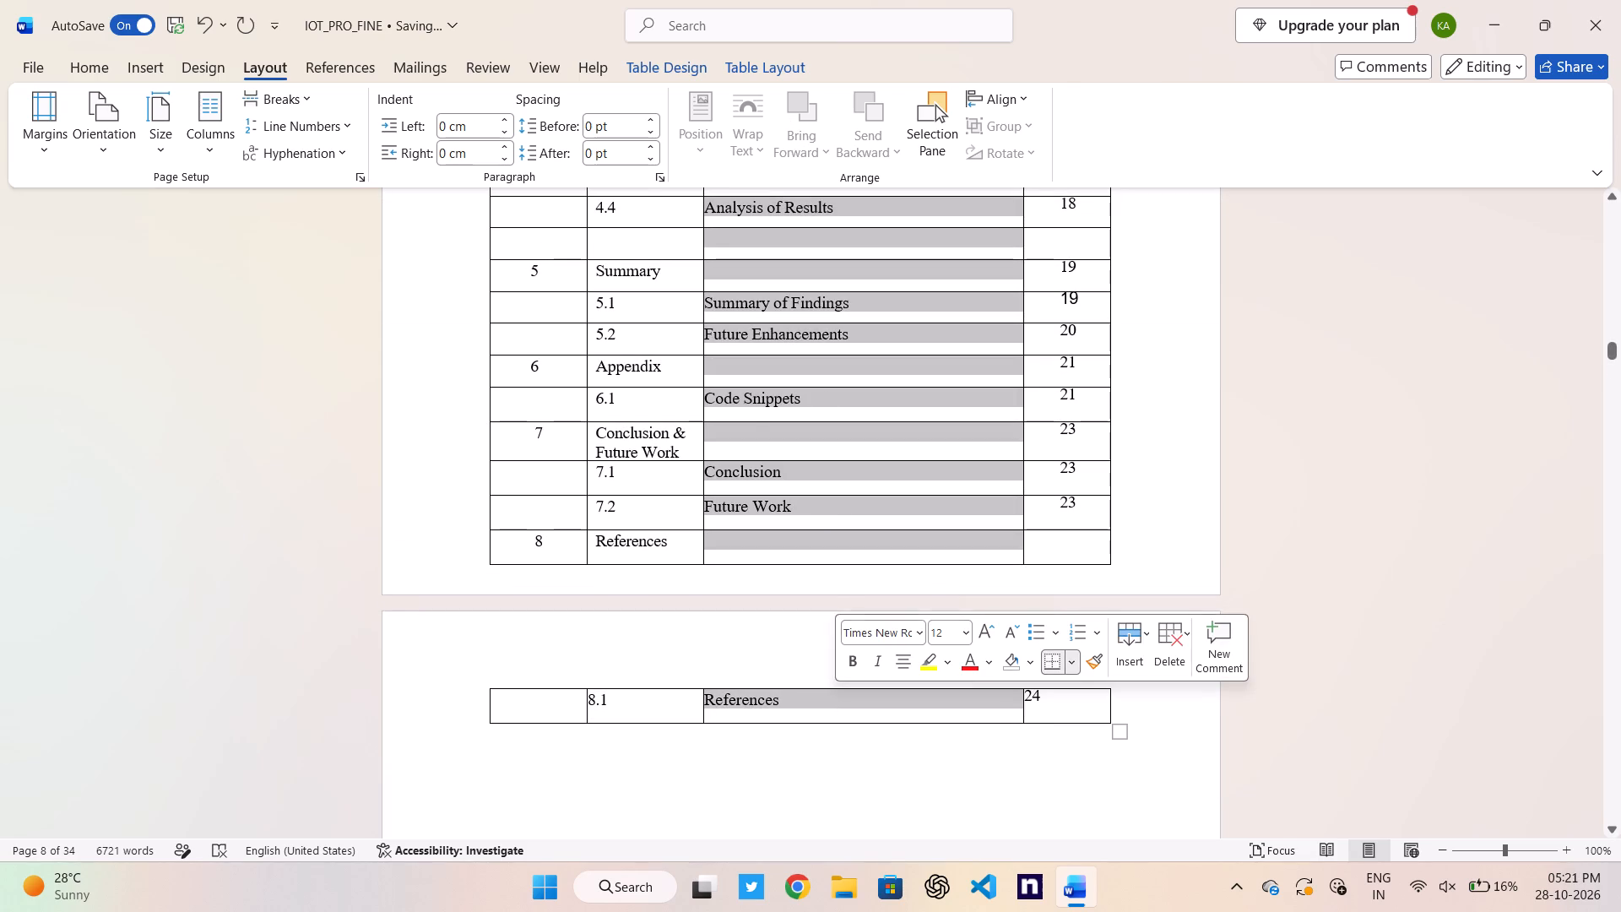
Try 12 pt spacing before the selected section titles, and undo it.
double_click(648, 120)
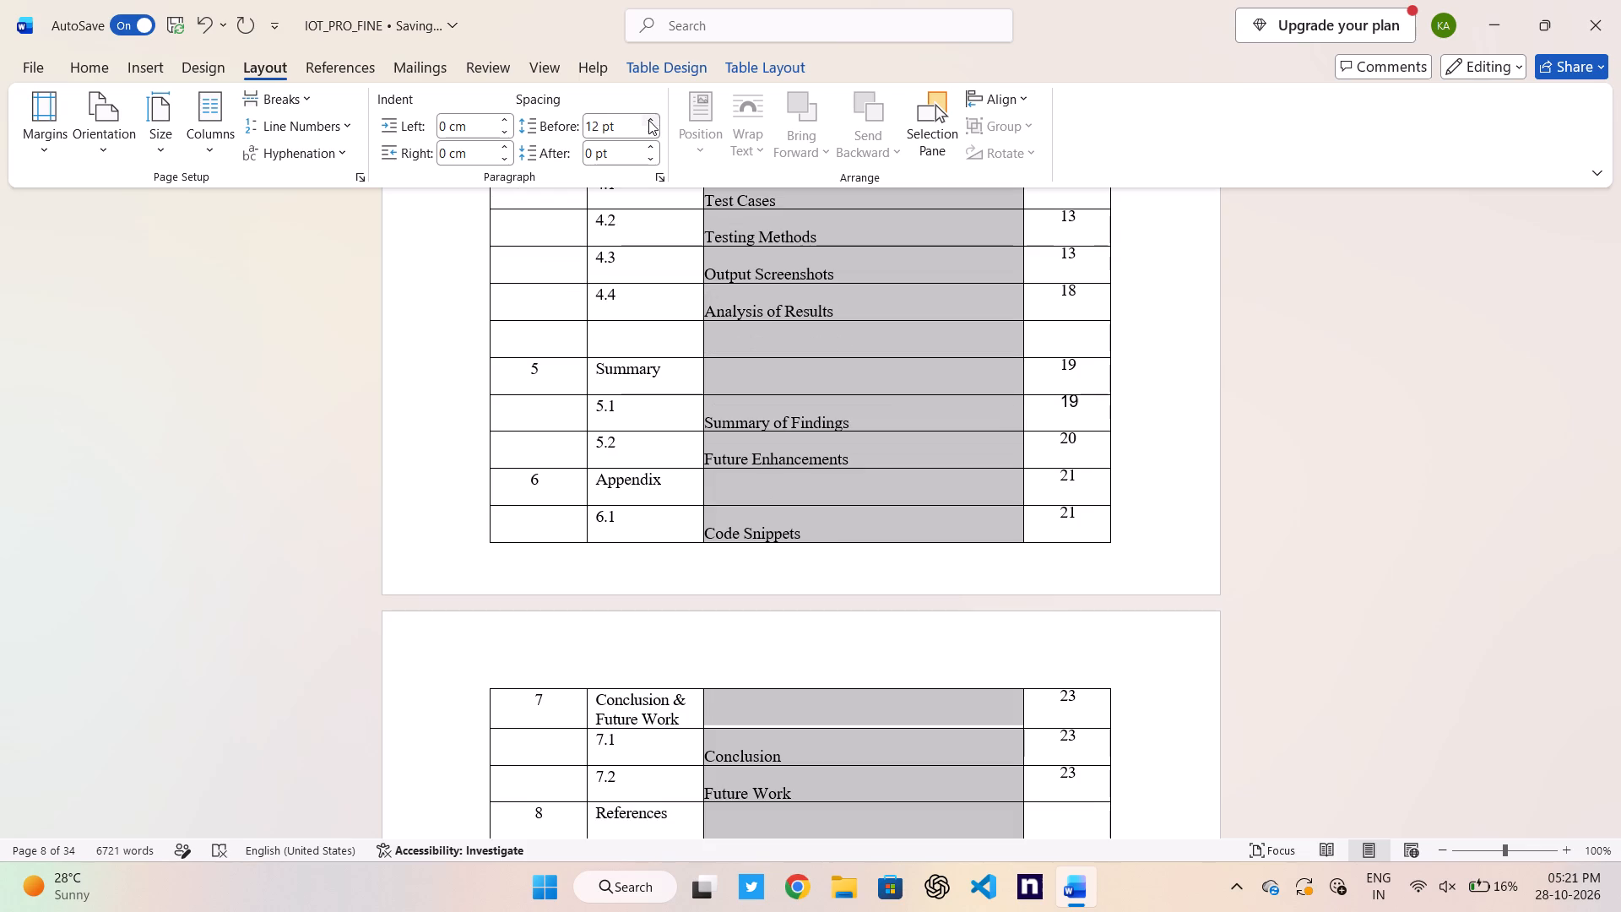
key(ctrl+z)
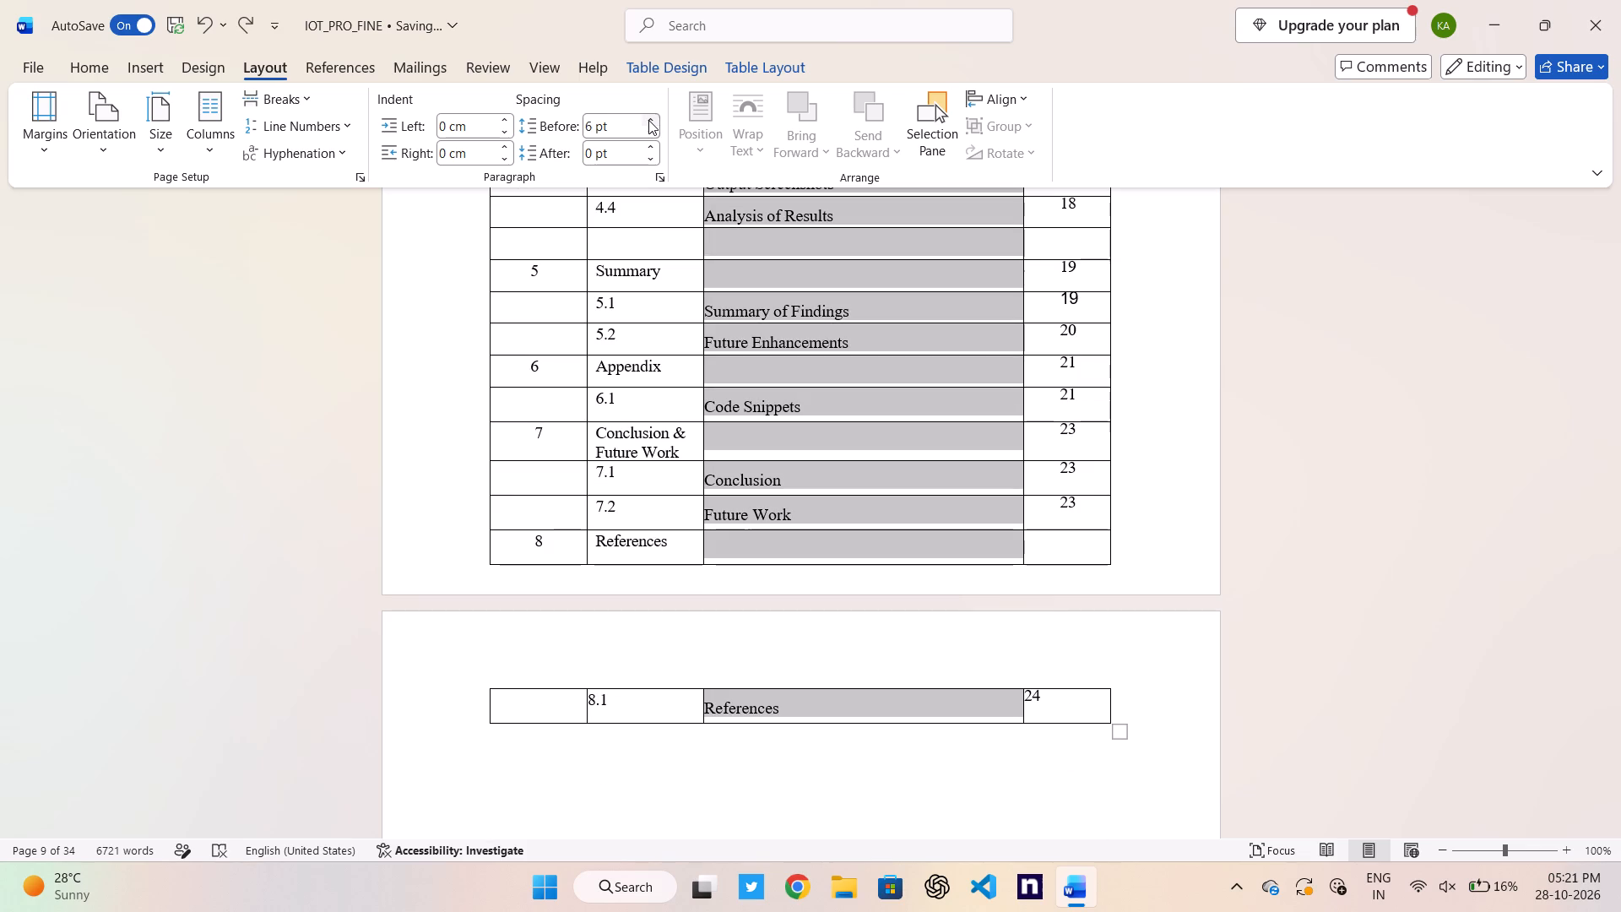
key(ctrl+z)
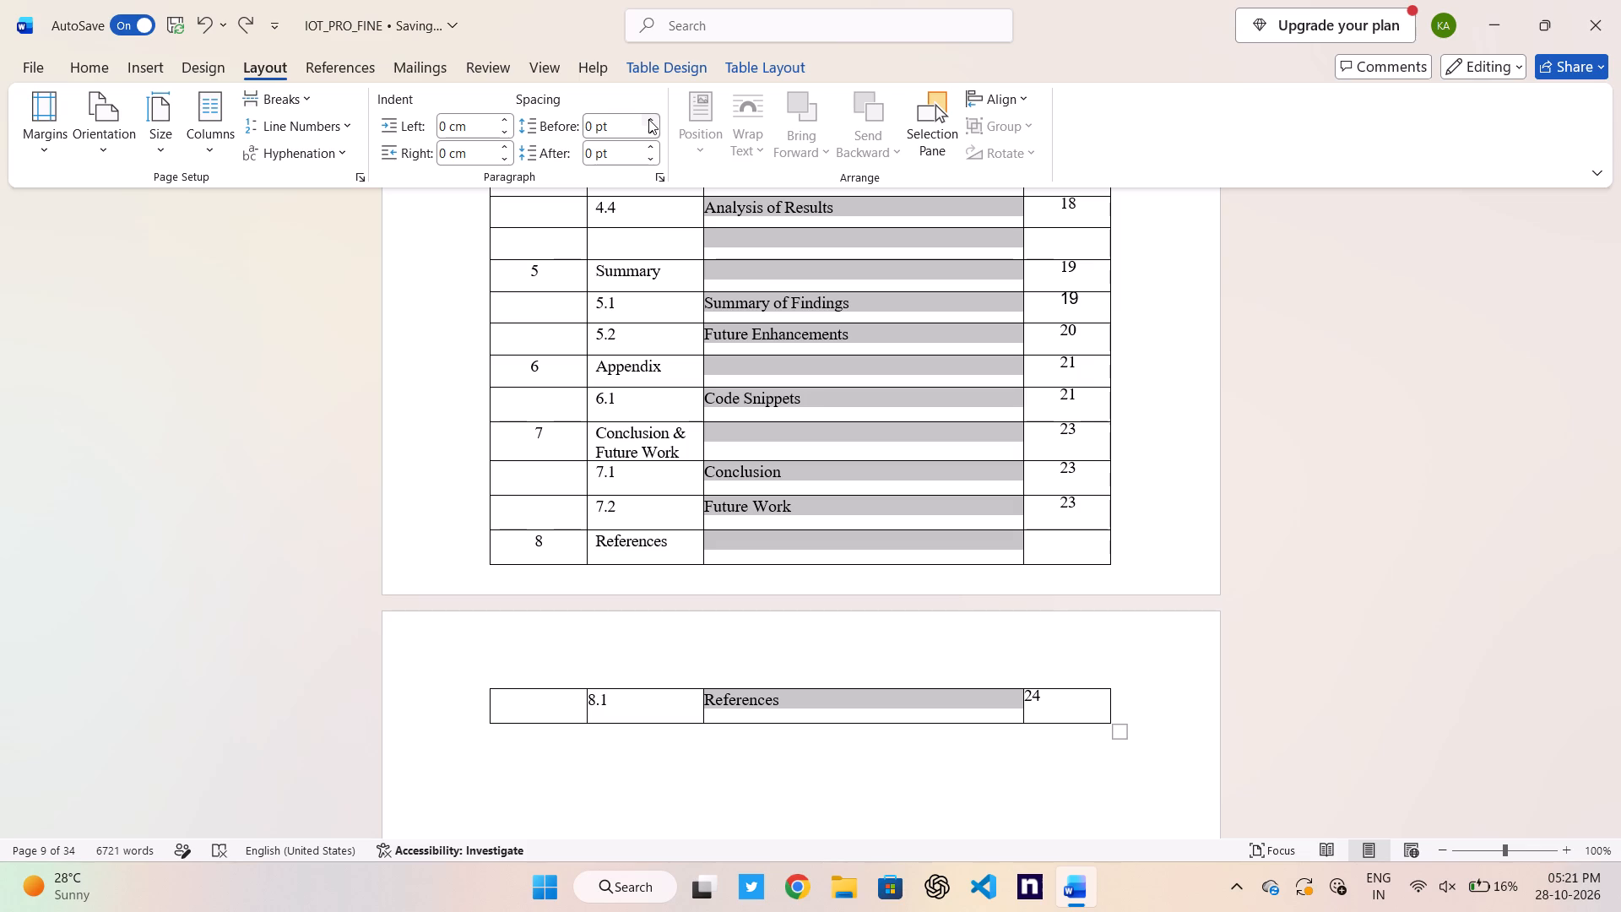
Set the left indent of the selected section titles in the third column to 0.4 cm.
click(502, 120)
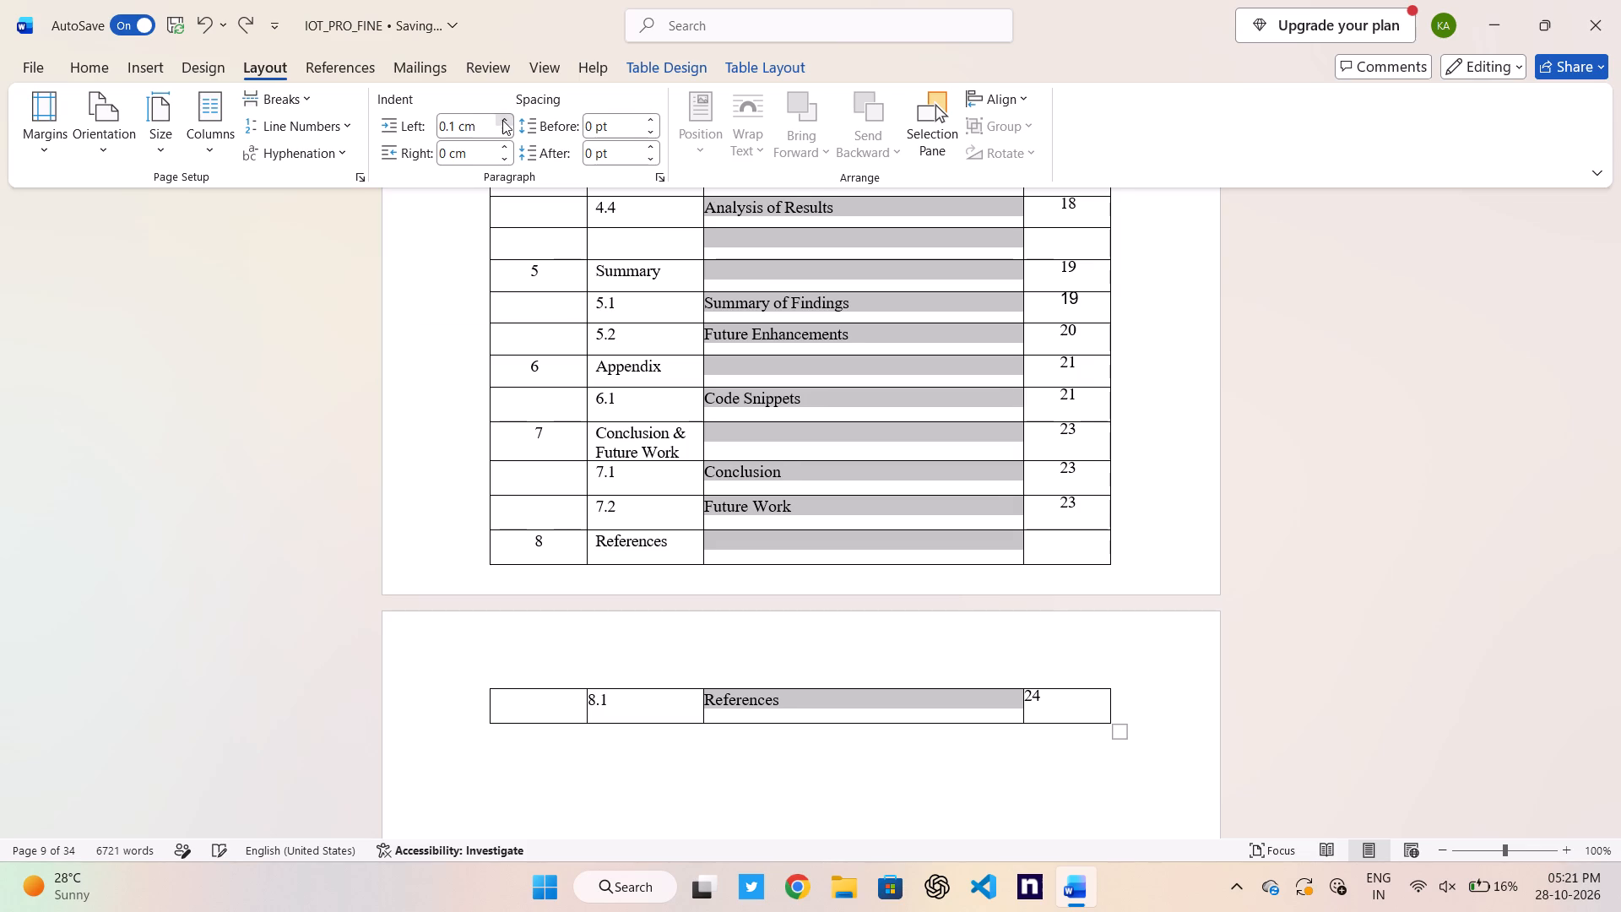
click(502, 120)
click(502, 120)
click(502, 120)
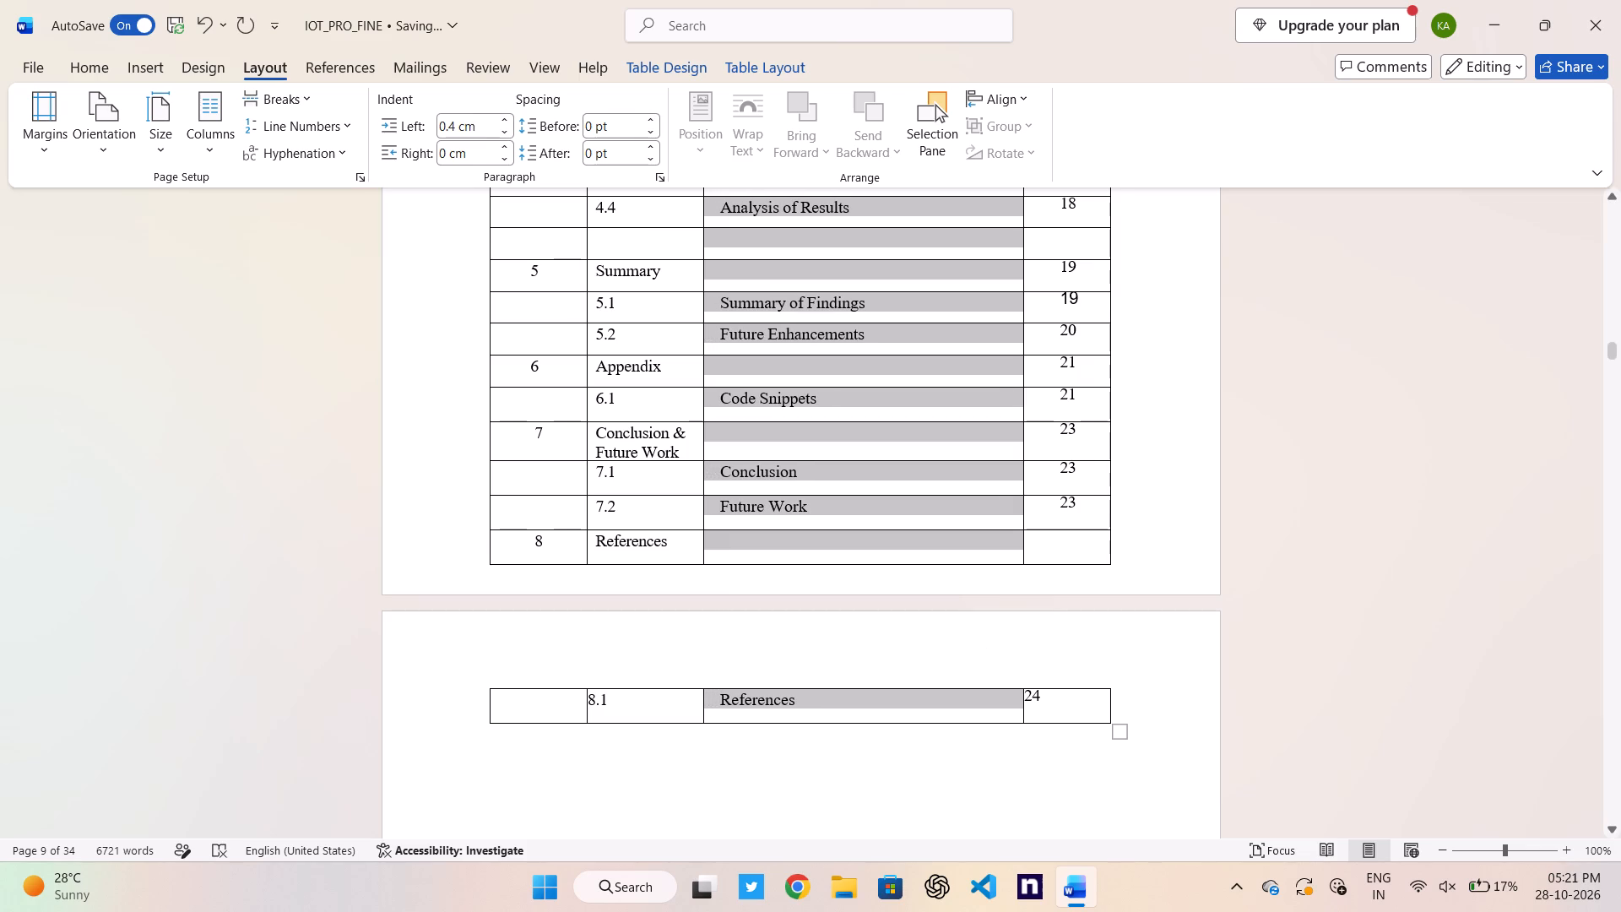
Set the left indent of page number 24 in the 8.1 References row to 0.8 cm.
click(1054, 714)
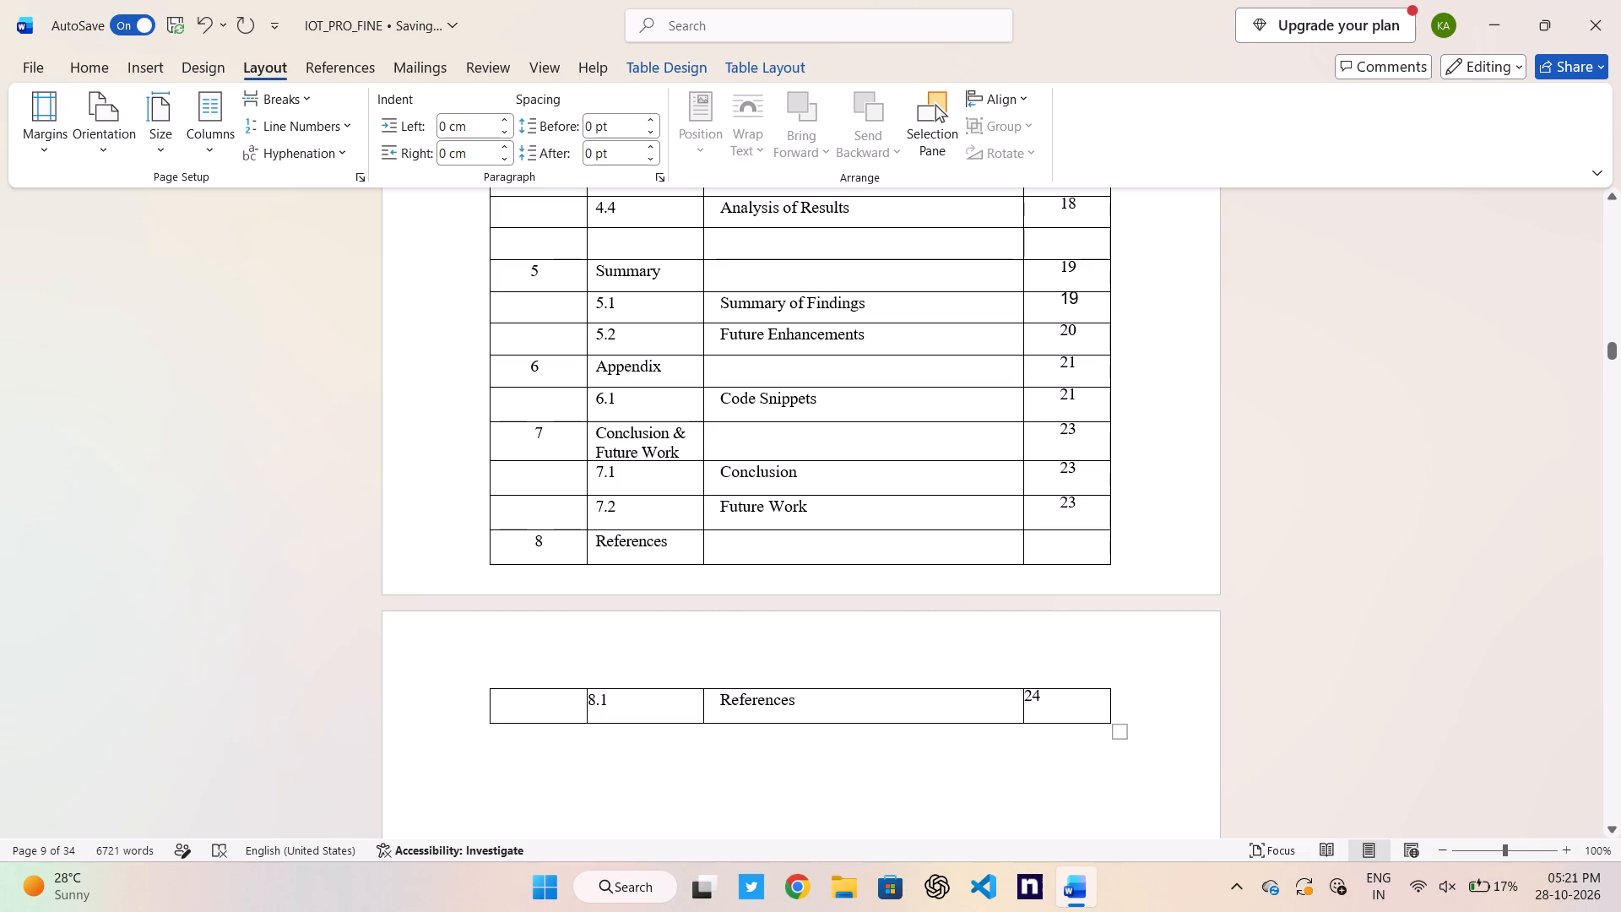
drag(1026, 699, 1043, 704)
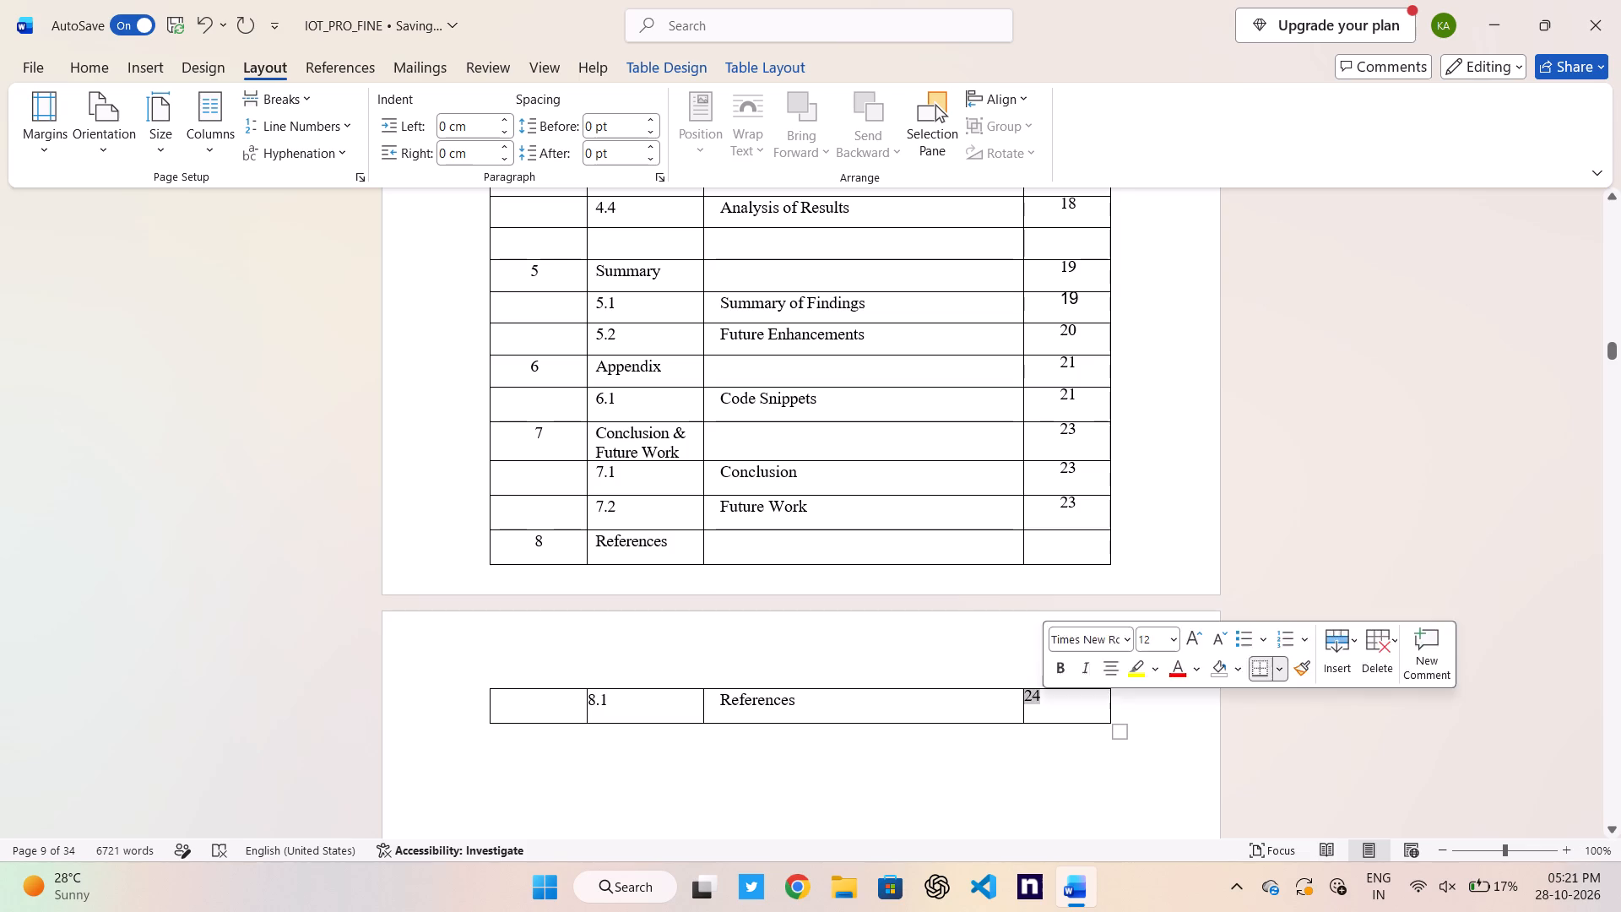
click(502, 117)
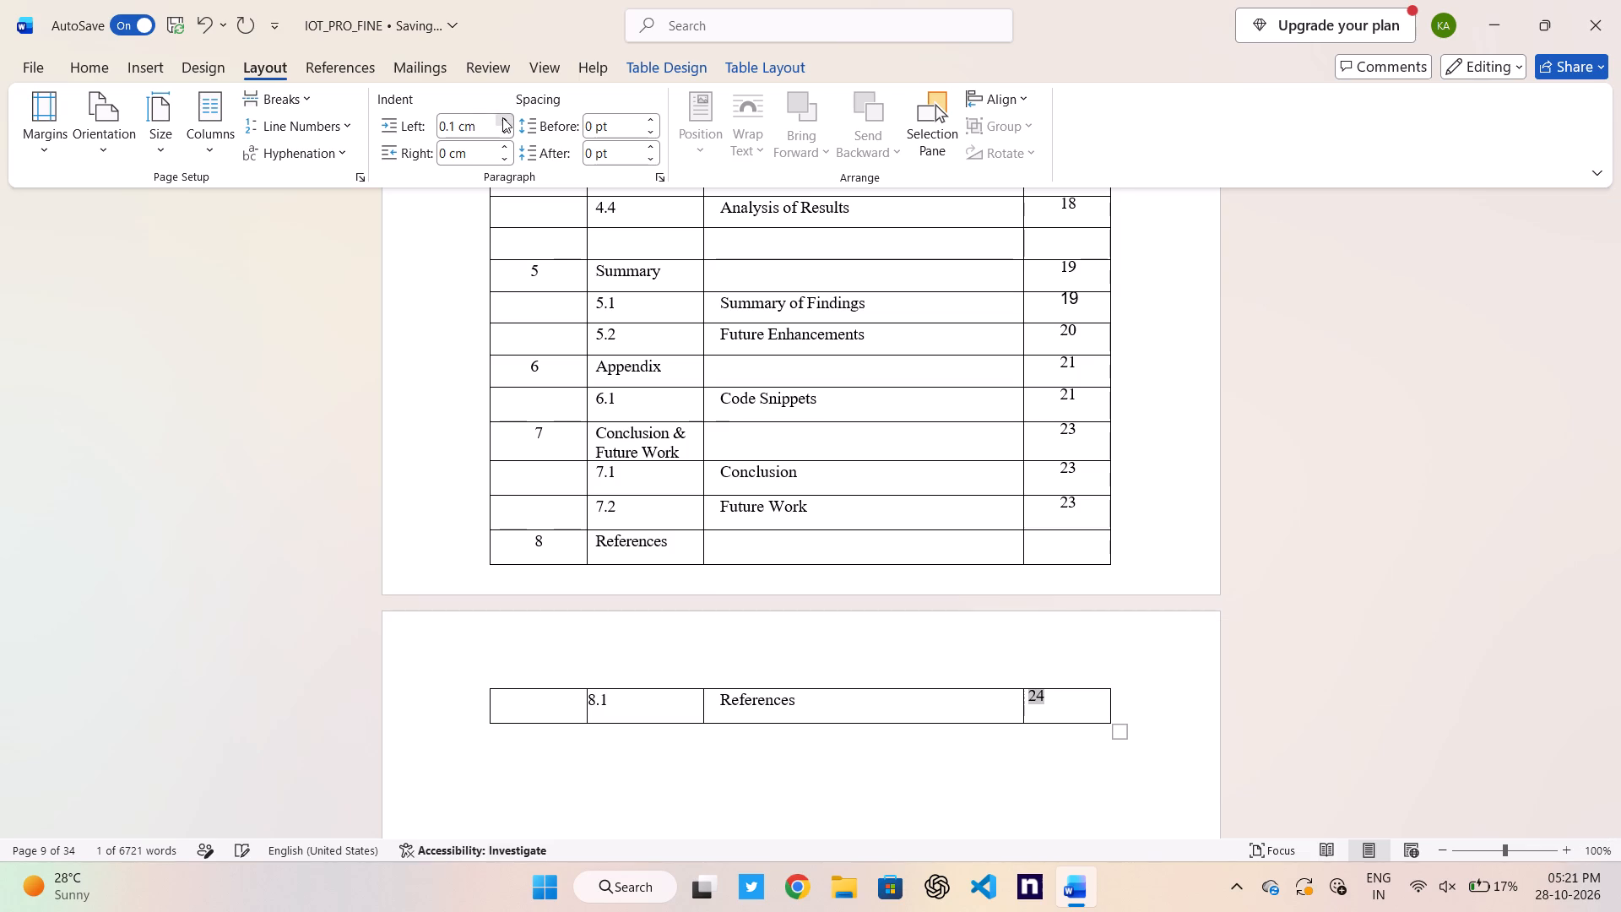
click(502, 117)
triple_click(502, 117)
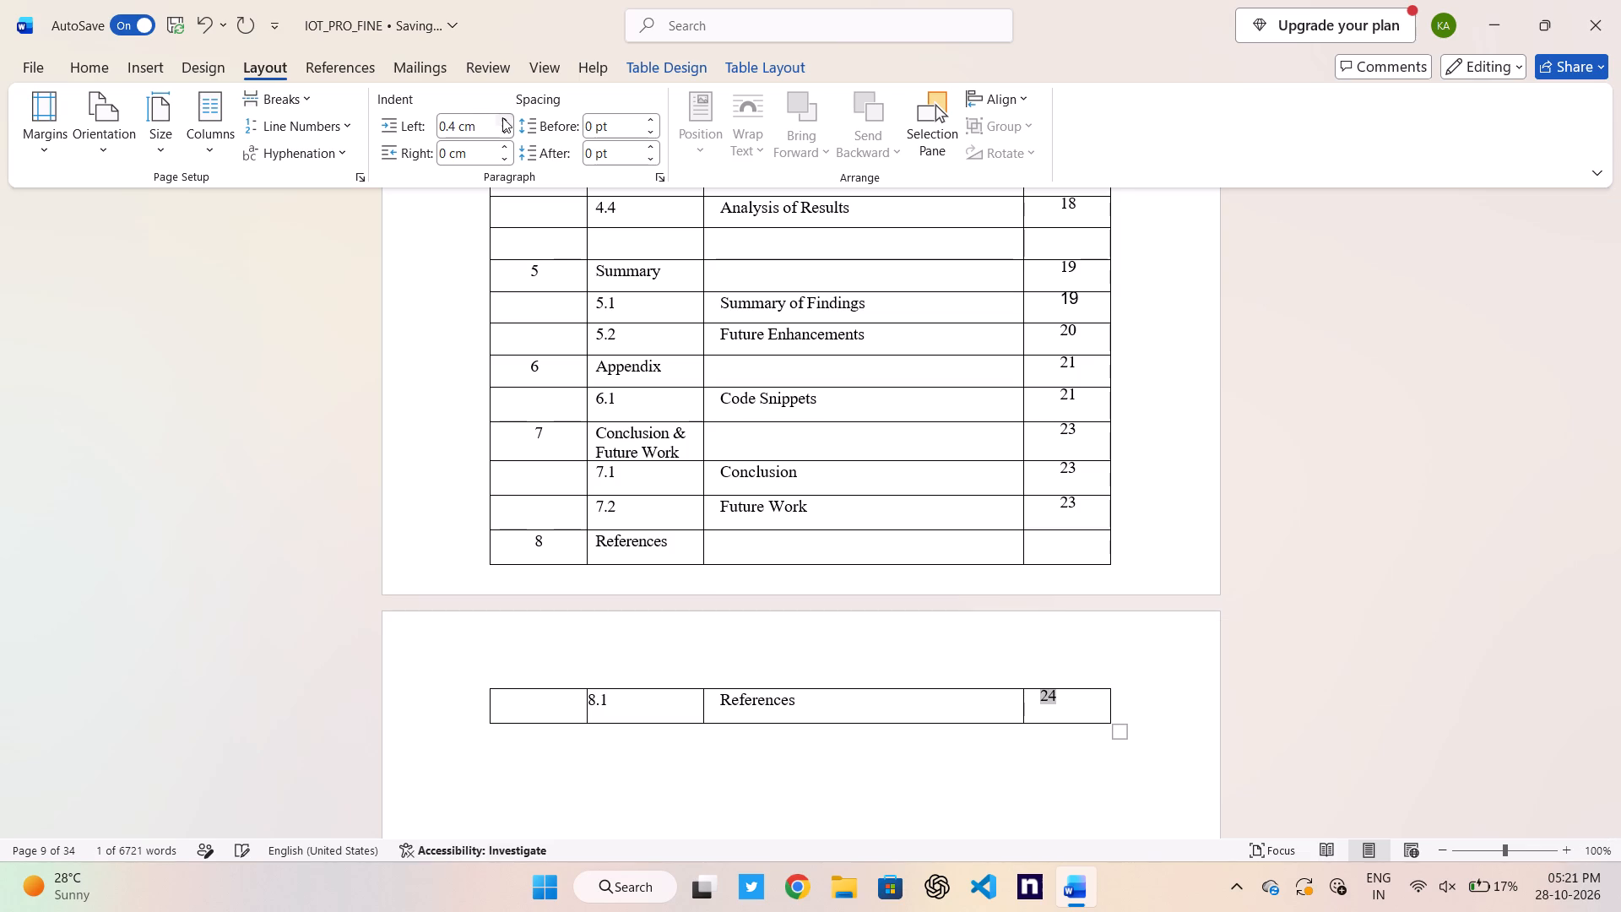
click(502, 117)
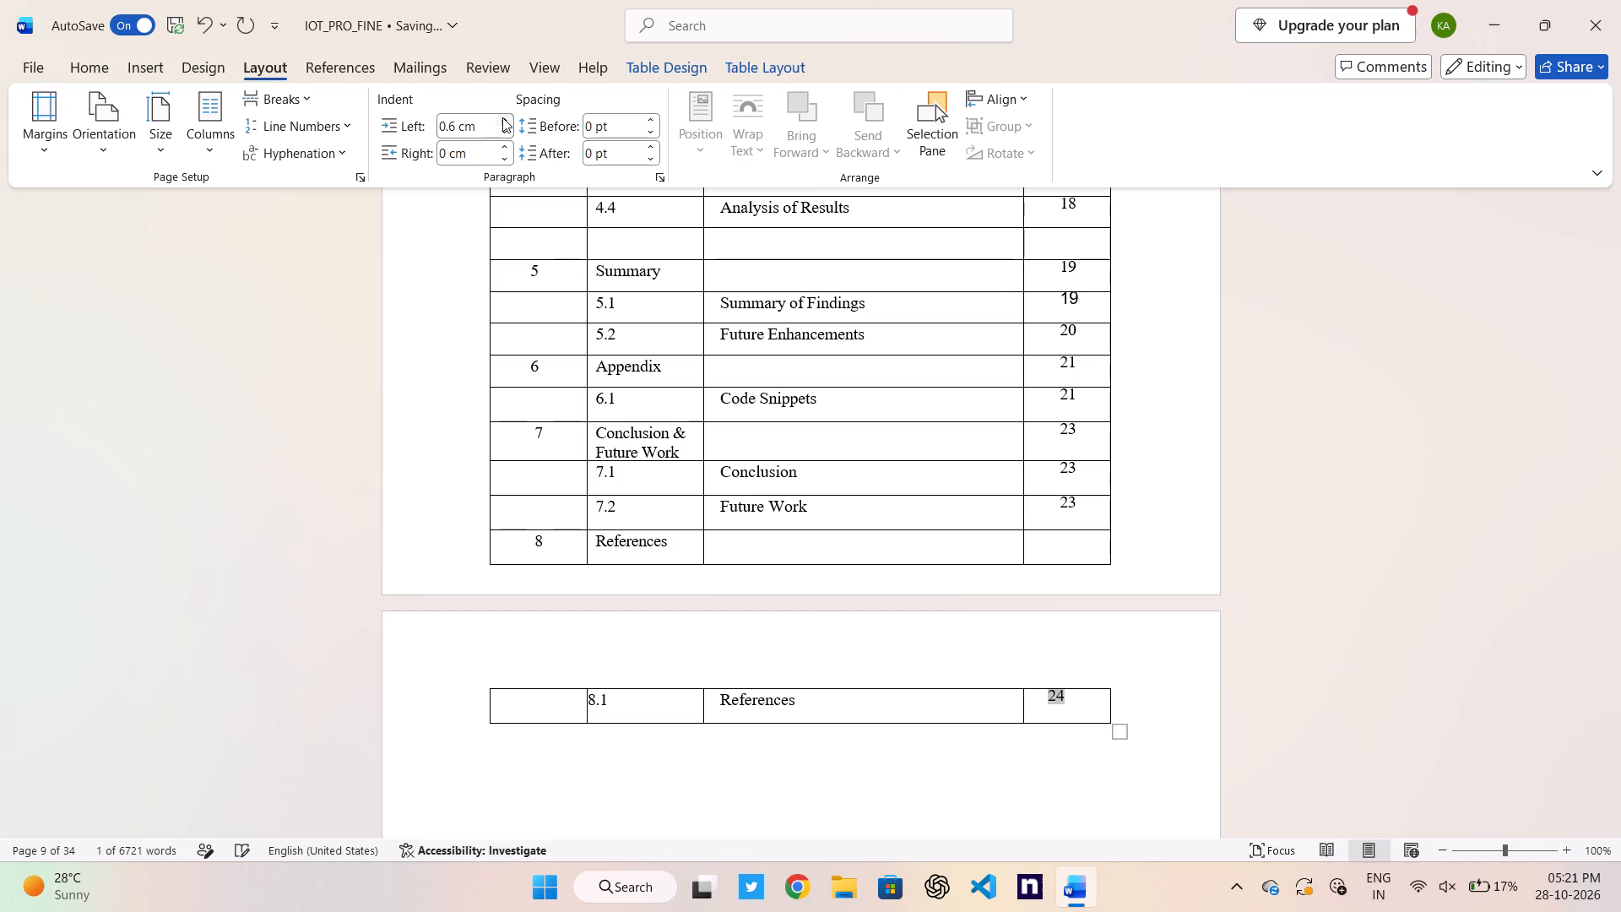
click(502, 117)
click(502, 117)
click(502, 117)
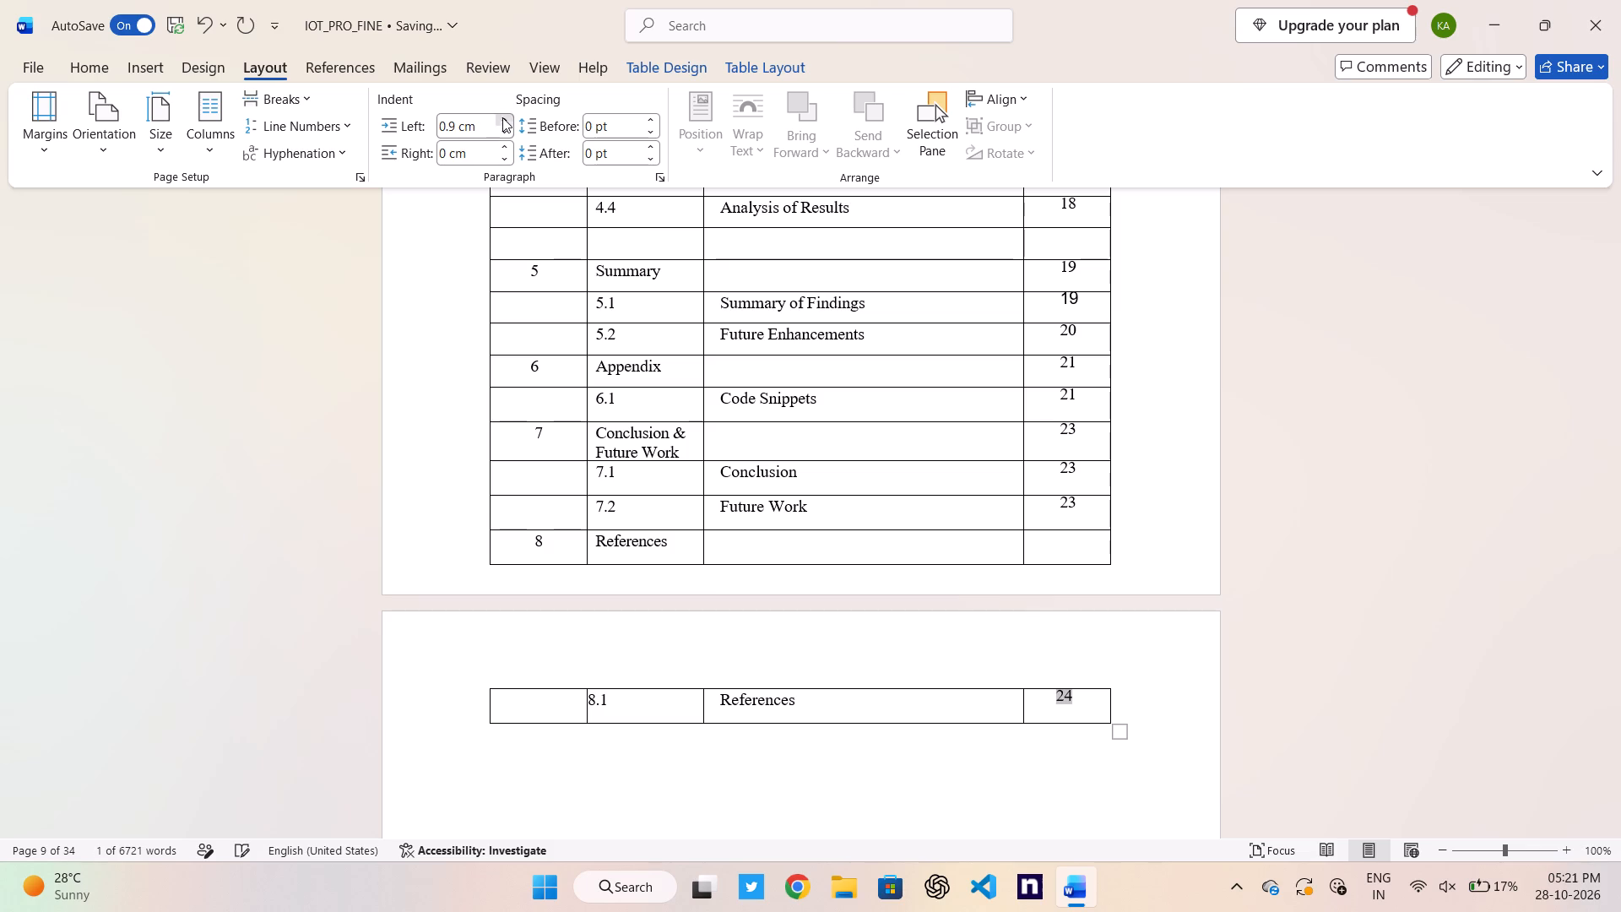
click(506, 130)
Shrink the whole table of contents from its bottom corner so the 8.1 References row fits on the same page.
click(1125, 735)
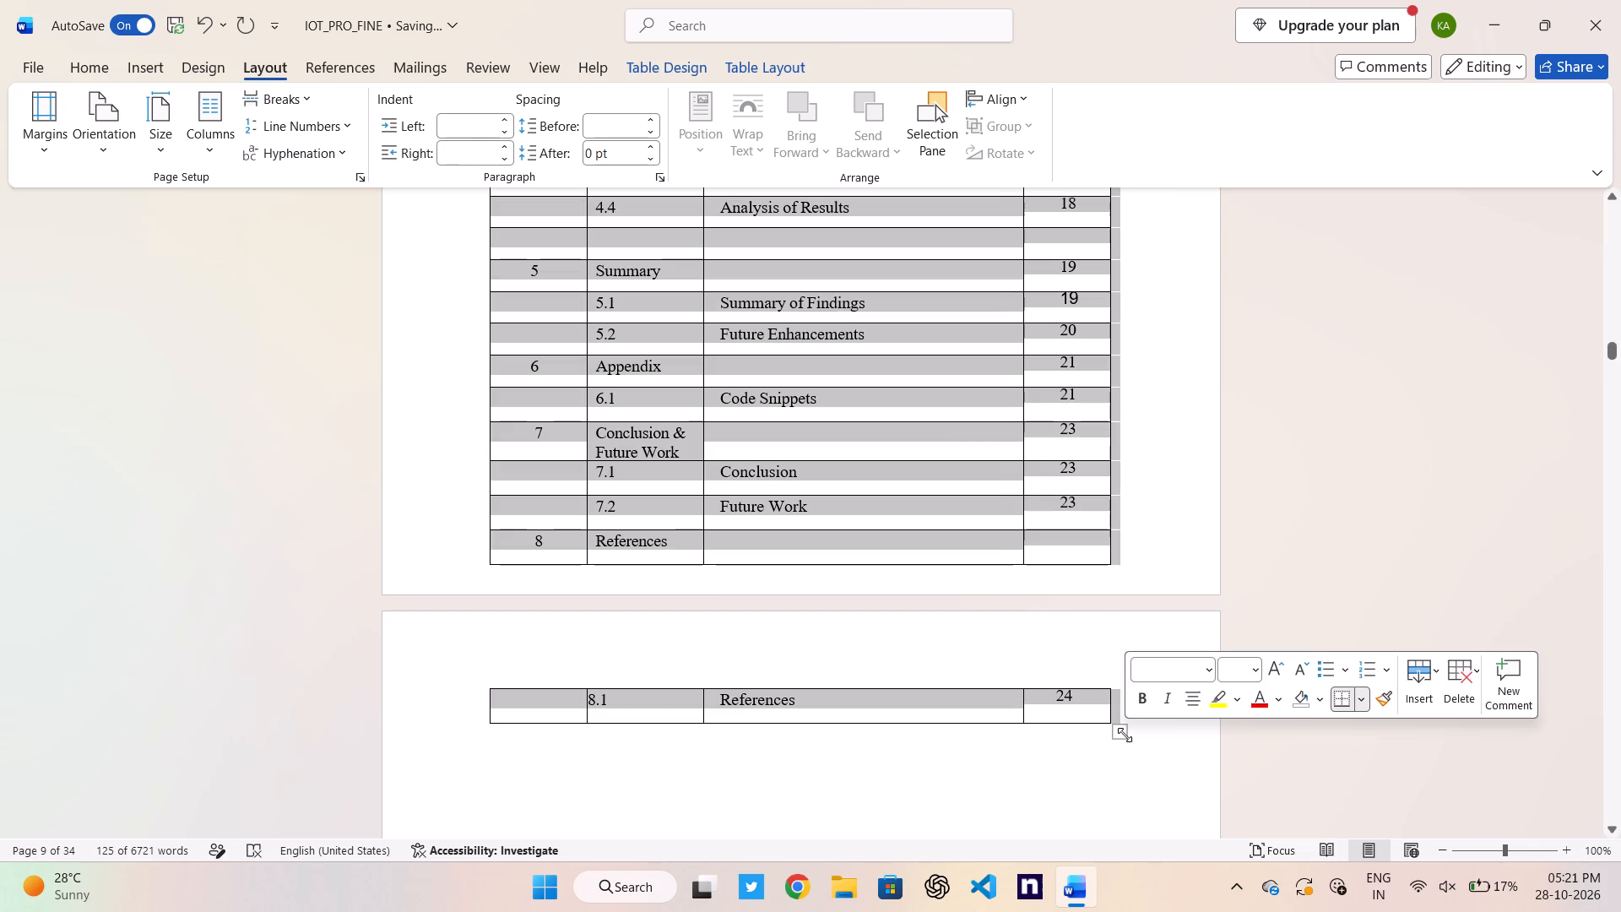
drag(1125, 735, 1047, 523)
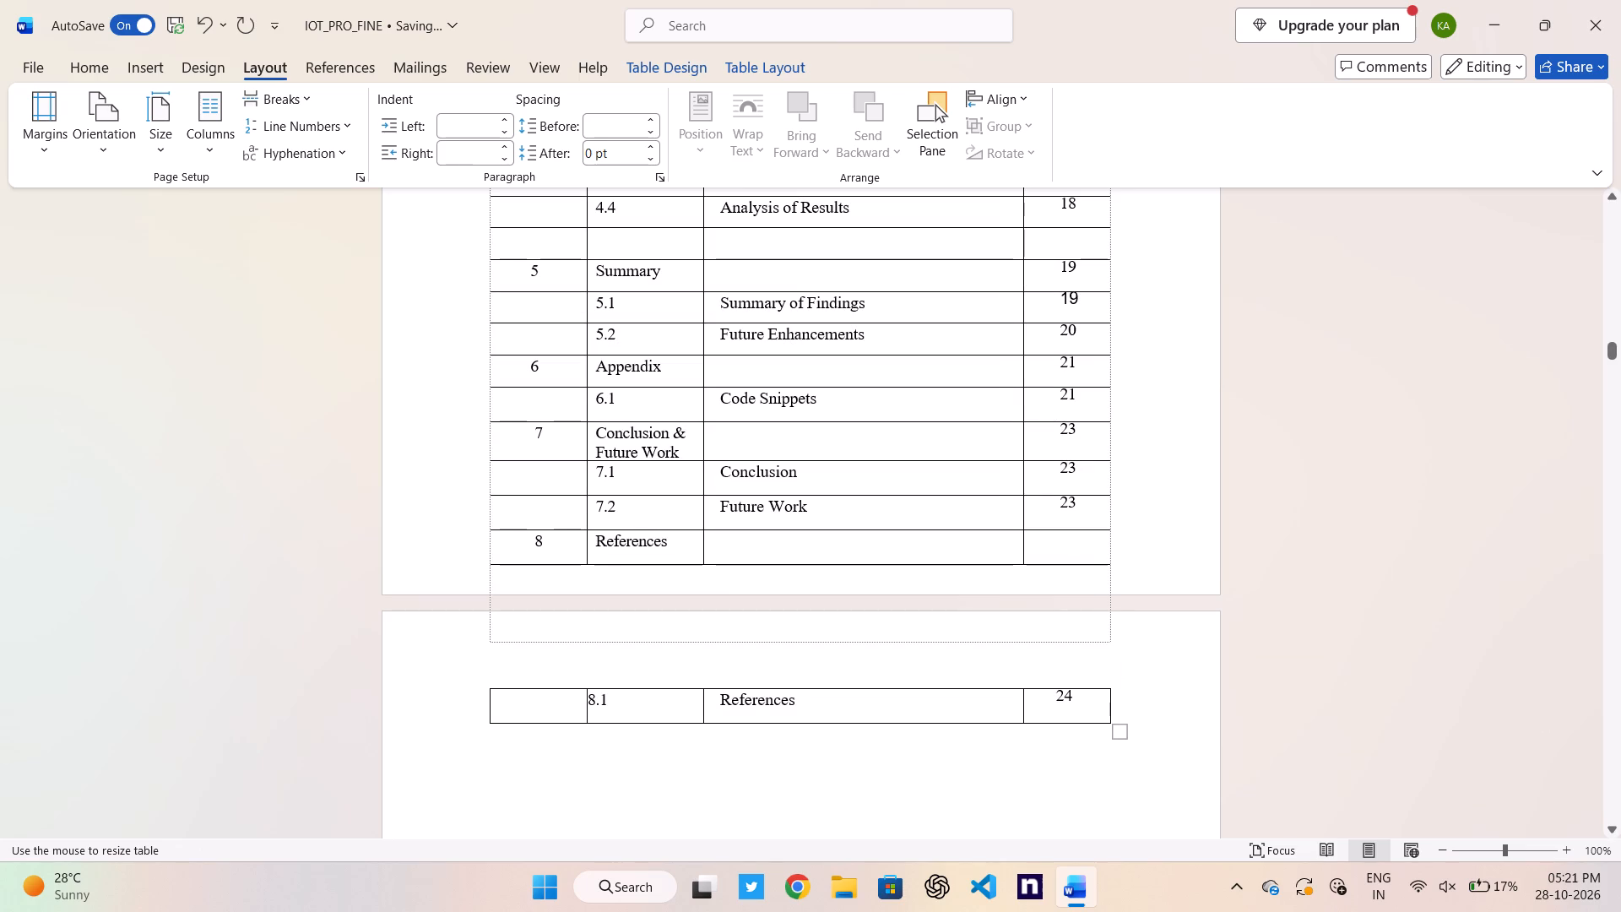
drag(1047, 523, 1101, 569)
scroll(1101, 569, down, 1)
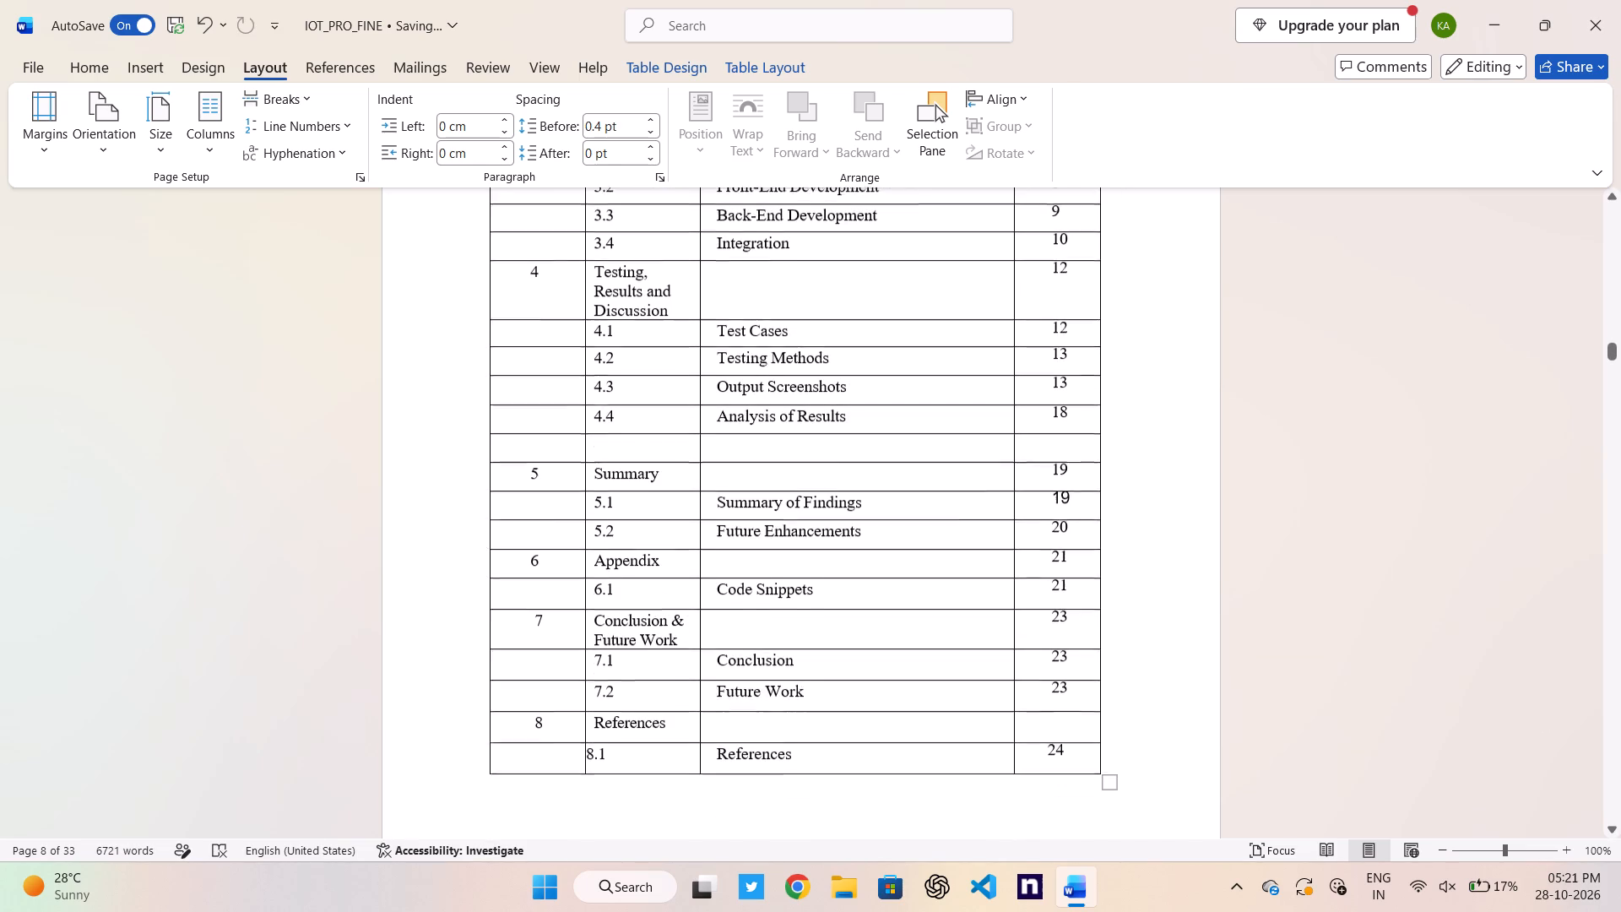
scroll(1101, 569, down, 1)
scroll(1101, 569, up, 3)
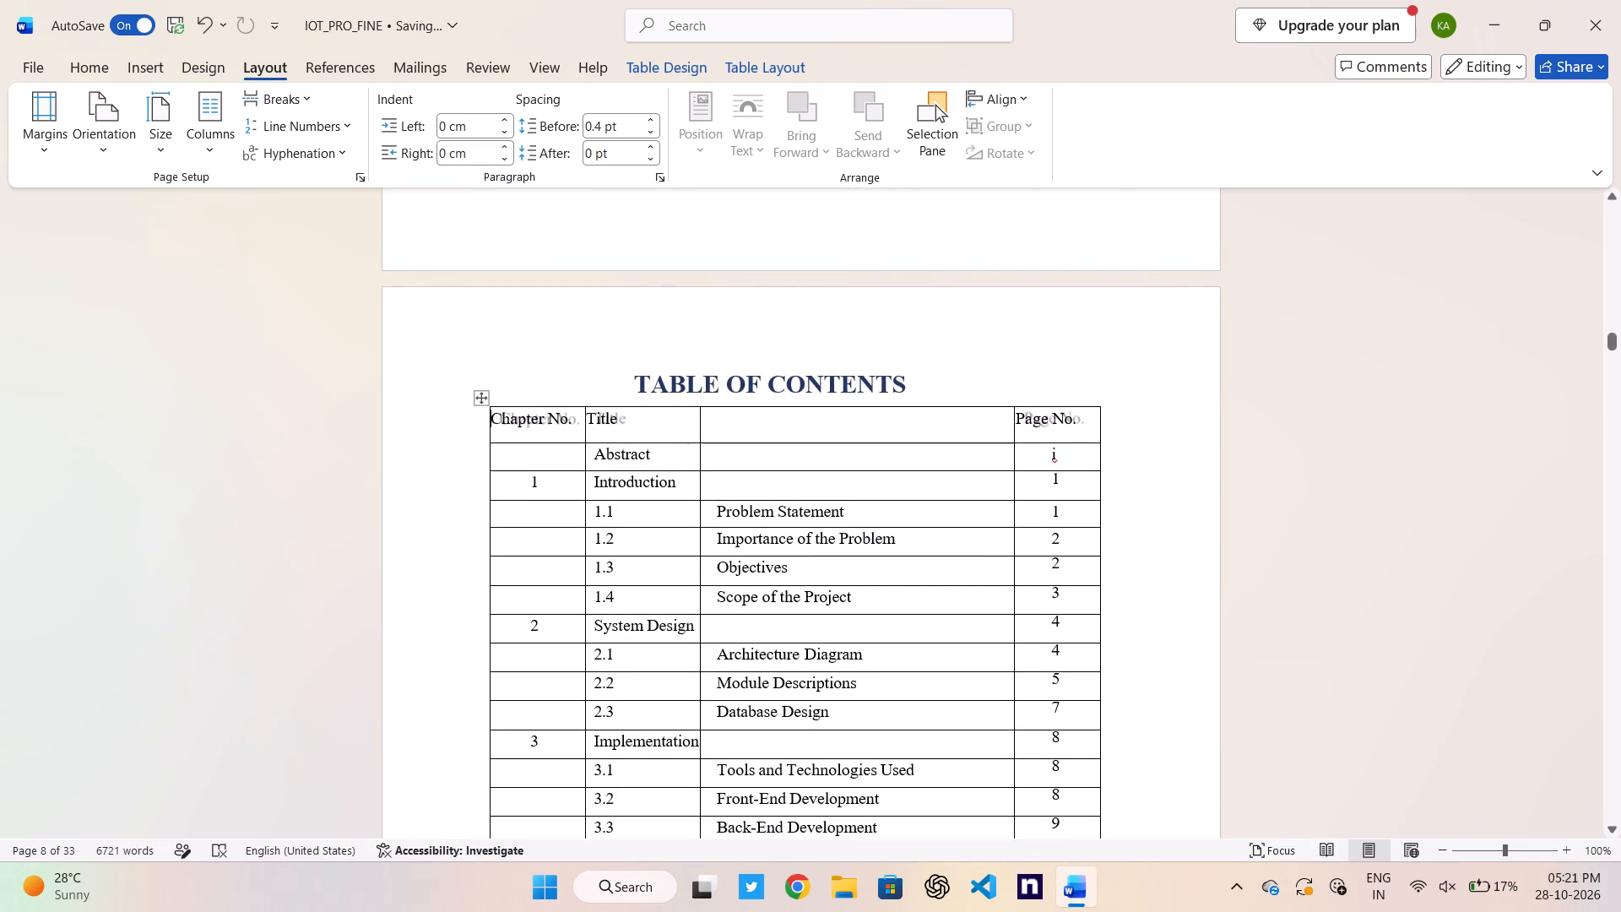
scroll(1101, 569, up, 1)
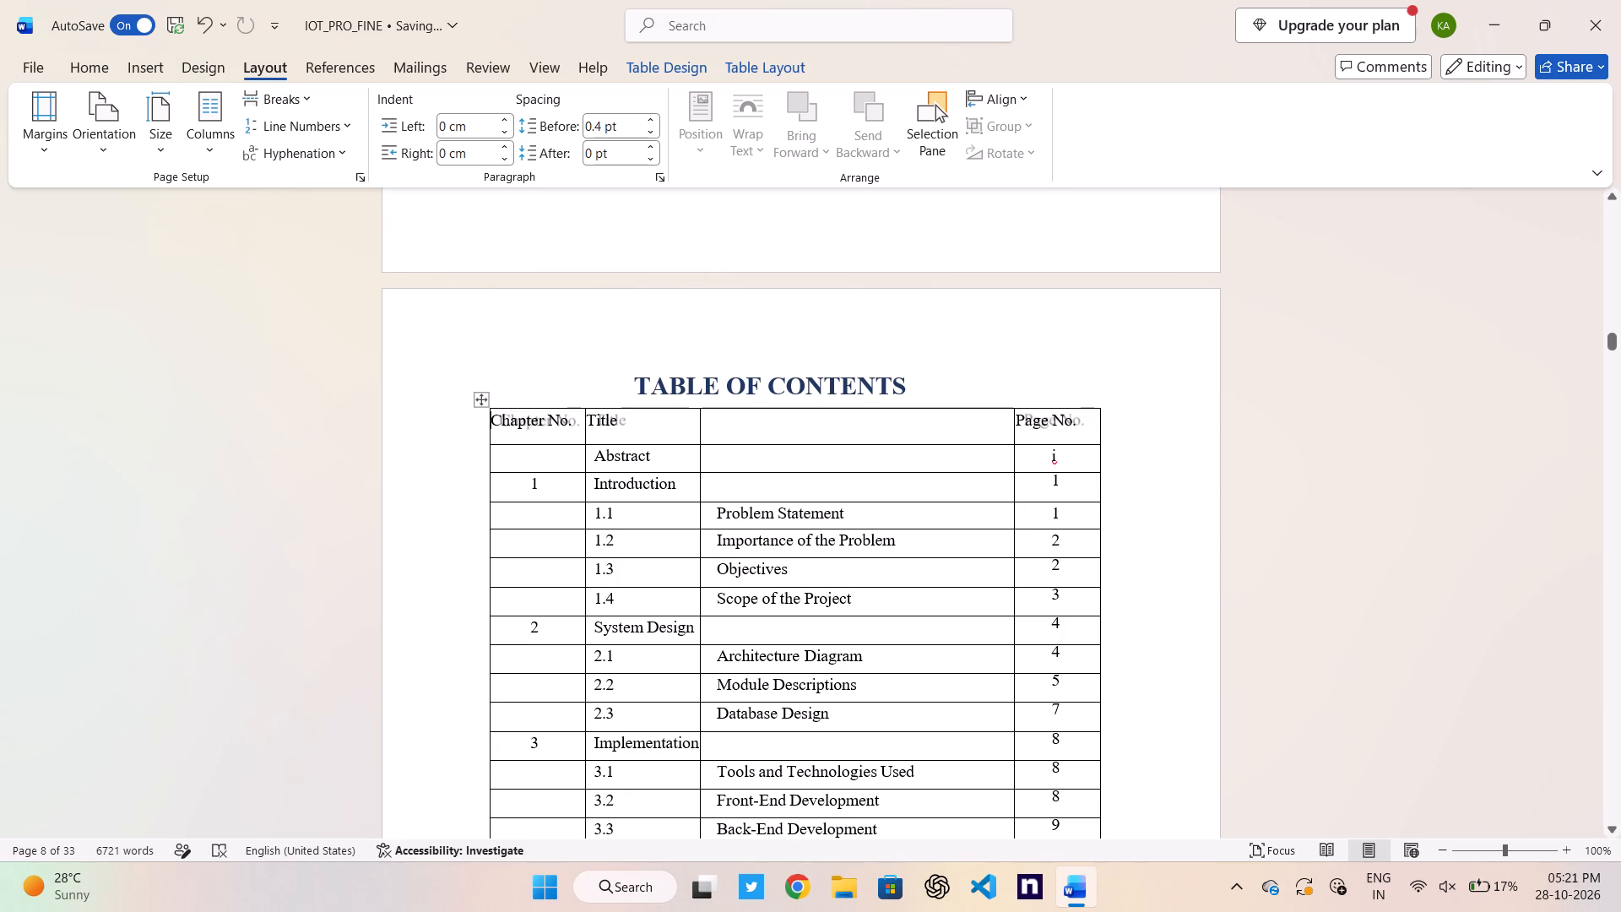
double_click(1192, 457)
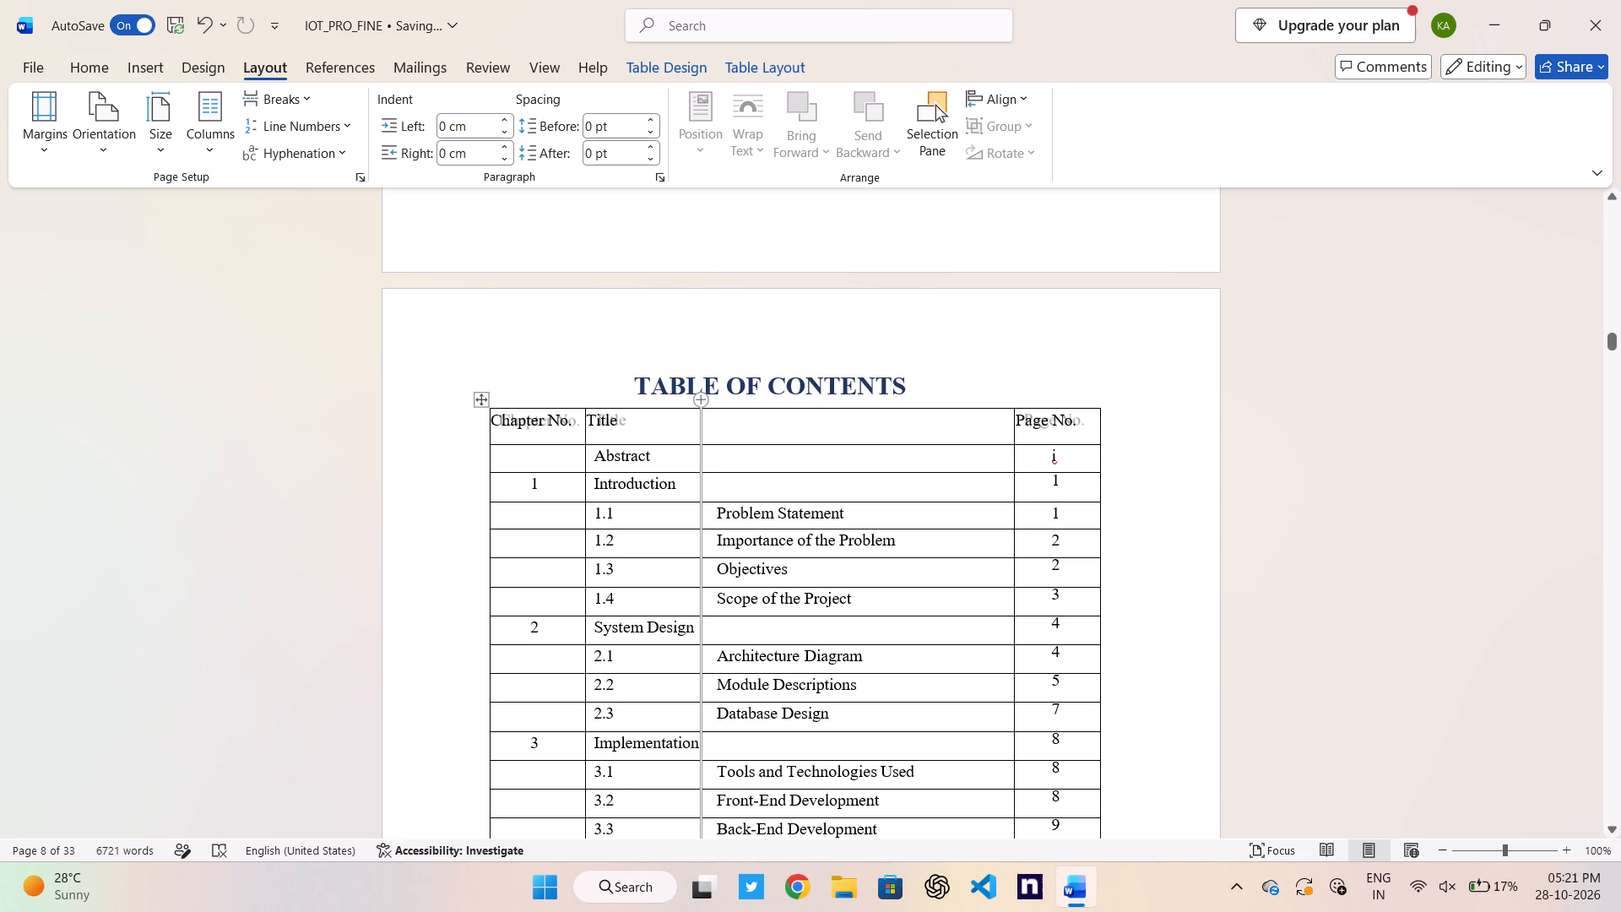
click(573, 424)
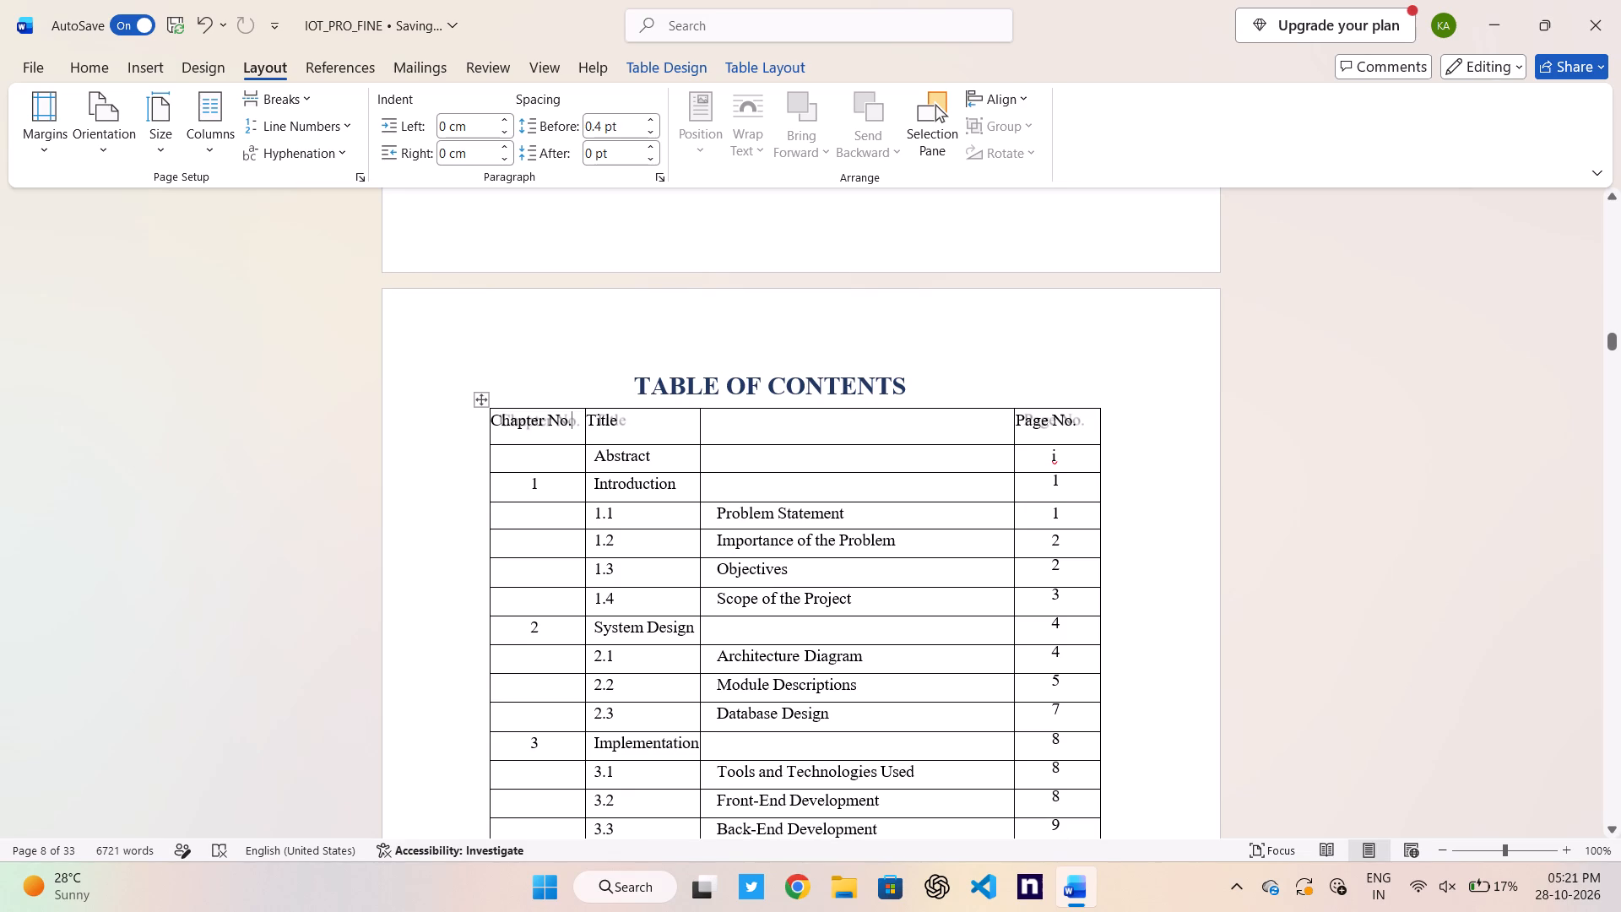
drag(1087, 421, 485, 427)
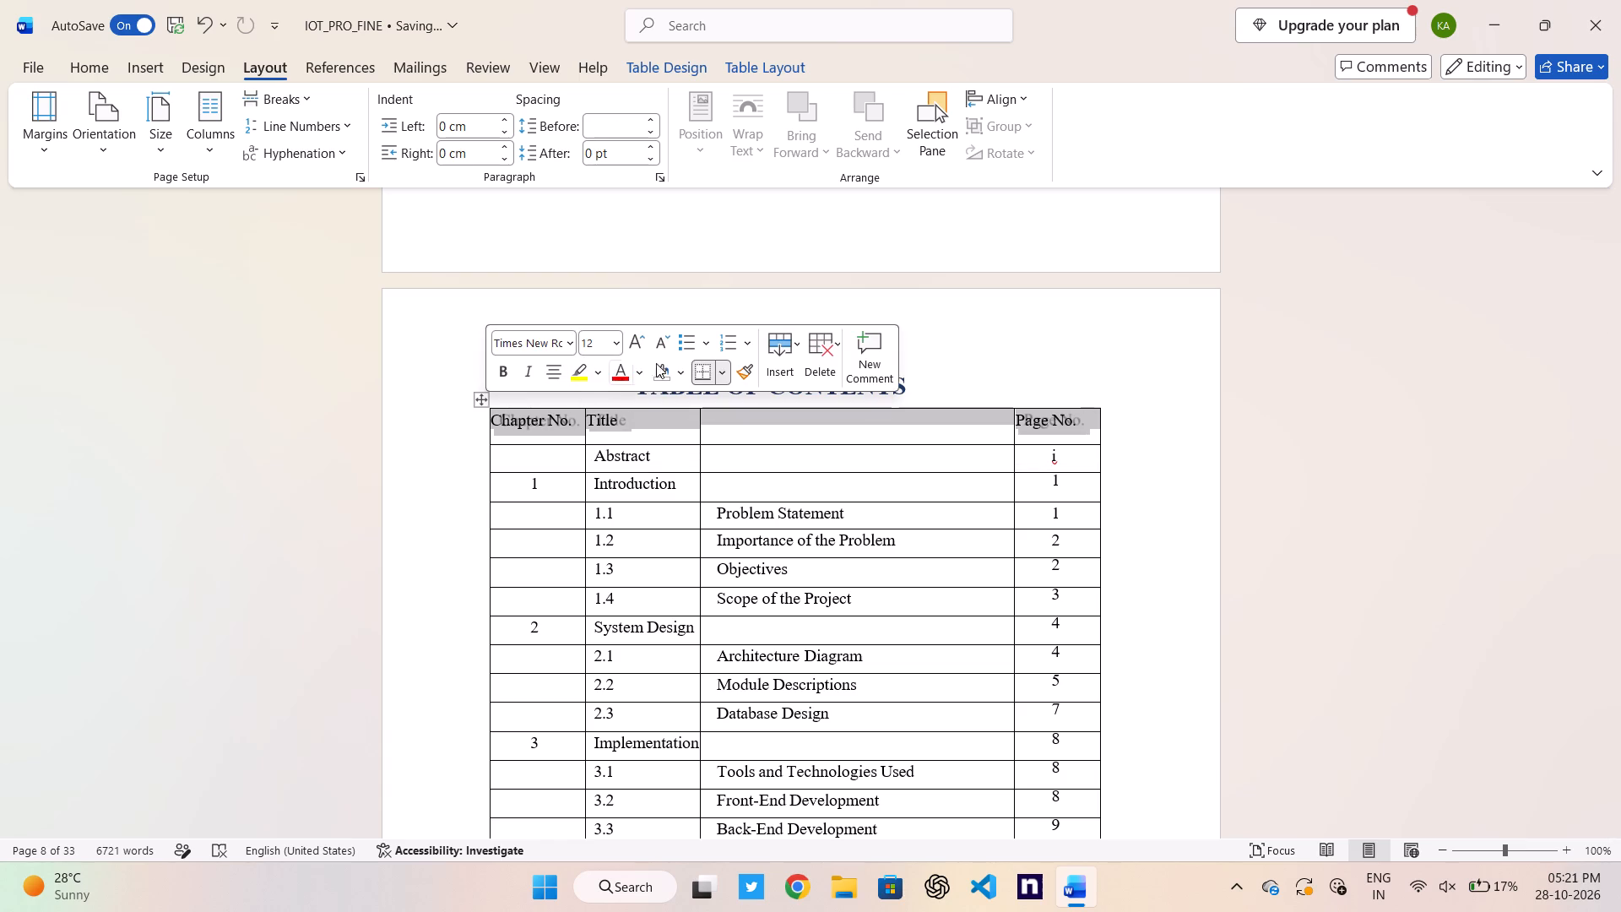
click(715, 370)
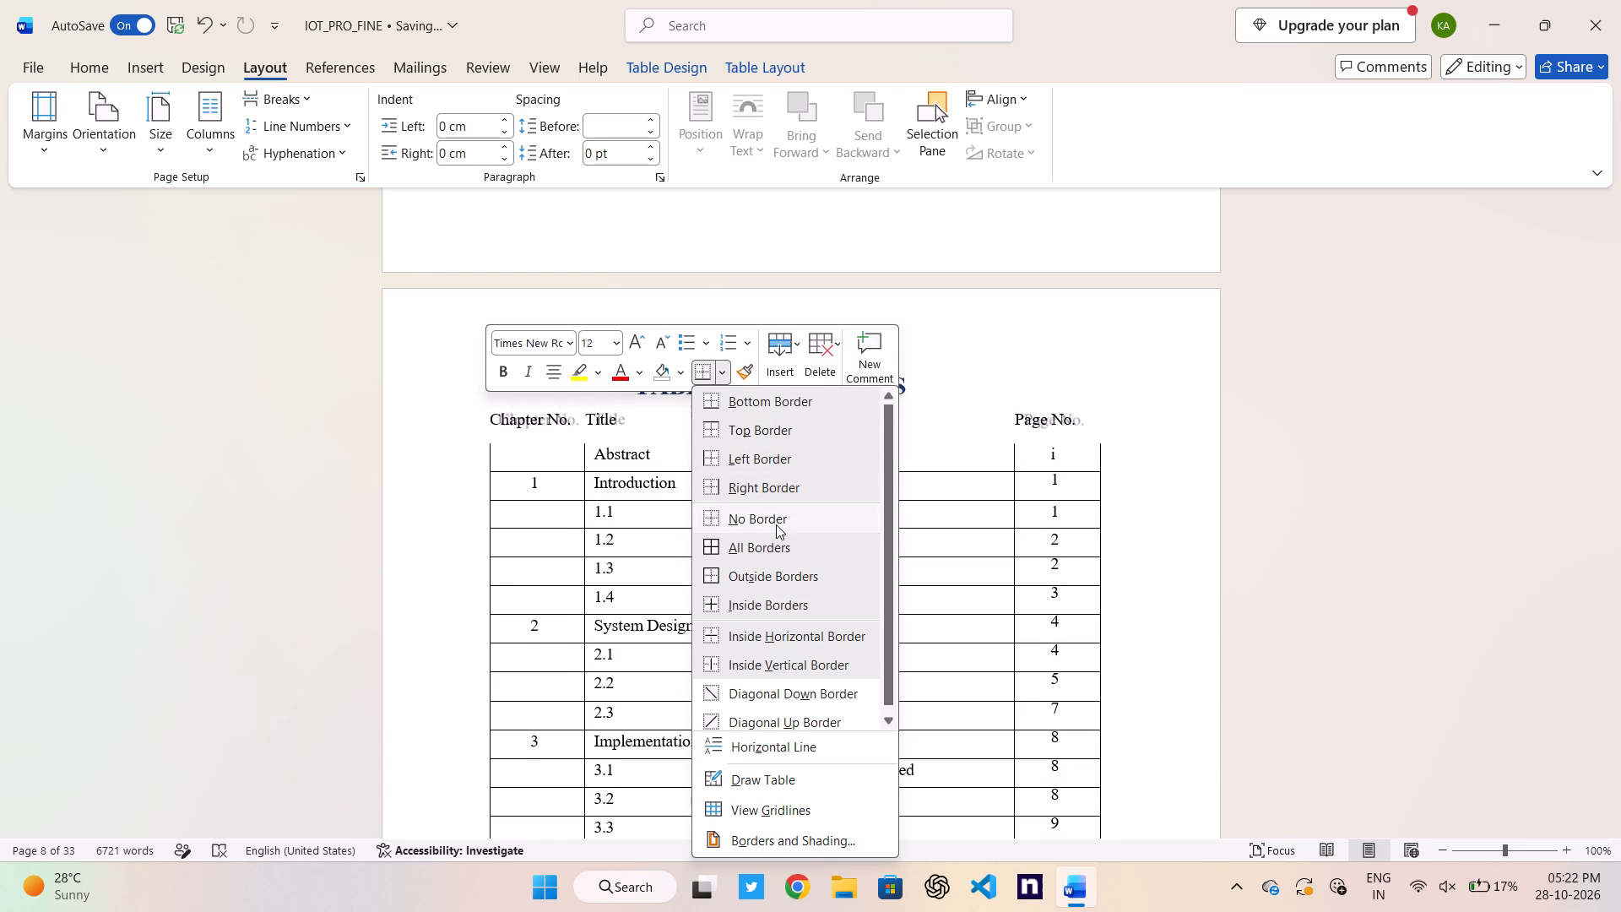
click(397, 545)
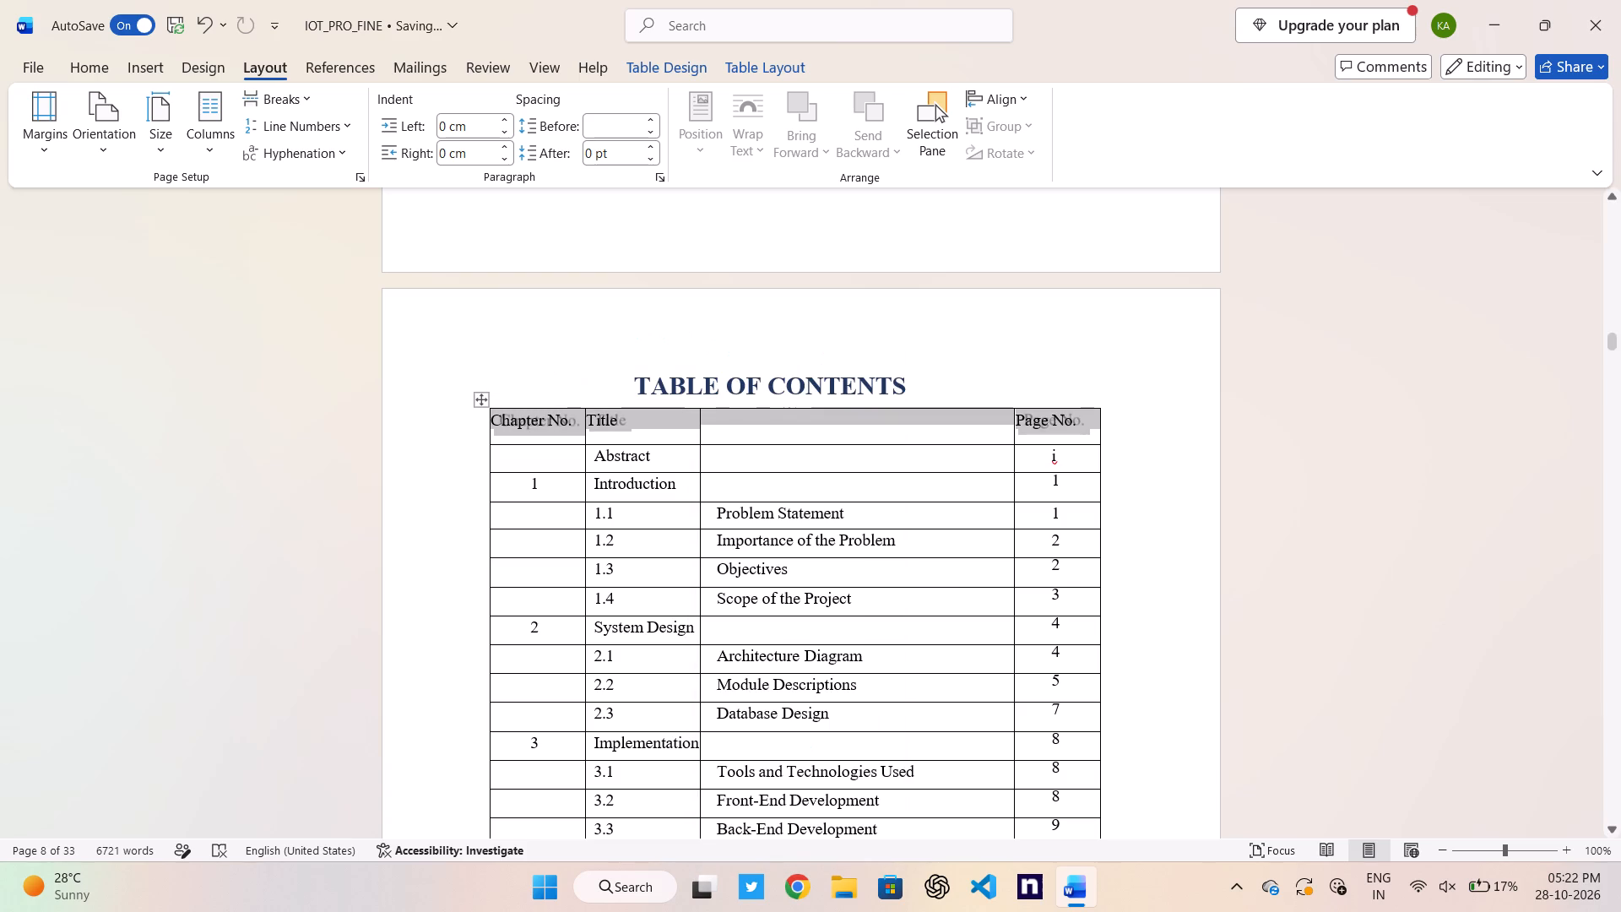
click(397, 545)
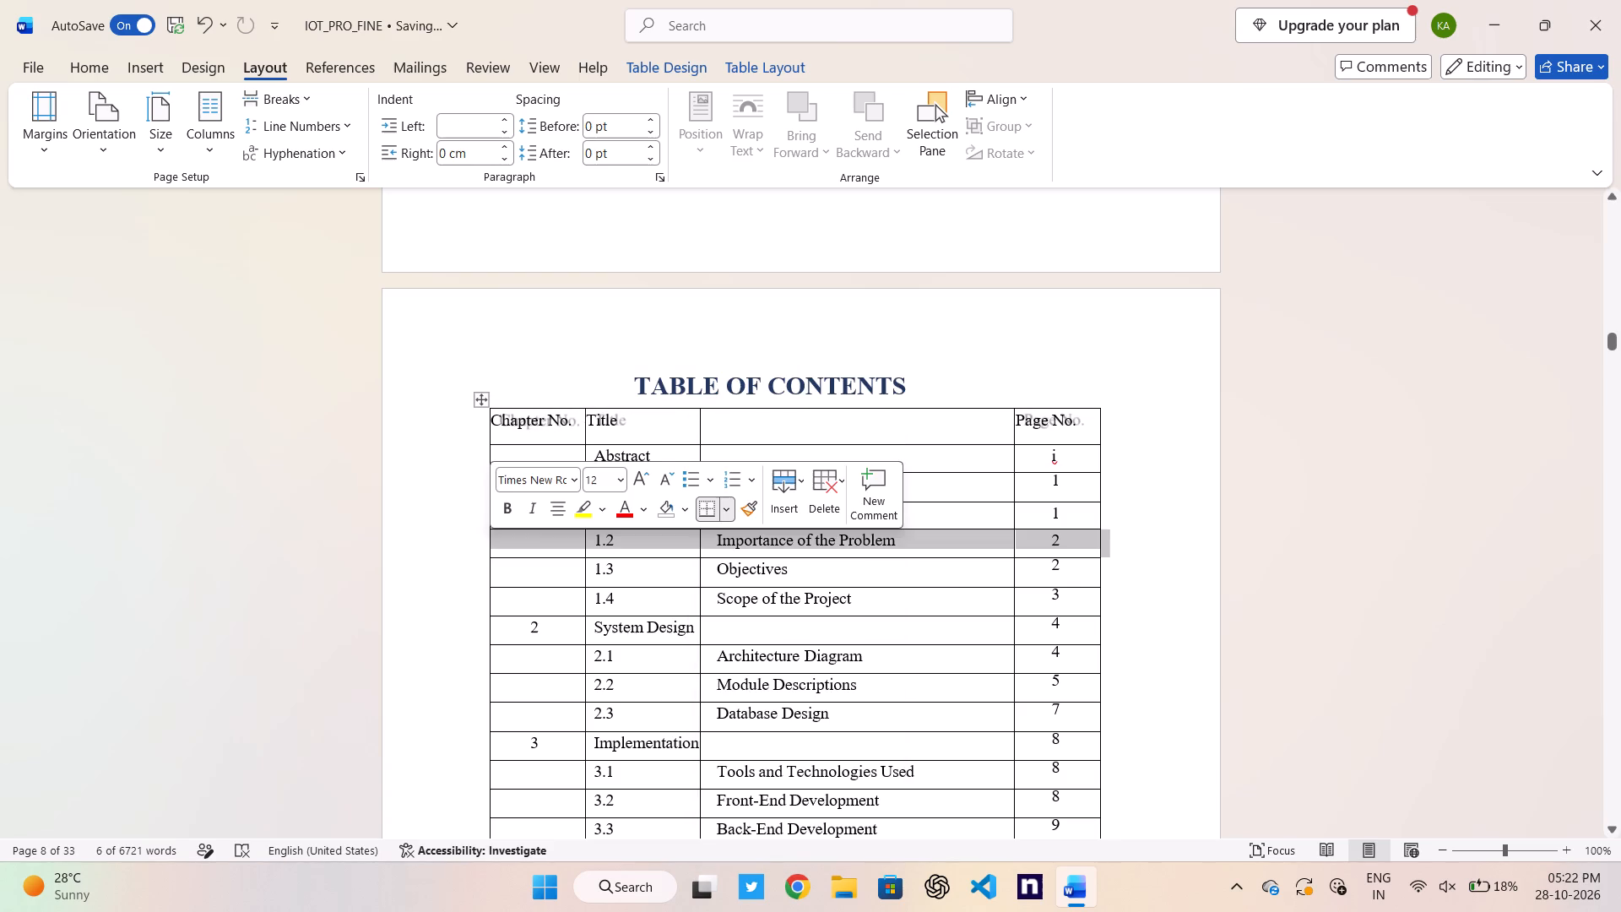
Delete the entire header row containing "Chapter No.", "Title" and "Page No." from the table of contents.
drag(501, 423, 1054, 420)
key(BackSpace)
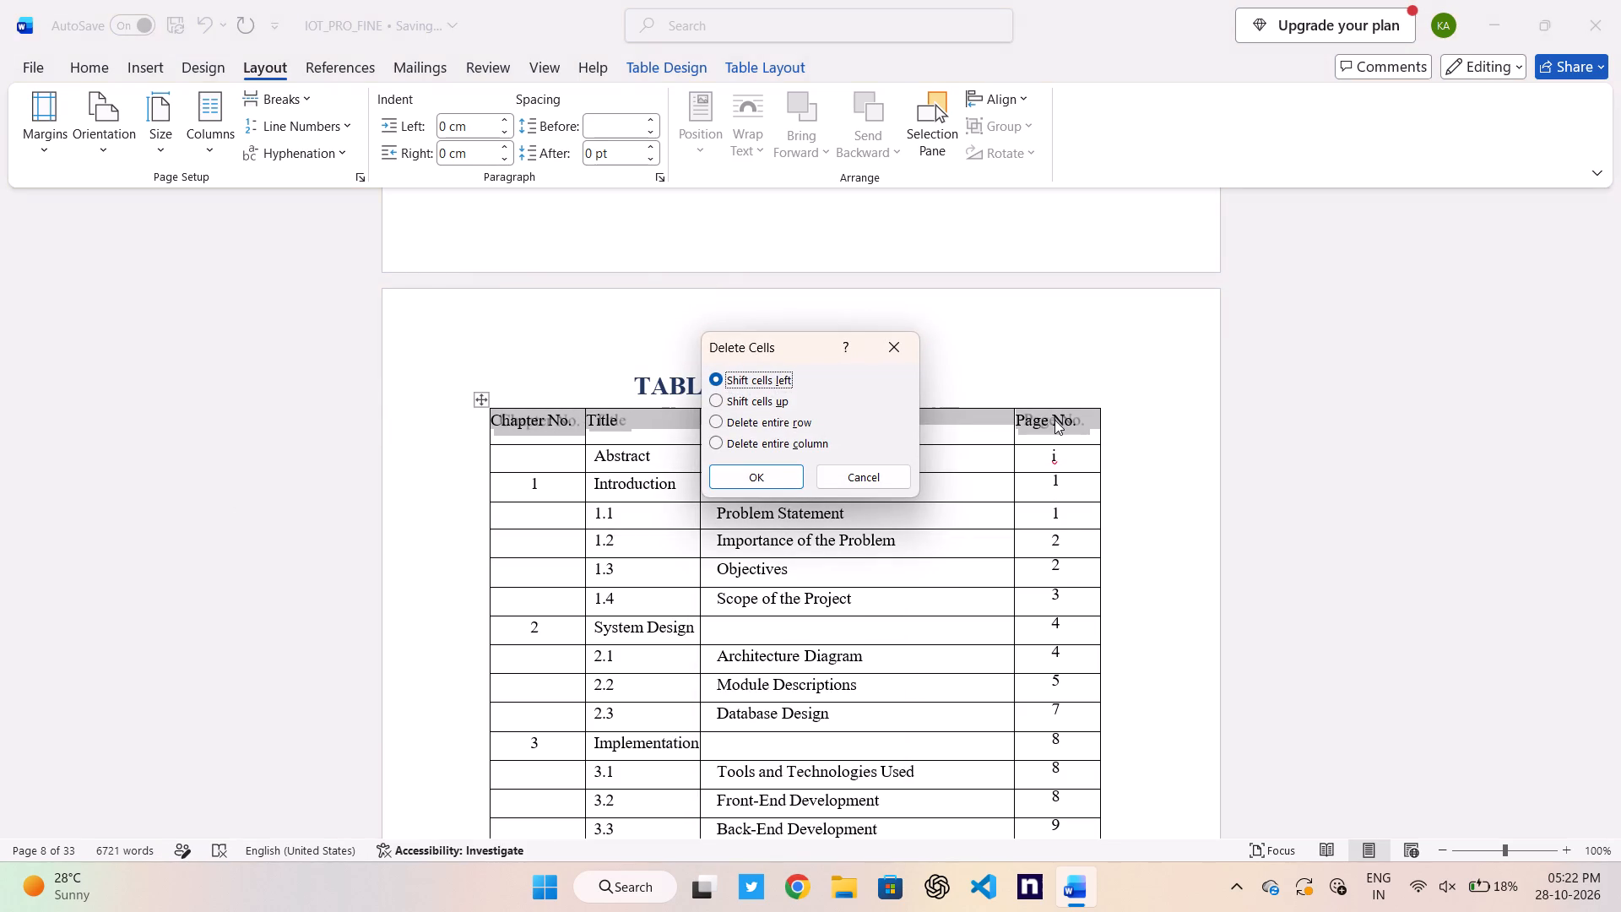
click(750, 420)
click(774, 482)
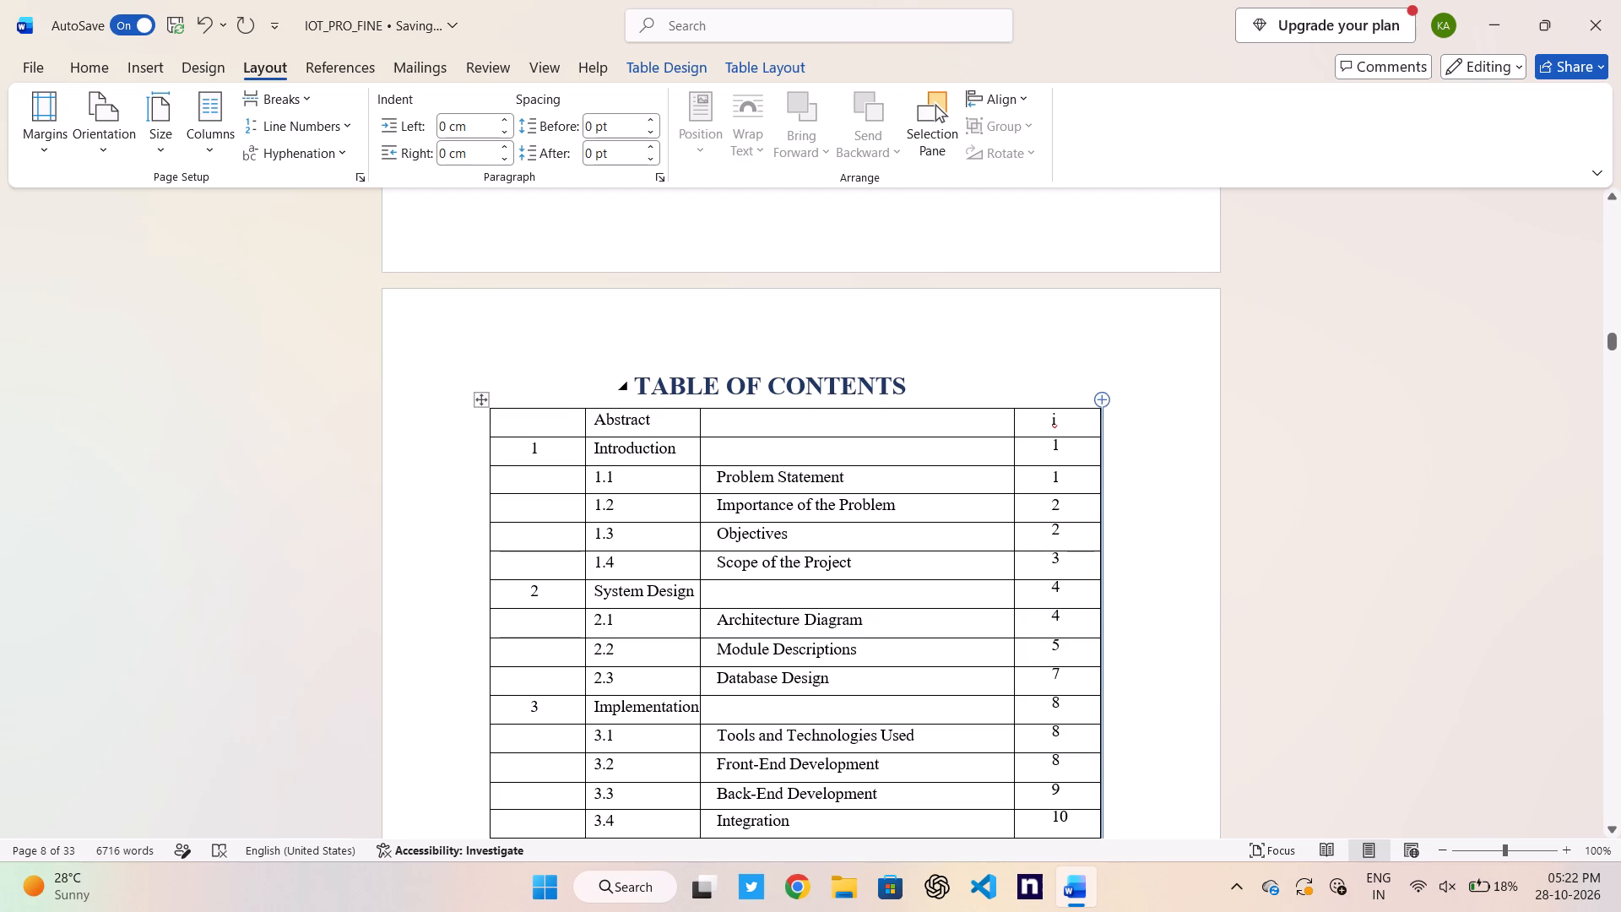
Insert a row between Abstract and Introduction, and enter "Abstract" as its title and "i" as its page number.
click(477, 438)
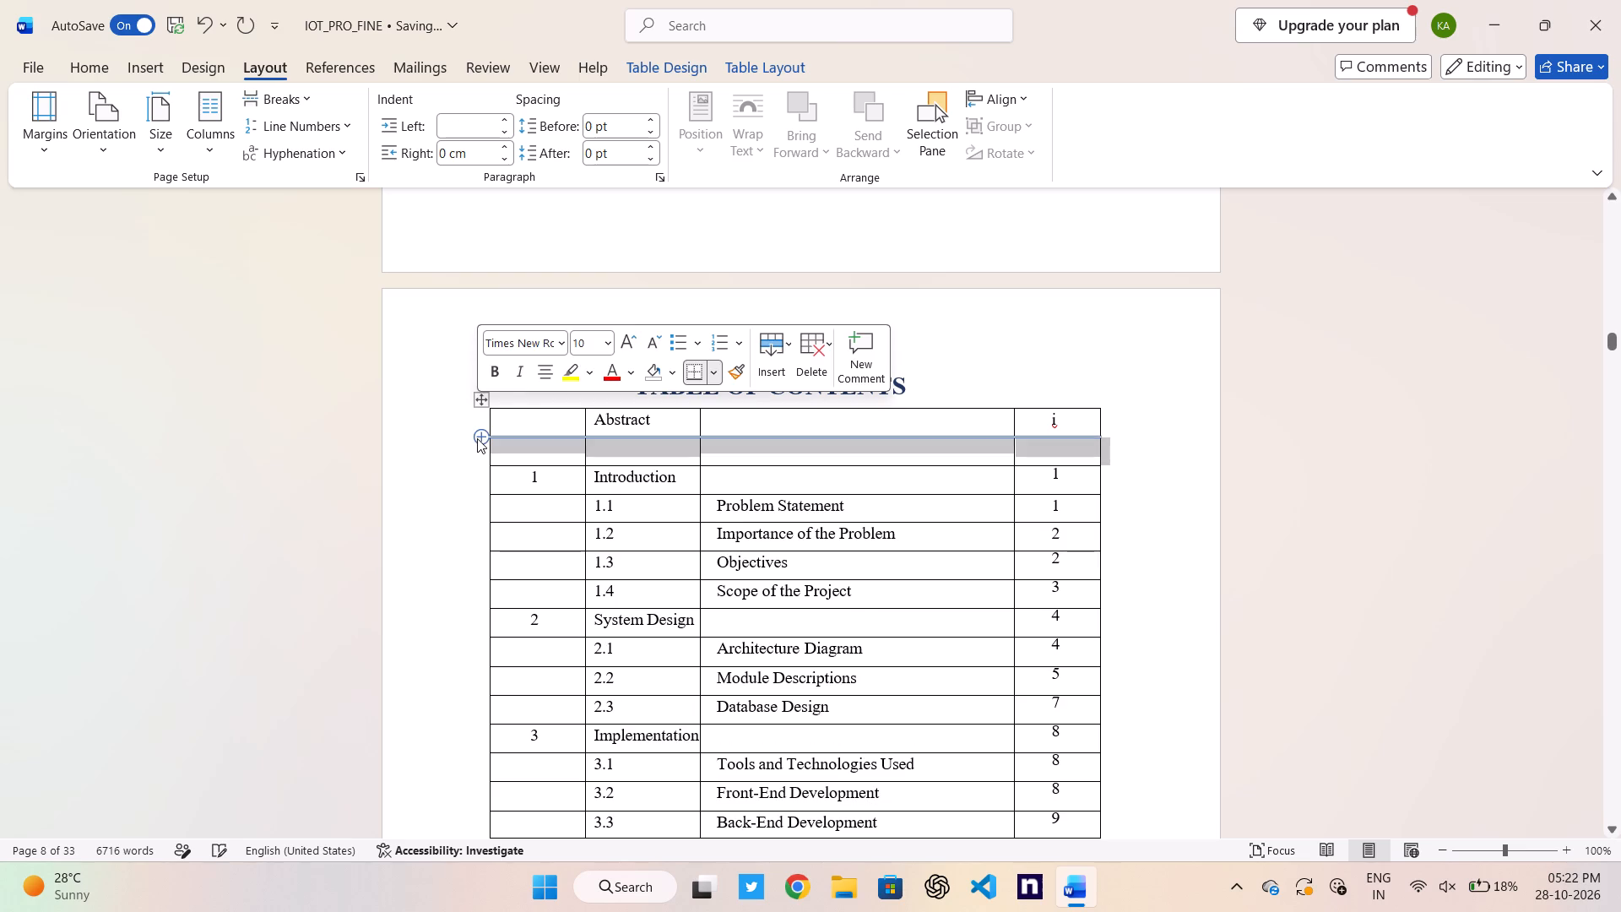
click(615, 452)
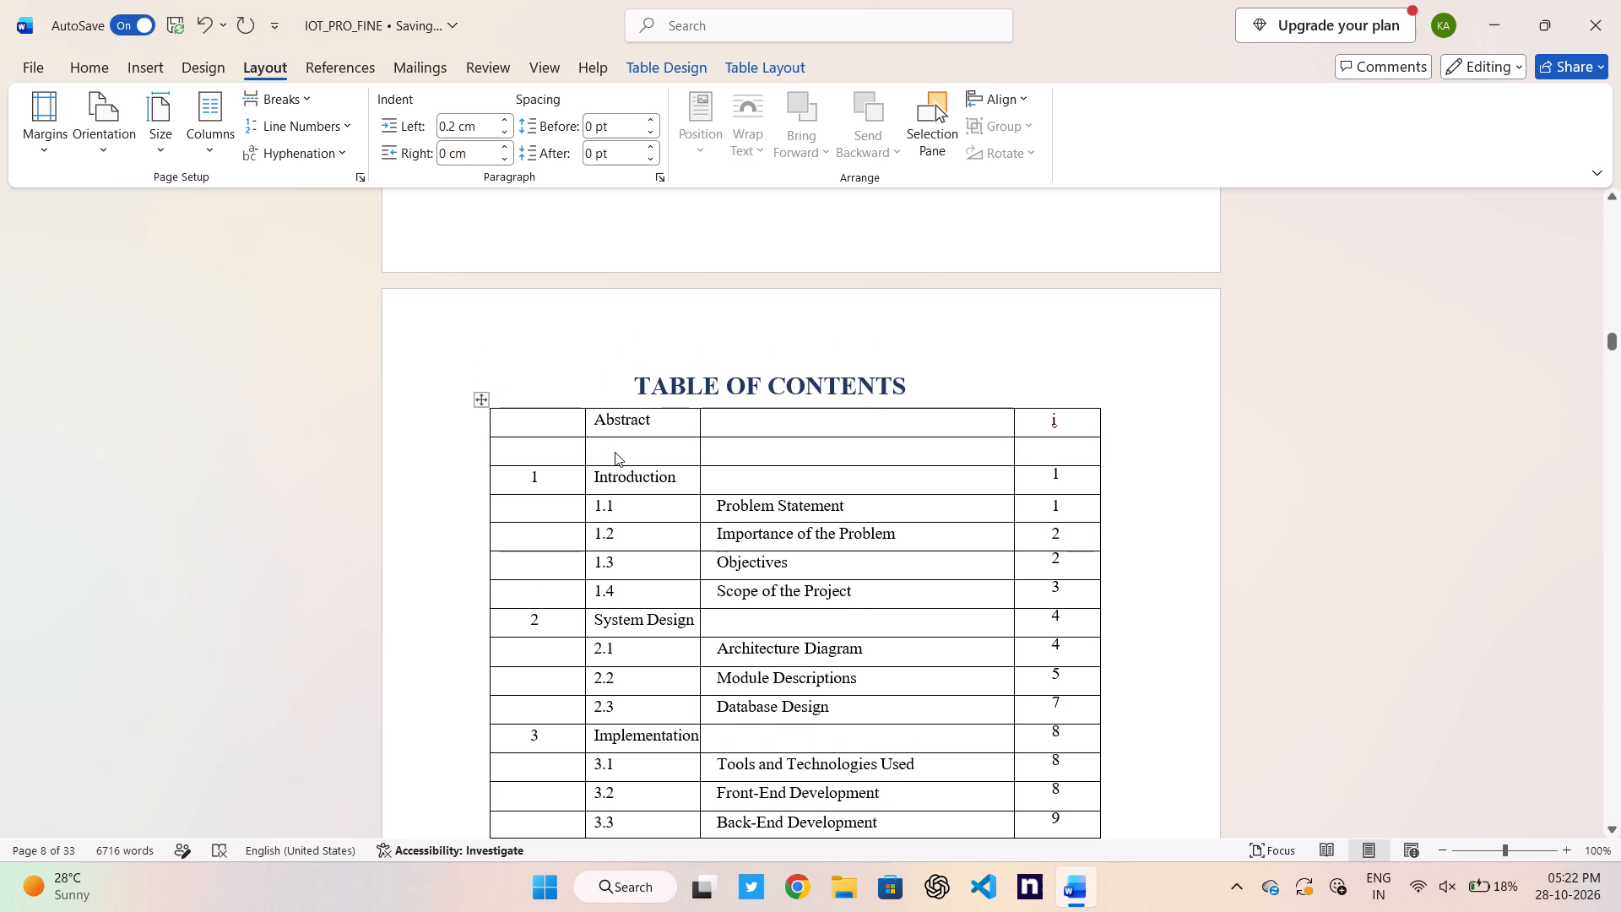
key(shift+a)
text(bstract)
key(Right)
key(Tab)
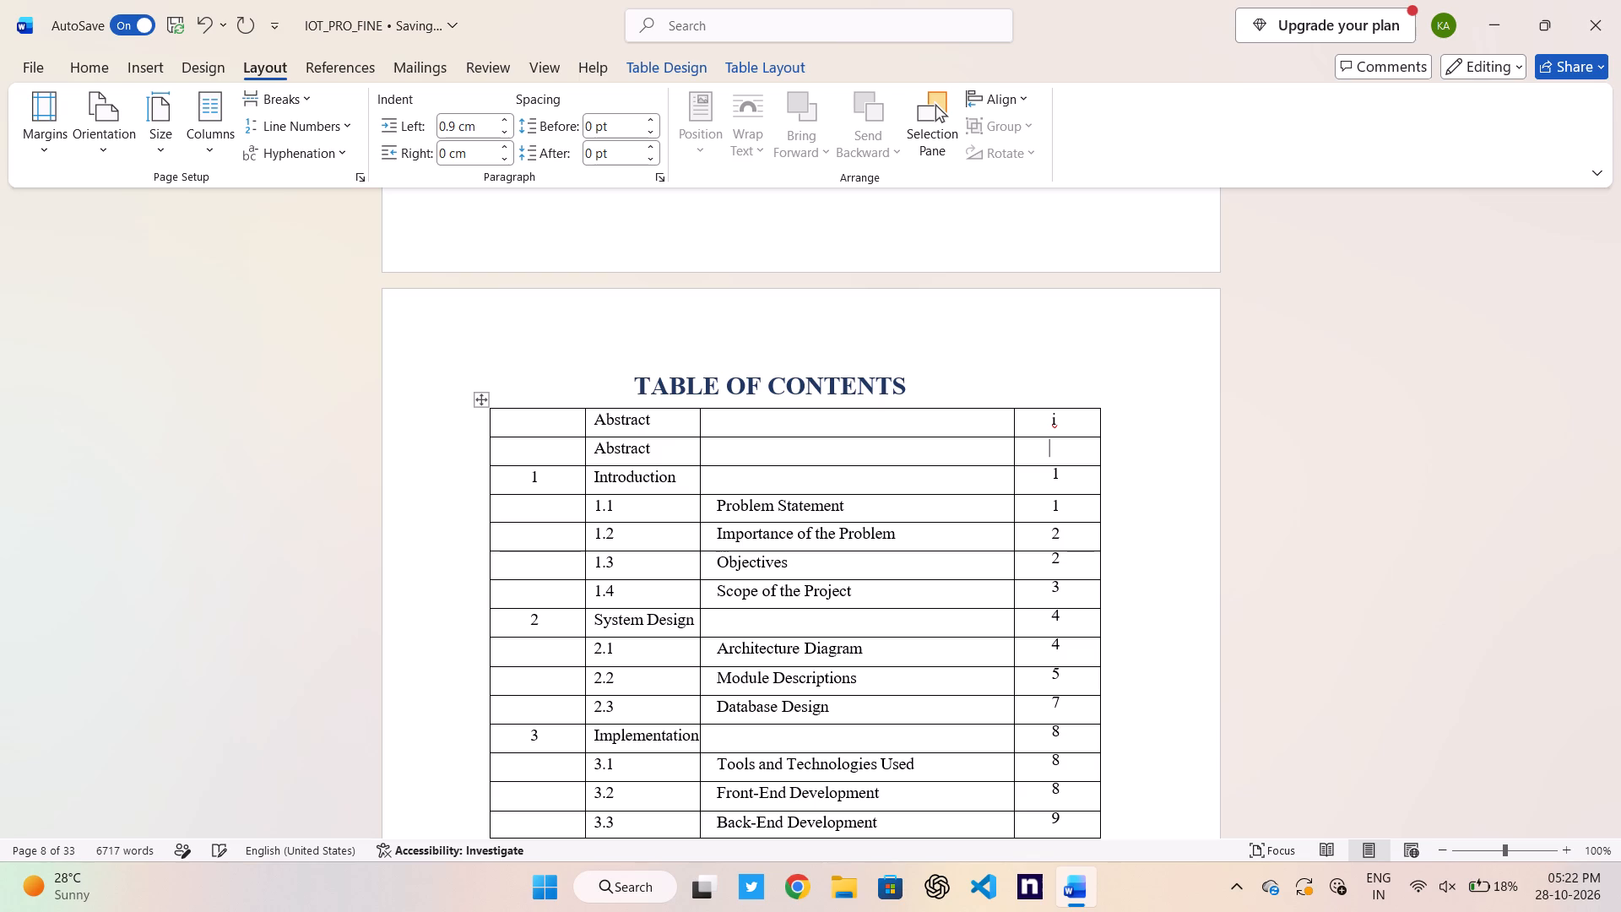
key(i)
Replace the page number in the table's top row with the heading "Page No" and set its left indent to 0.4 cm.
key(Up)
key(BackSpace)
key(a)
text(ge)
key(space)
text(No)
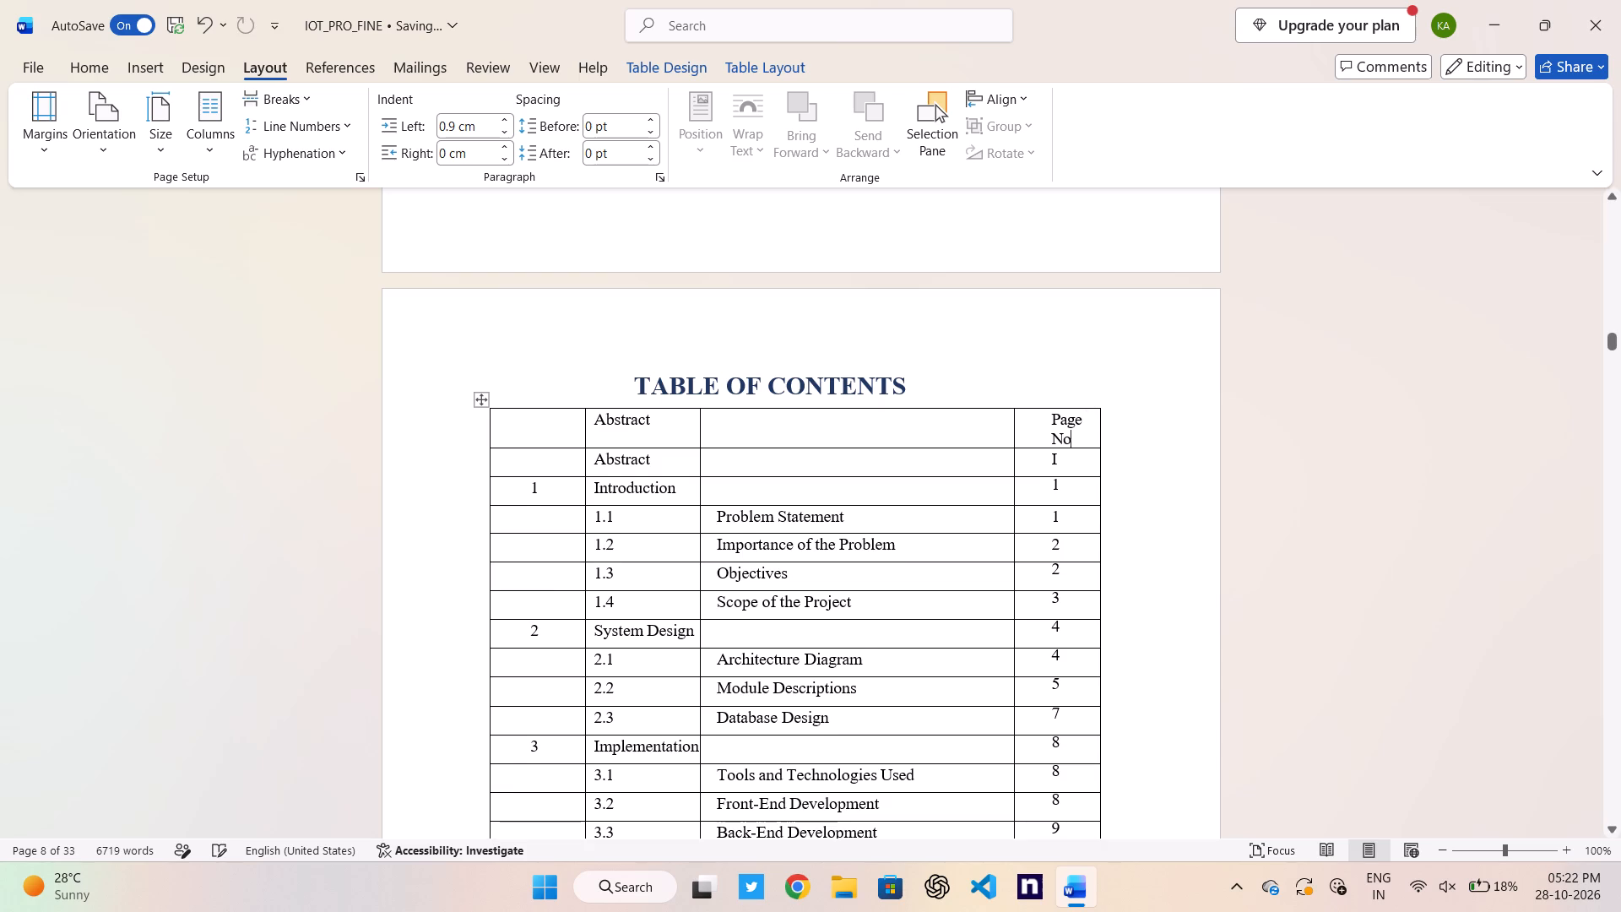
drag(1075, 437, 1043, 418)
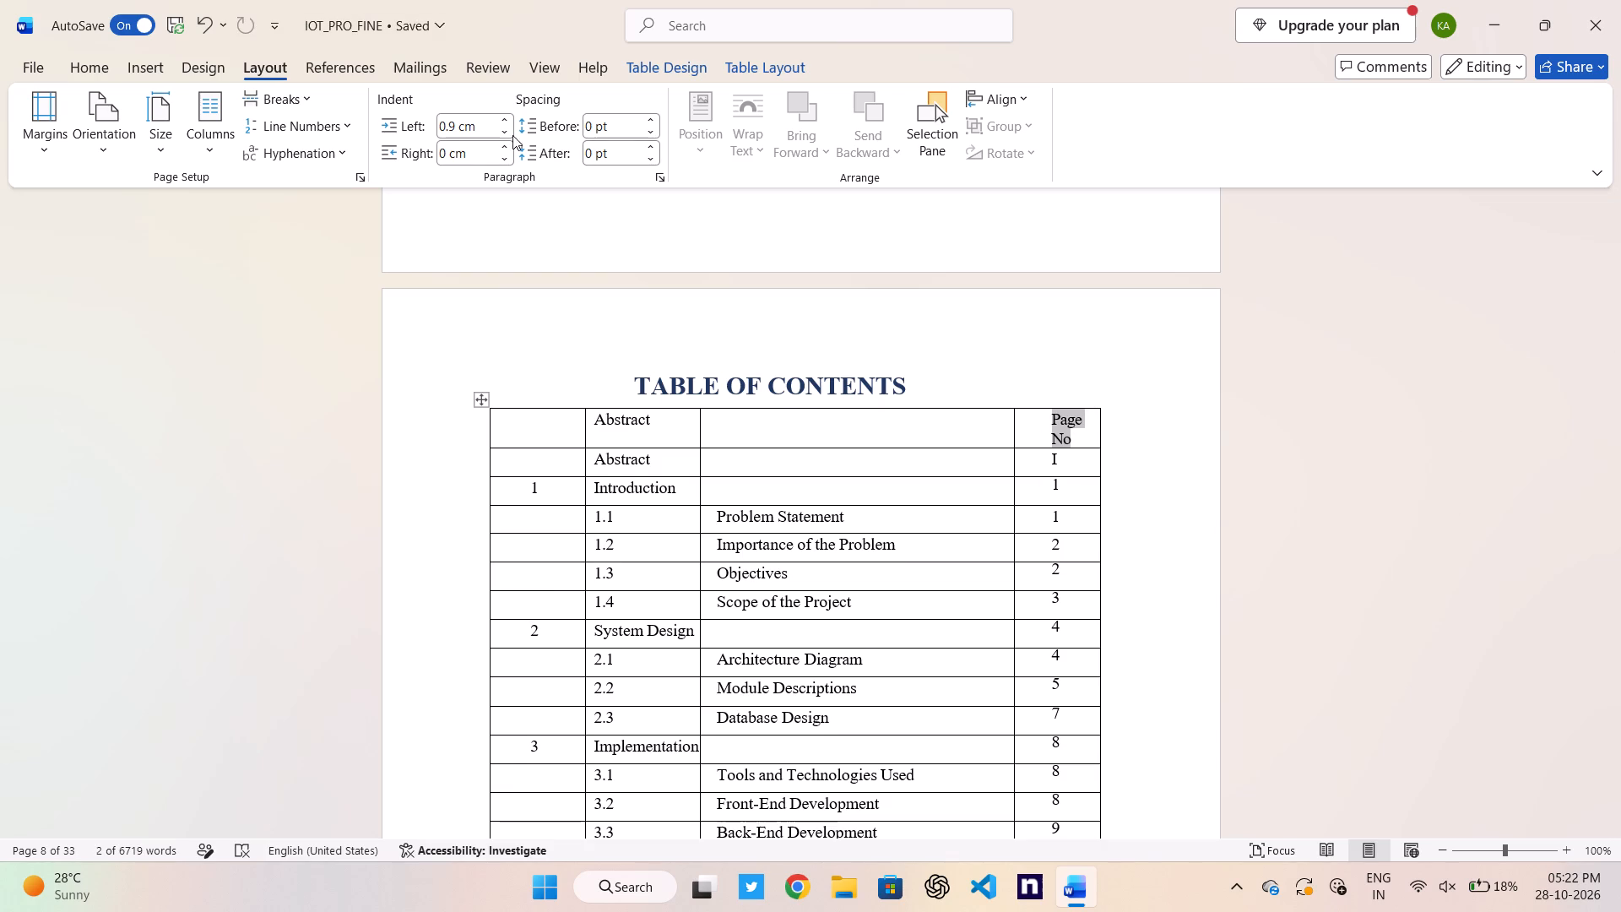
double_click(507, 131)
double_click(507, 131)
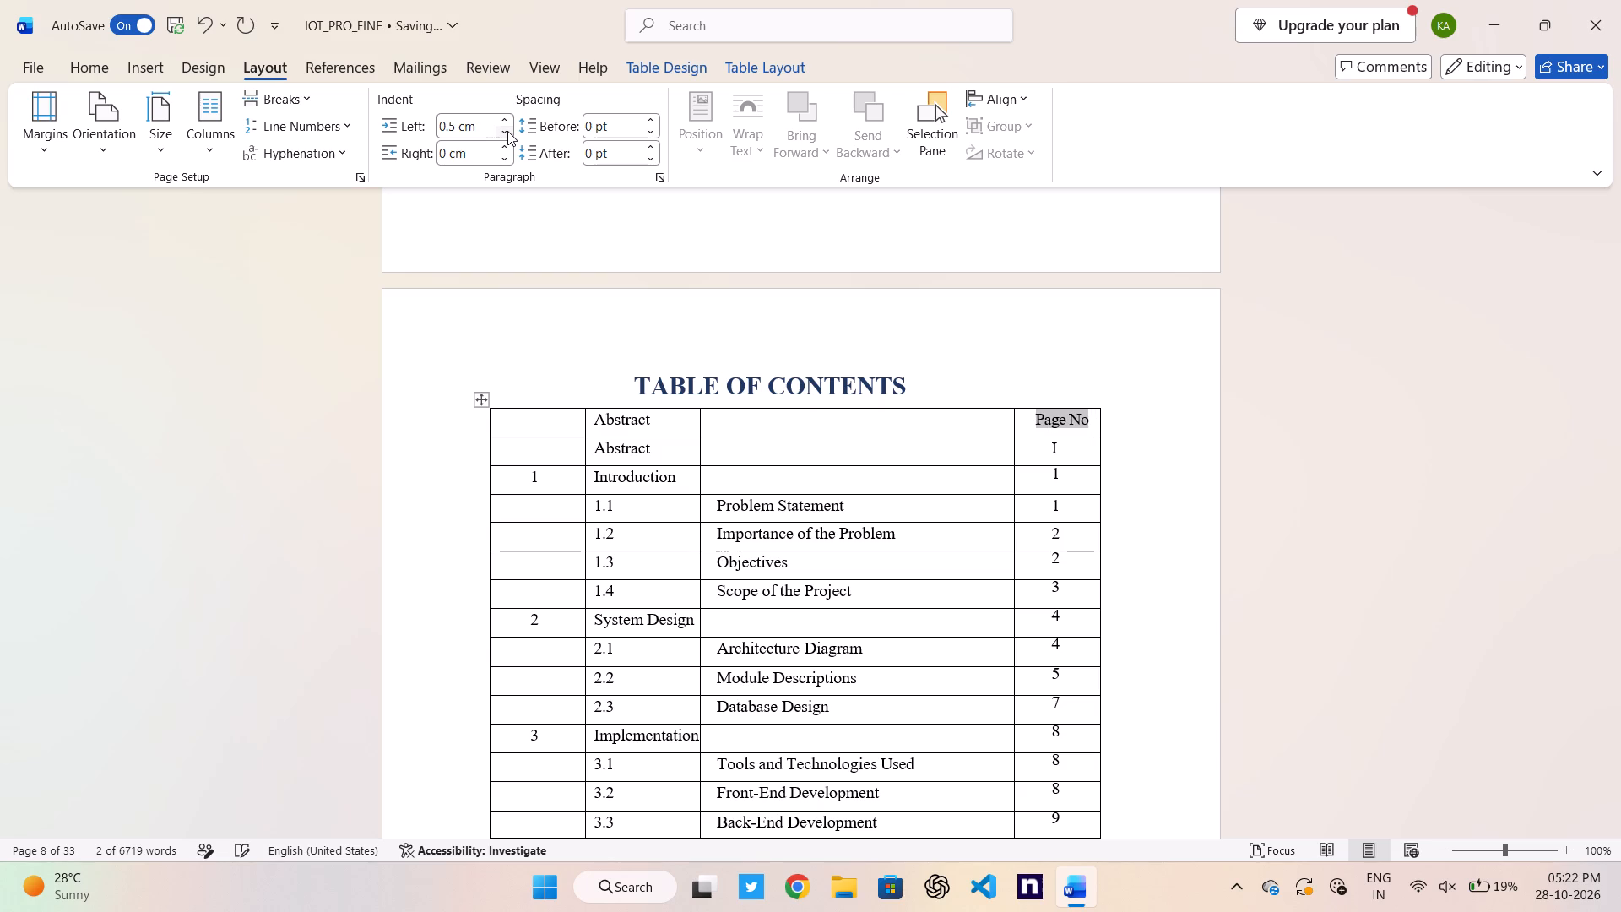
click(507, 131)
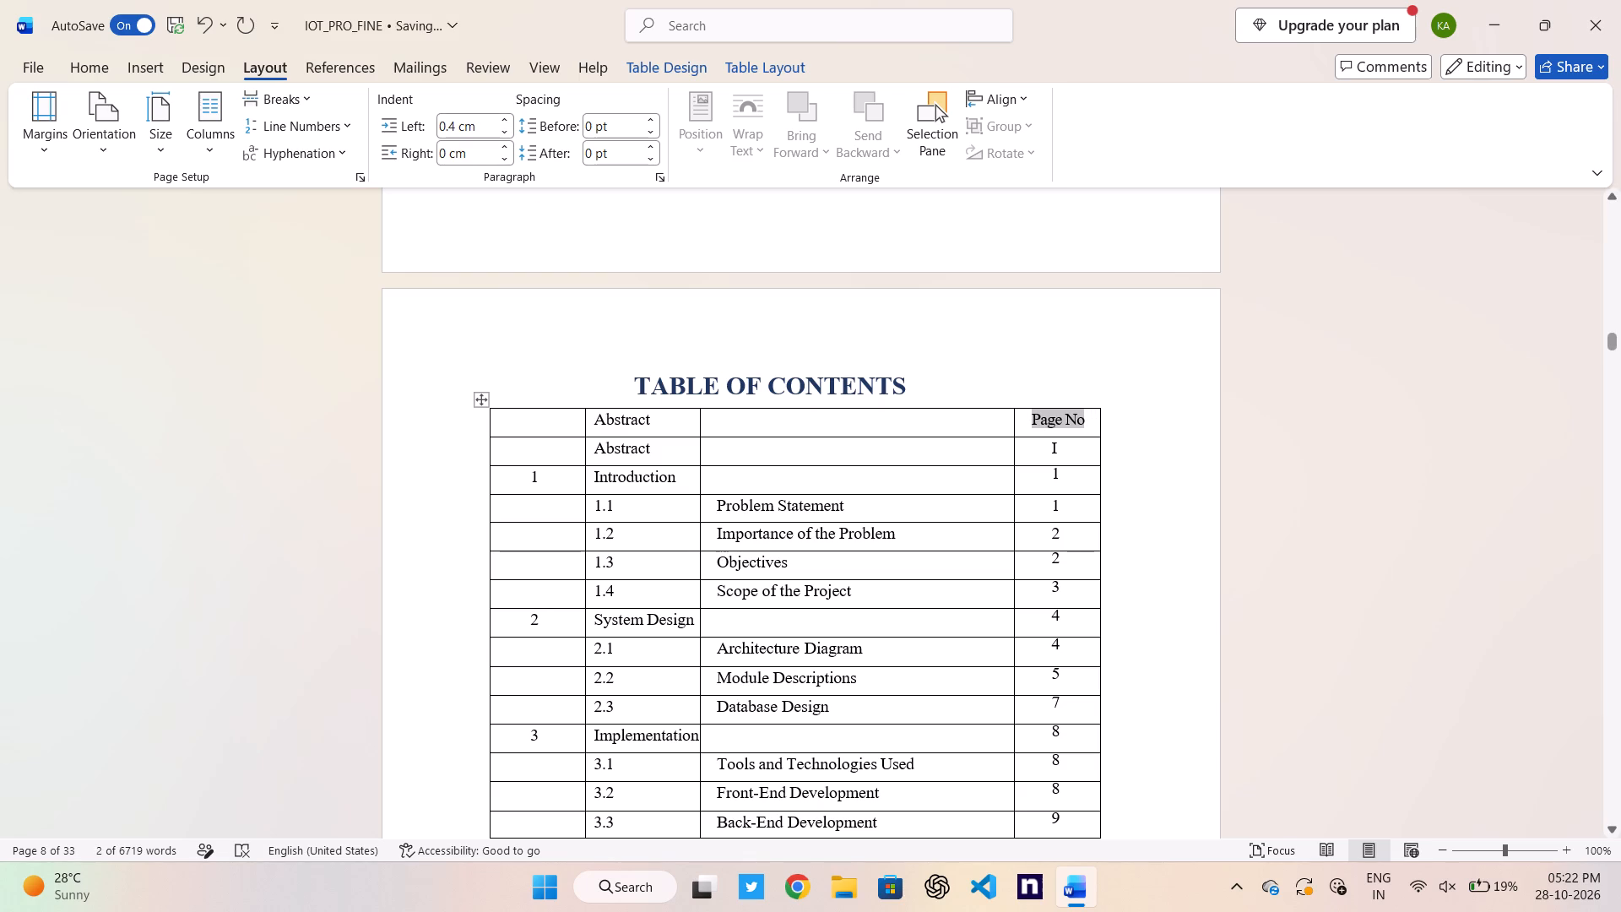
Enter the heading "Chapter No" in the top row's first cell and format it as 12 pt bold.
drag(659, 418, 593, 418)
click(545, 421)
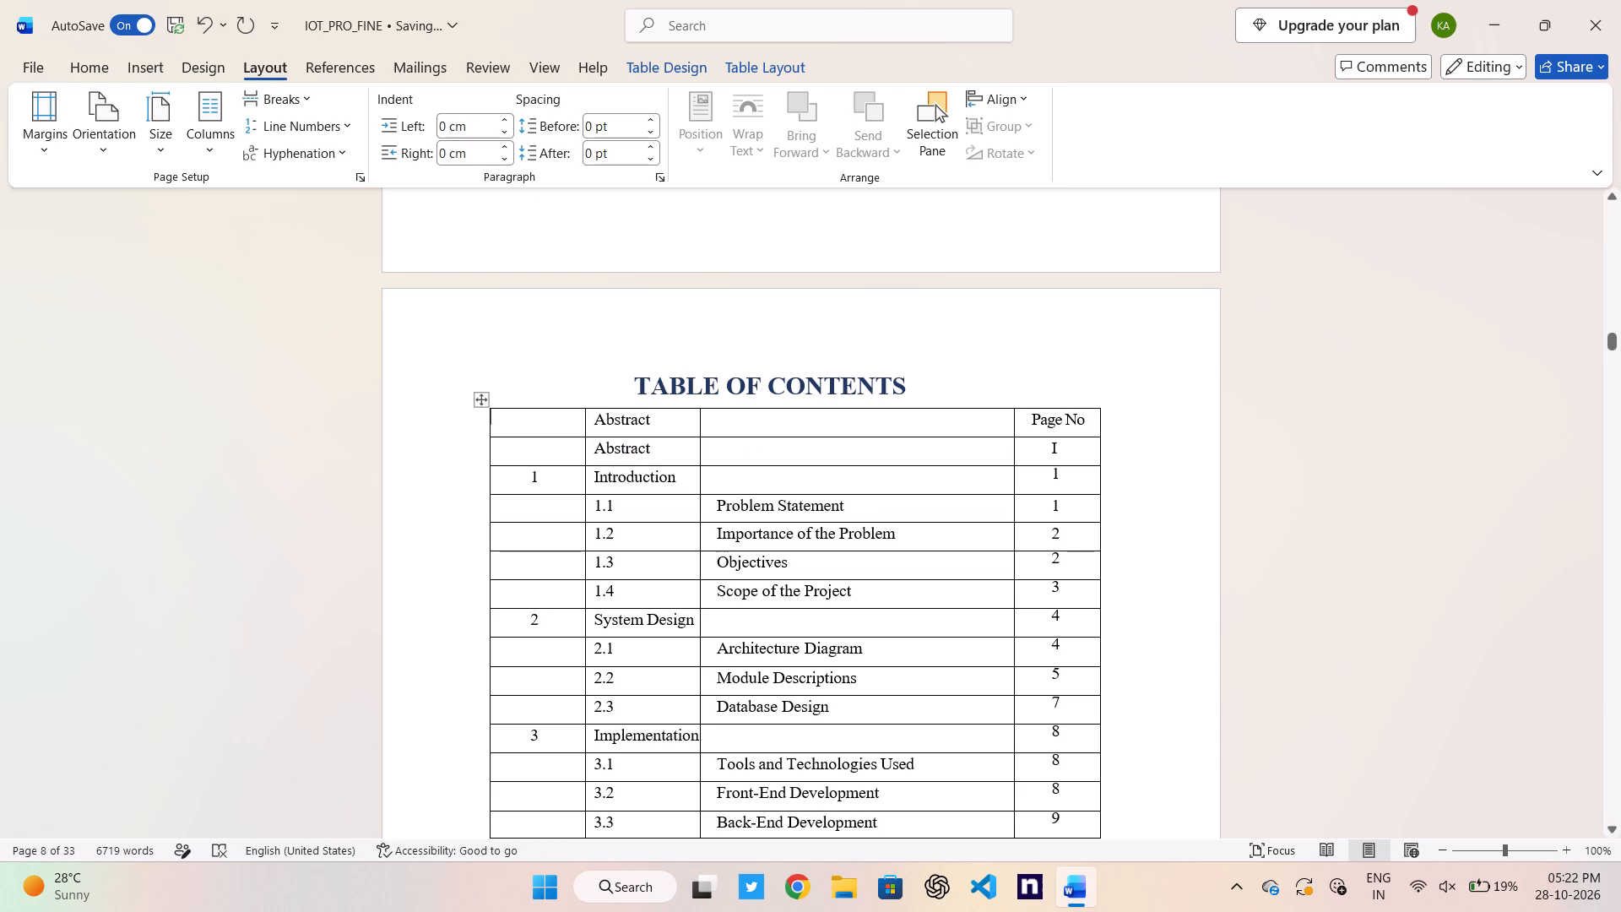
text(Chapter No)
drag(570, 420, 486, 417)
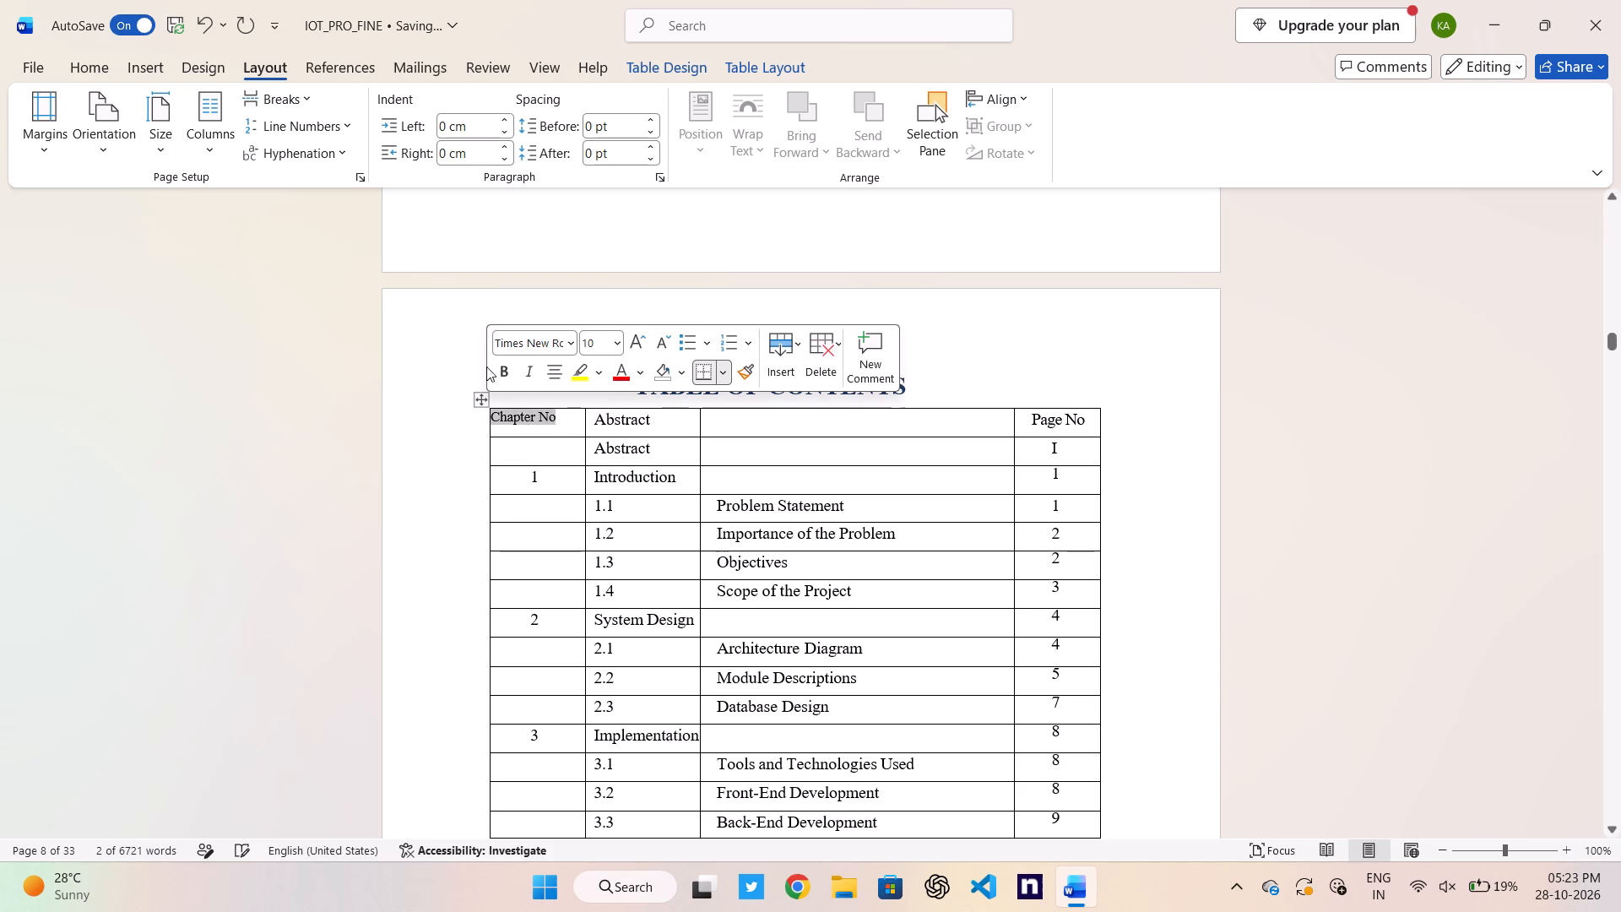
click(640, 347)
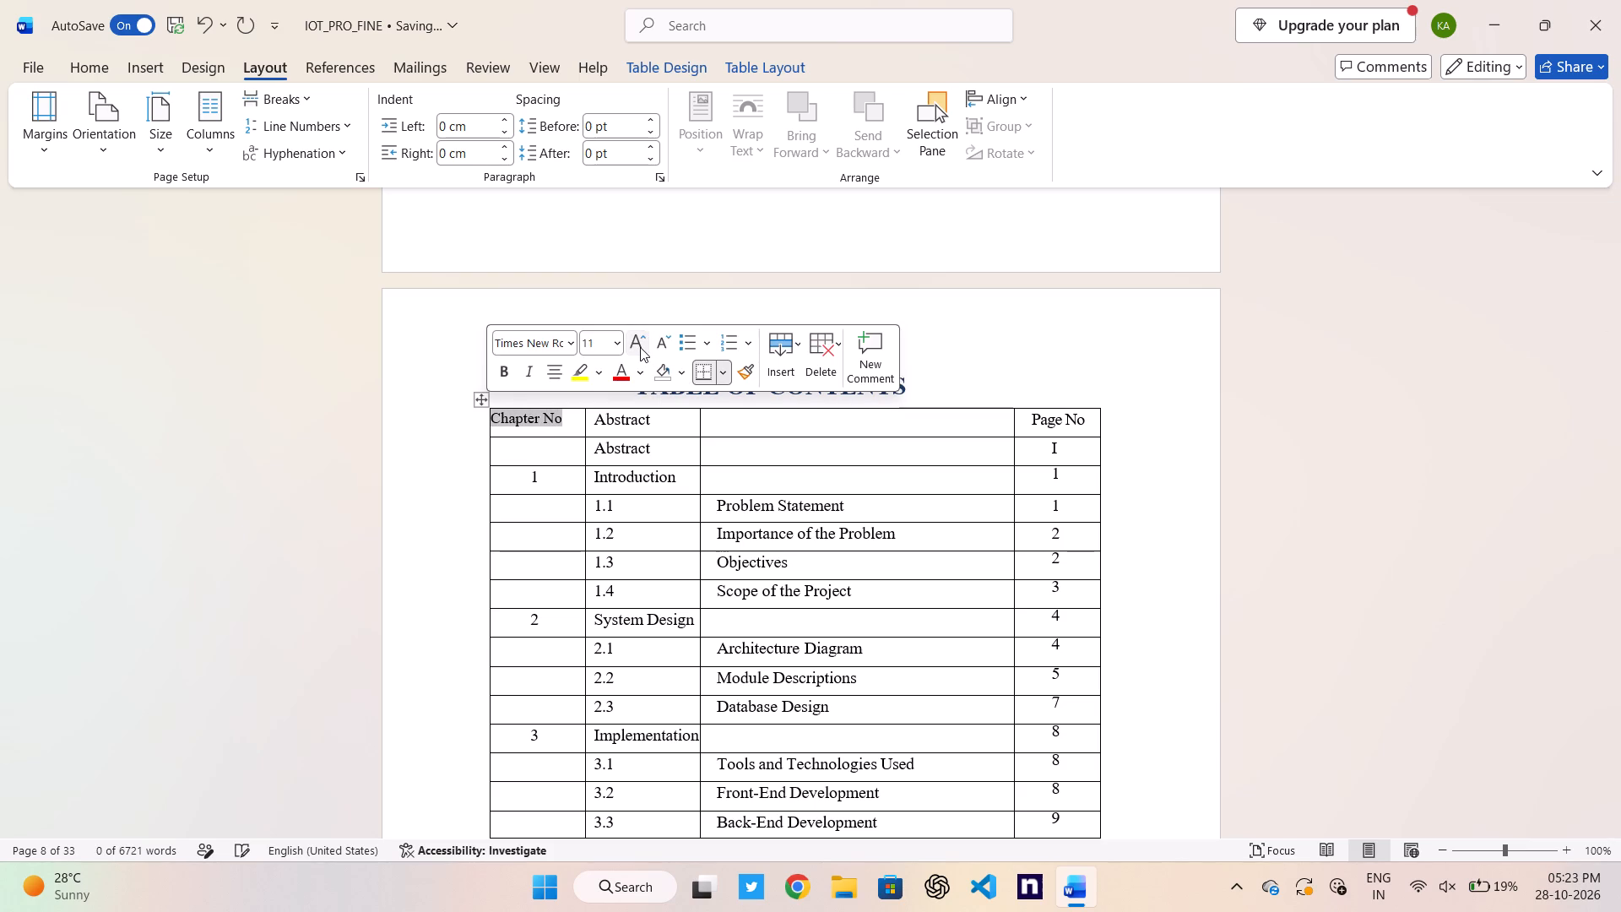
click(640, 347)
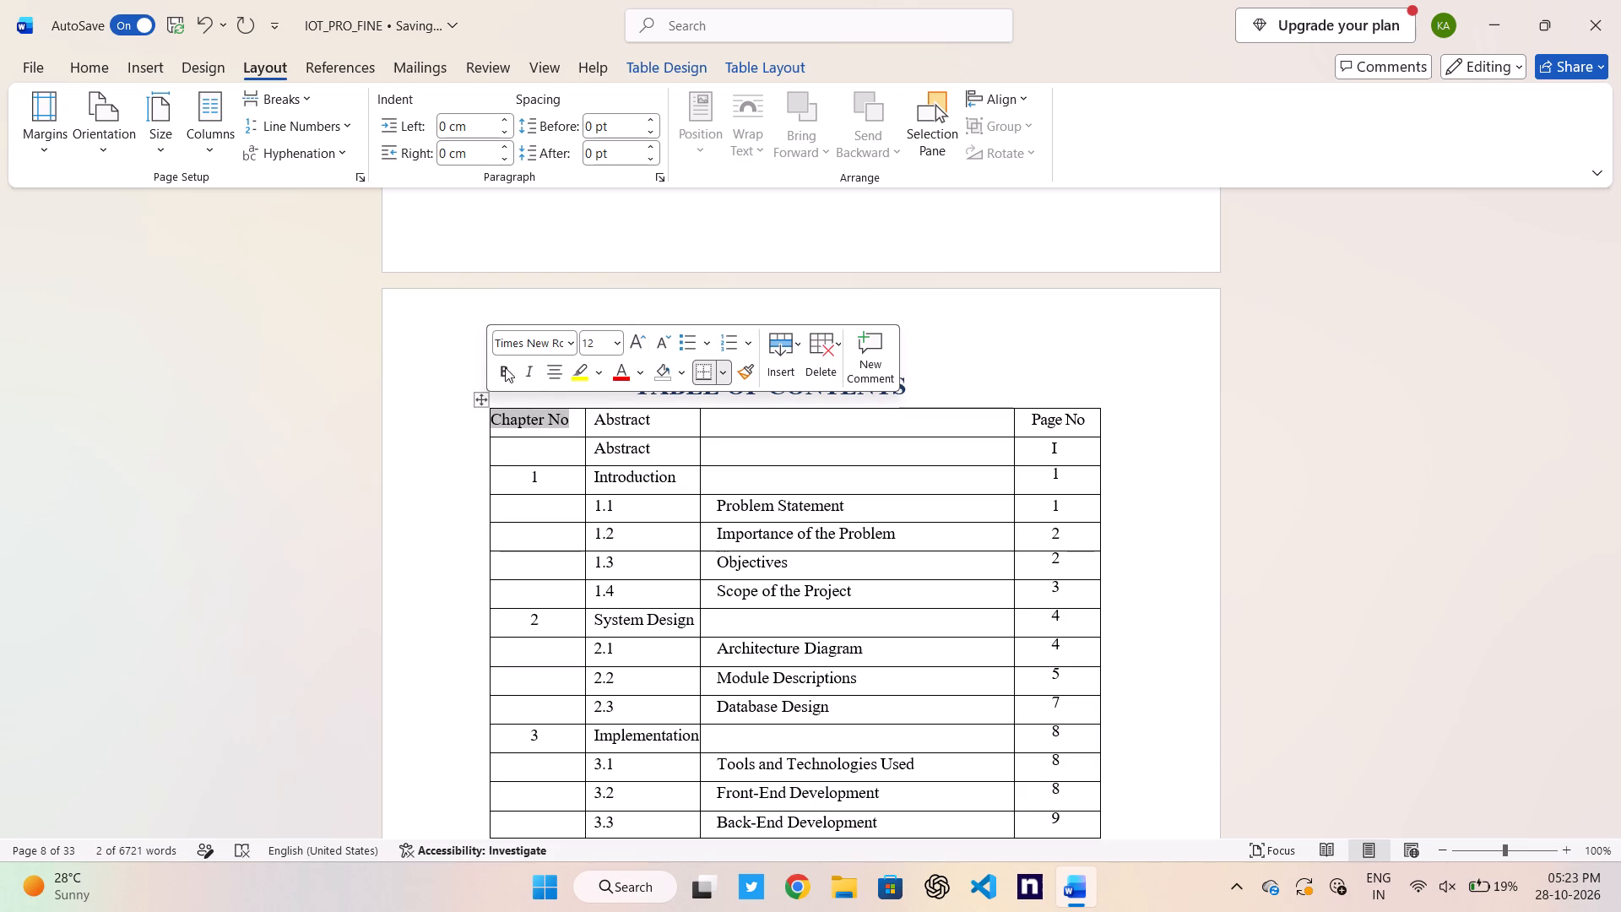
click(505, 367)
Select the "Chapter No" heading text in the table's top row.
click(664, 426)
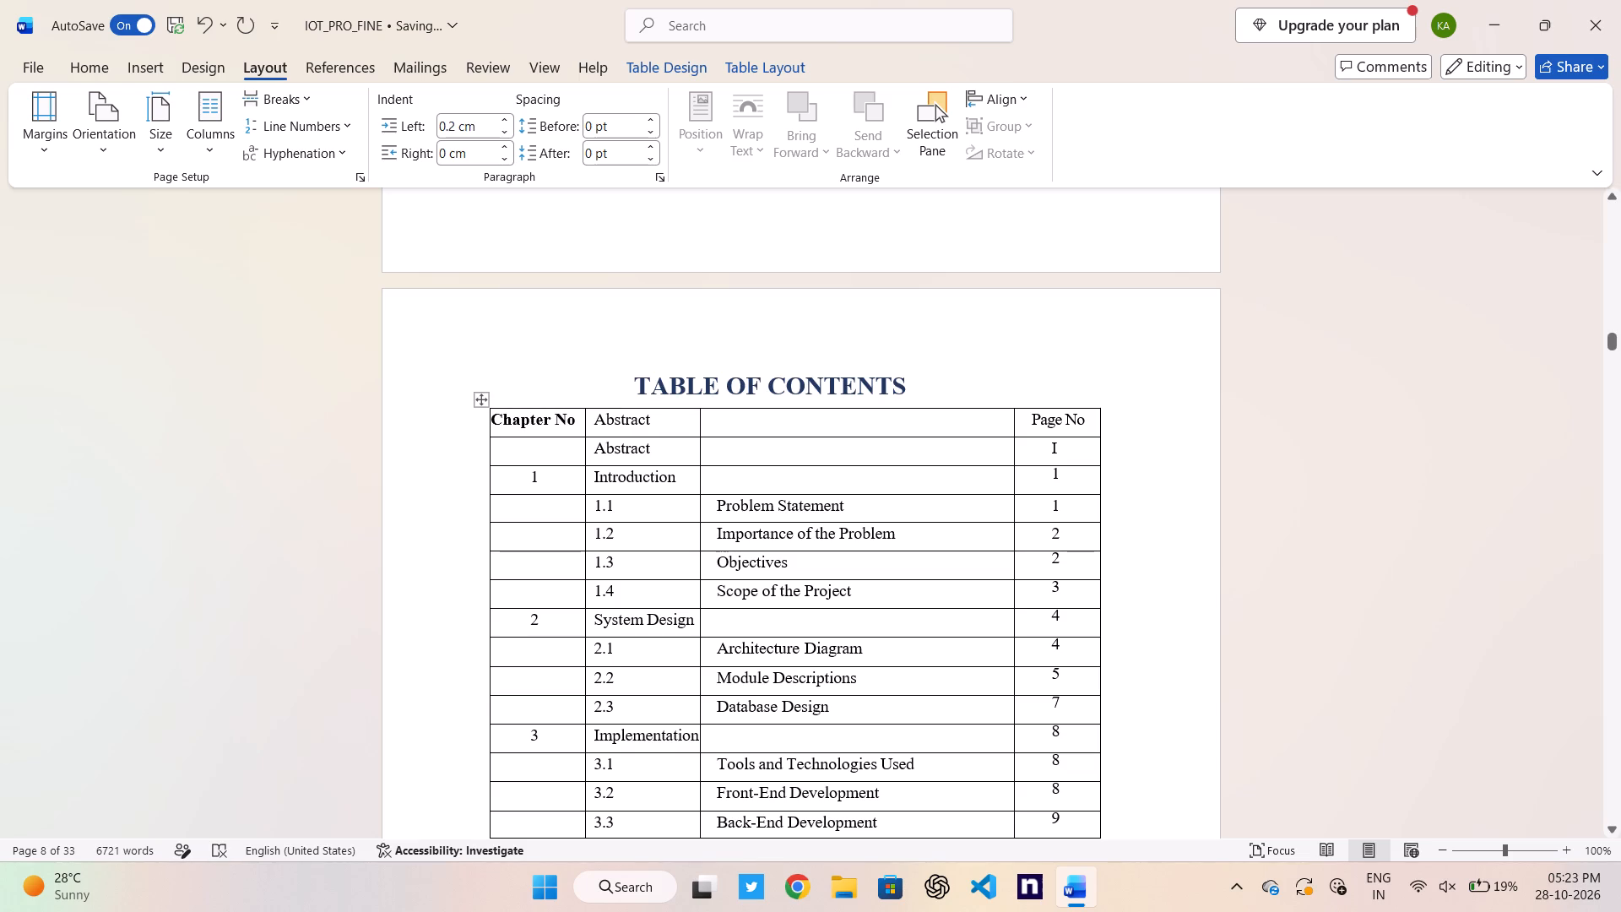
drag(494, 422, 567, 416)
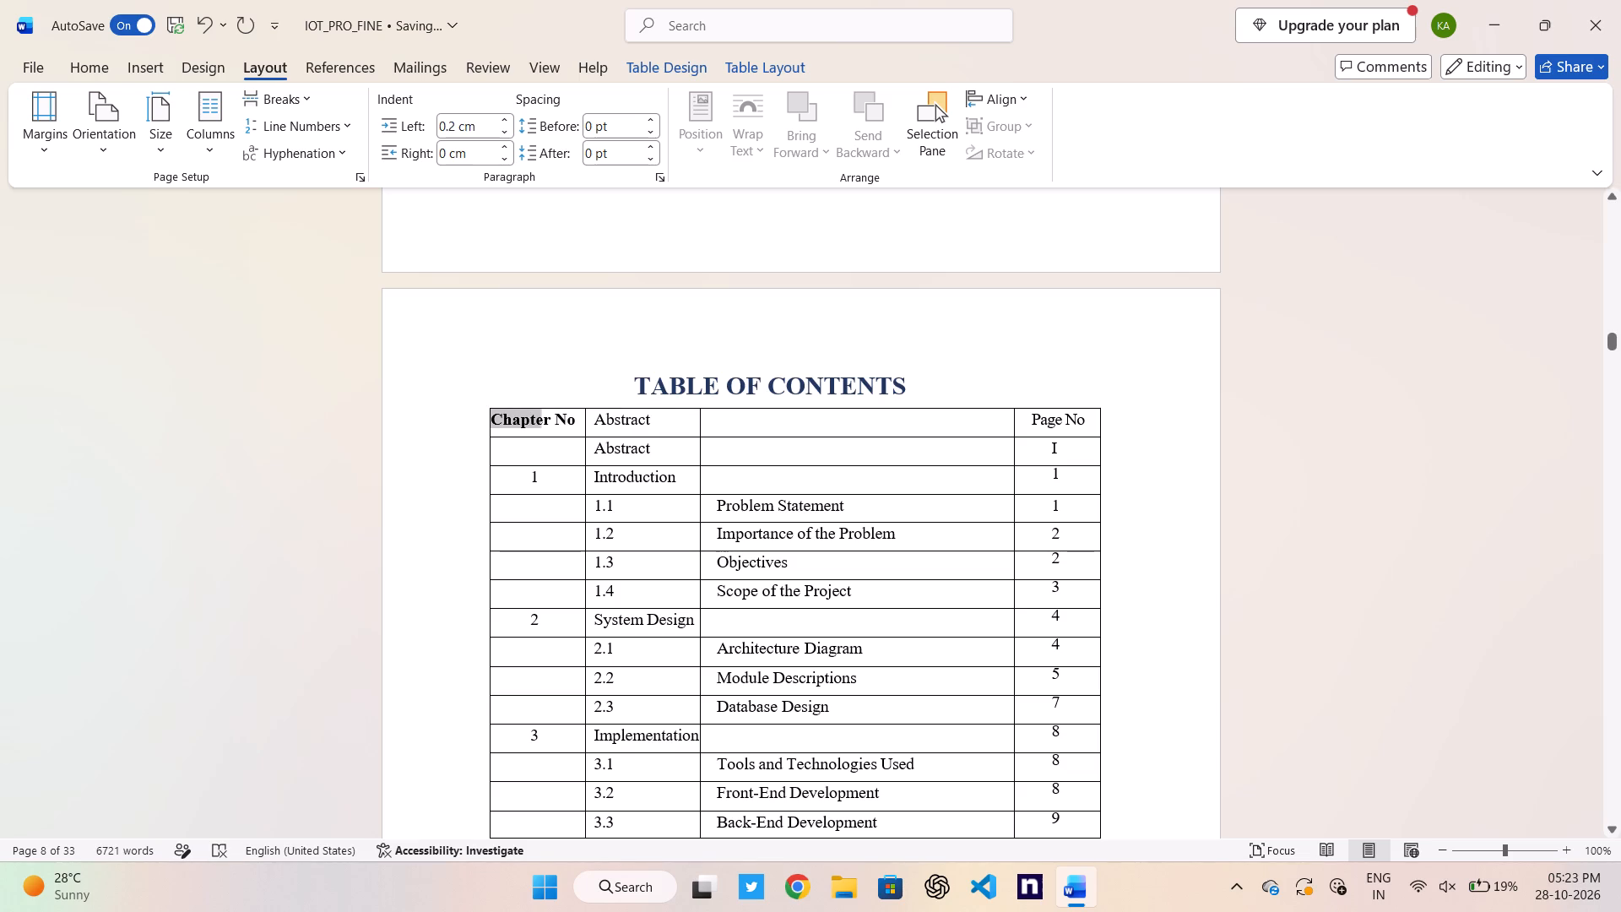
drag(567, 416, 582, 416)
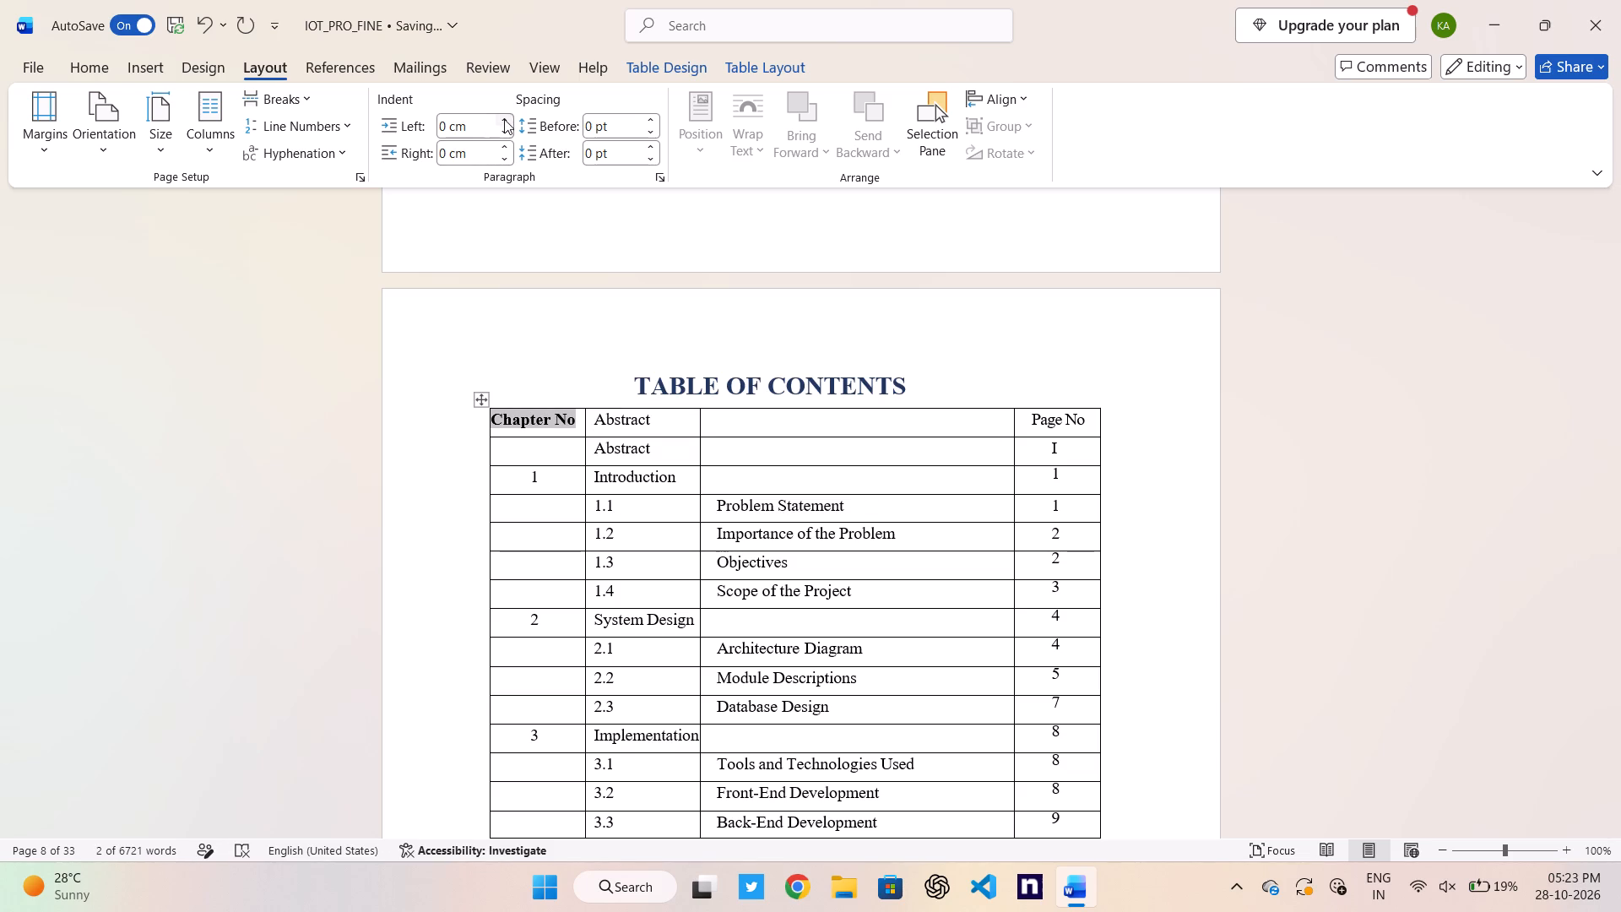
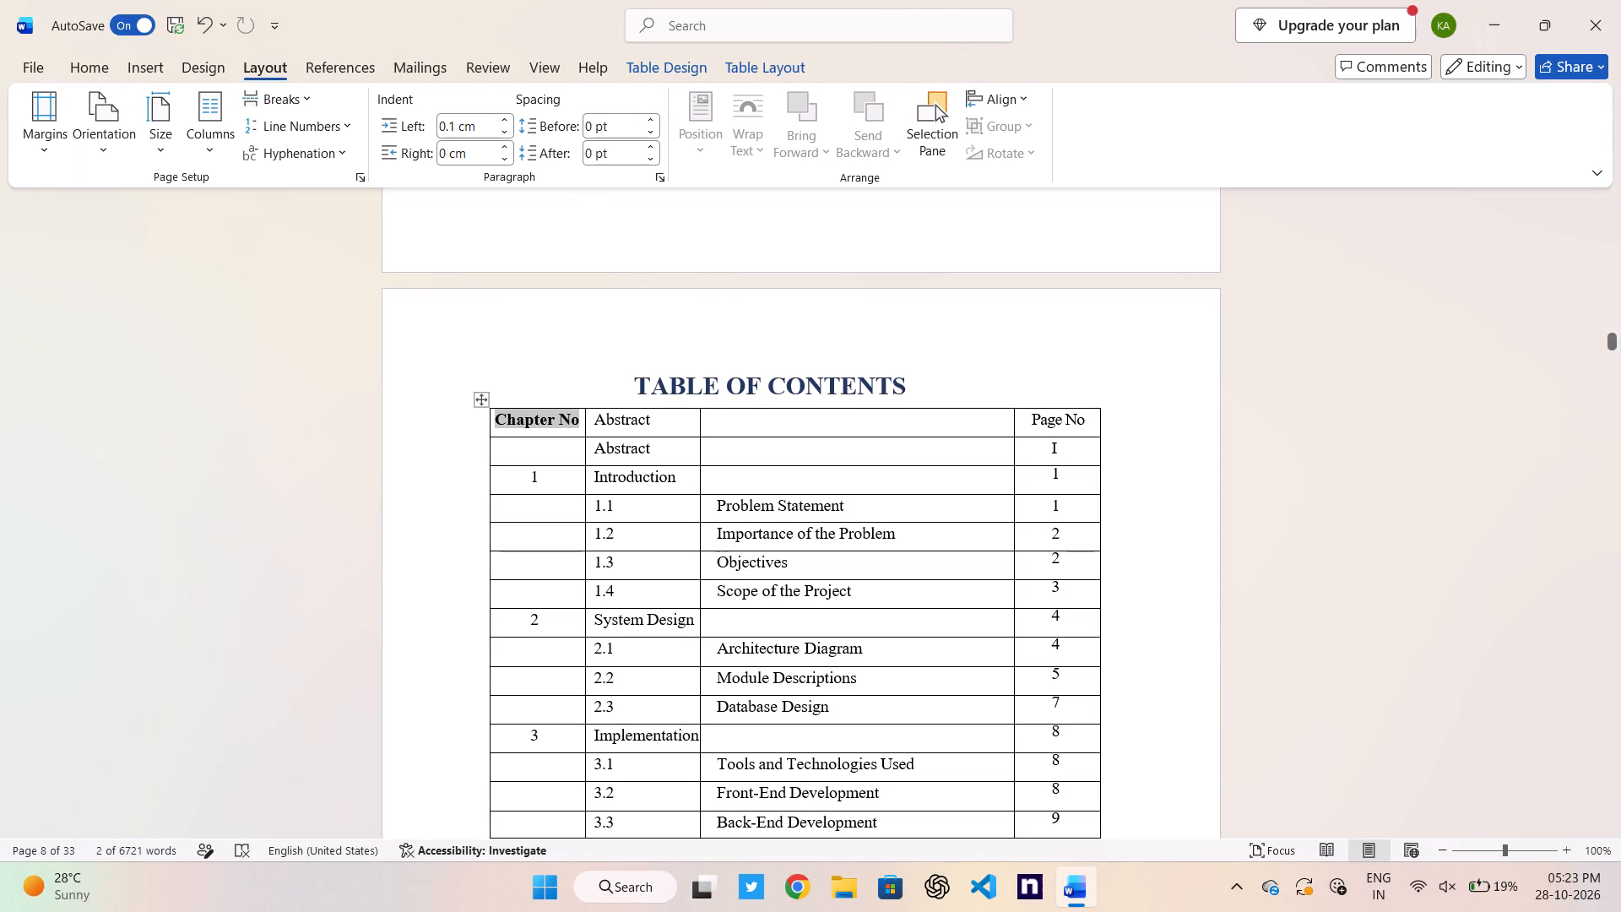
Replace "Abstract" in the second cell of the contents table's top row with the heading "Name".
drag(599, 418, 607, 418)
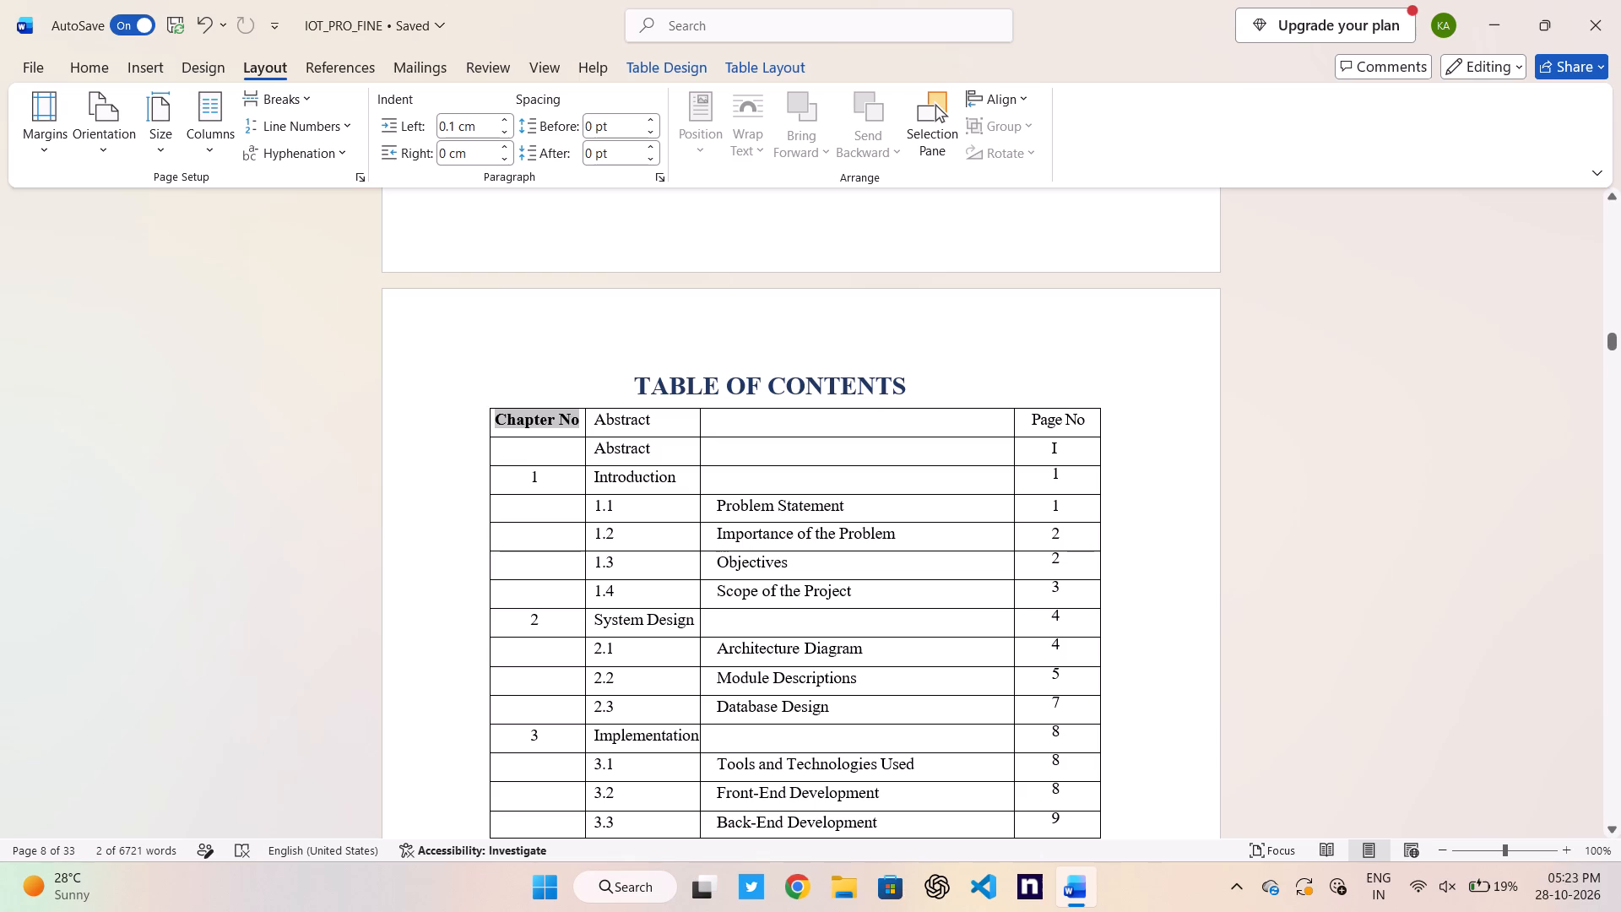
drag(607, 418, 655, 417)
key(BackSpace)
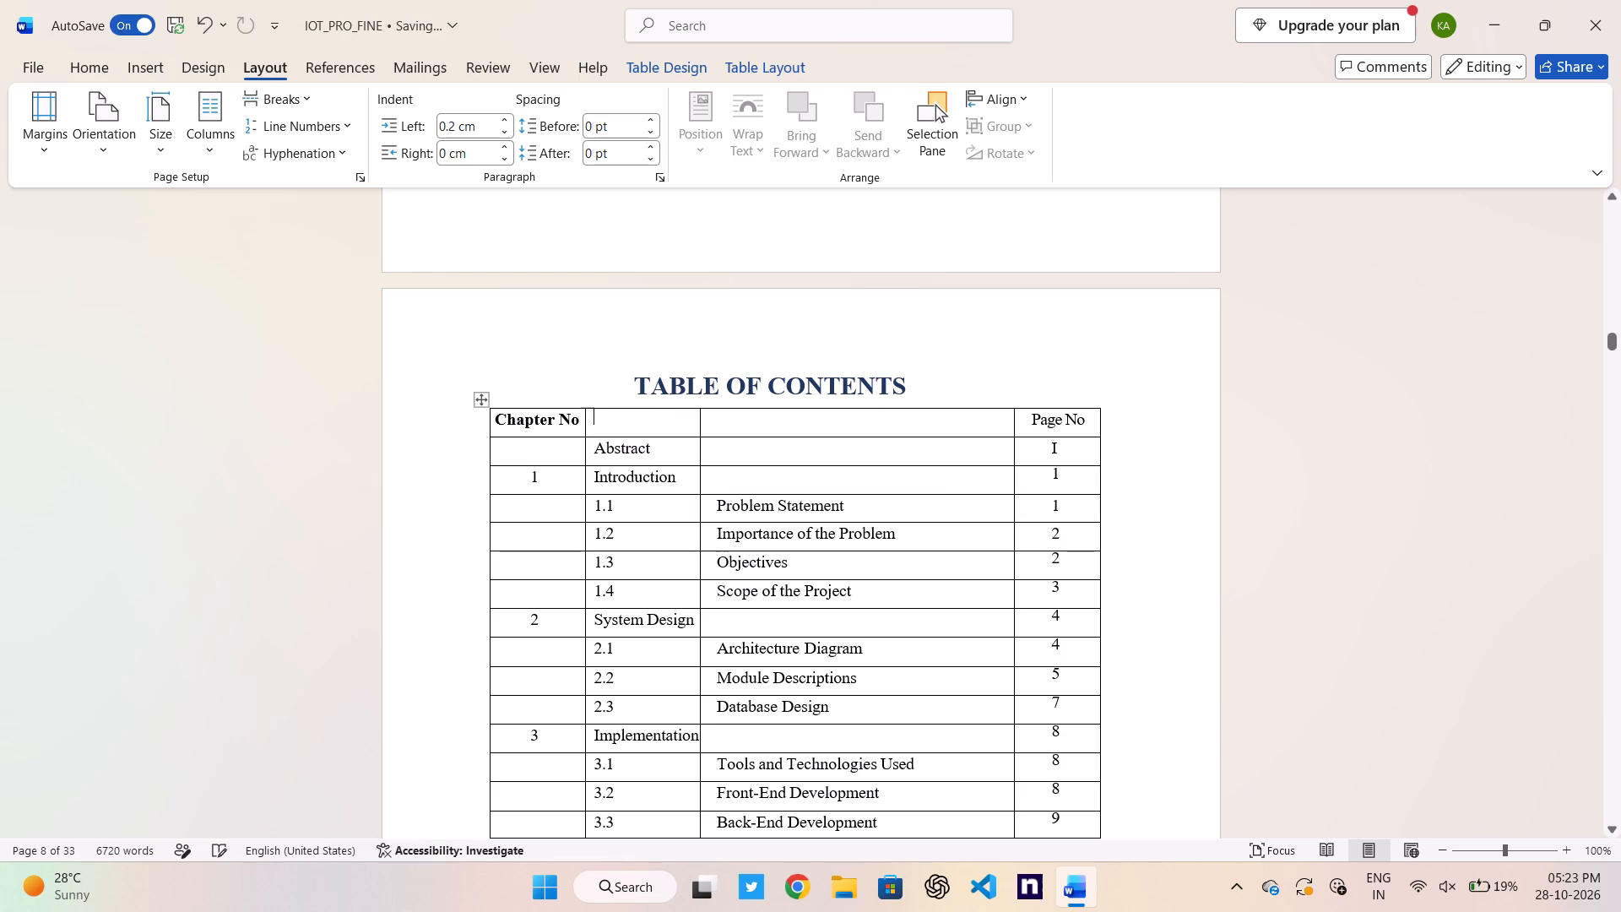
text(Name)
Set the "Name" heading's left indent to 0.5 cm and make it bold.
drag(593, 418, 639, 416)
click(509, 118)
click(509, 118)
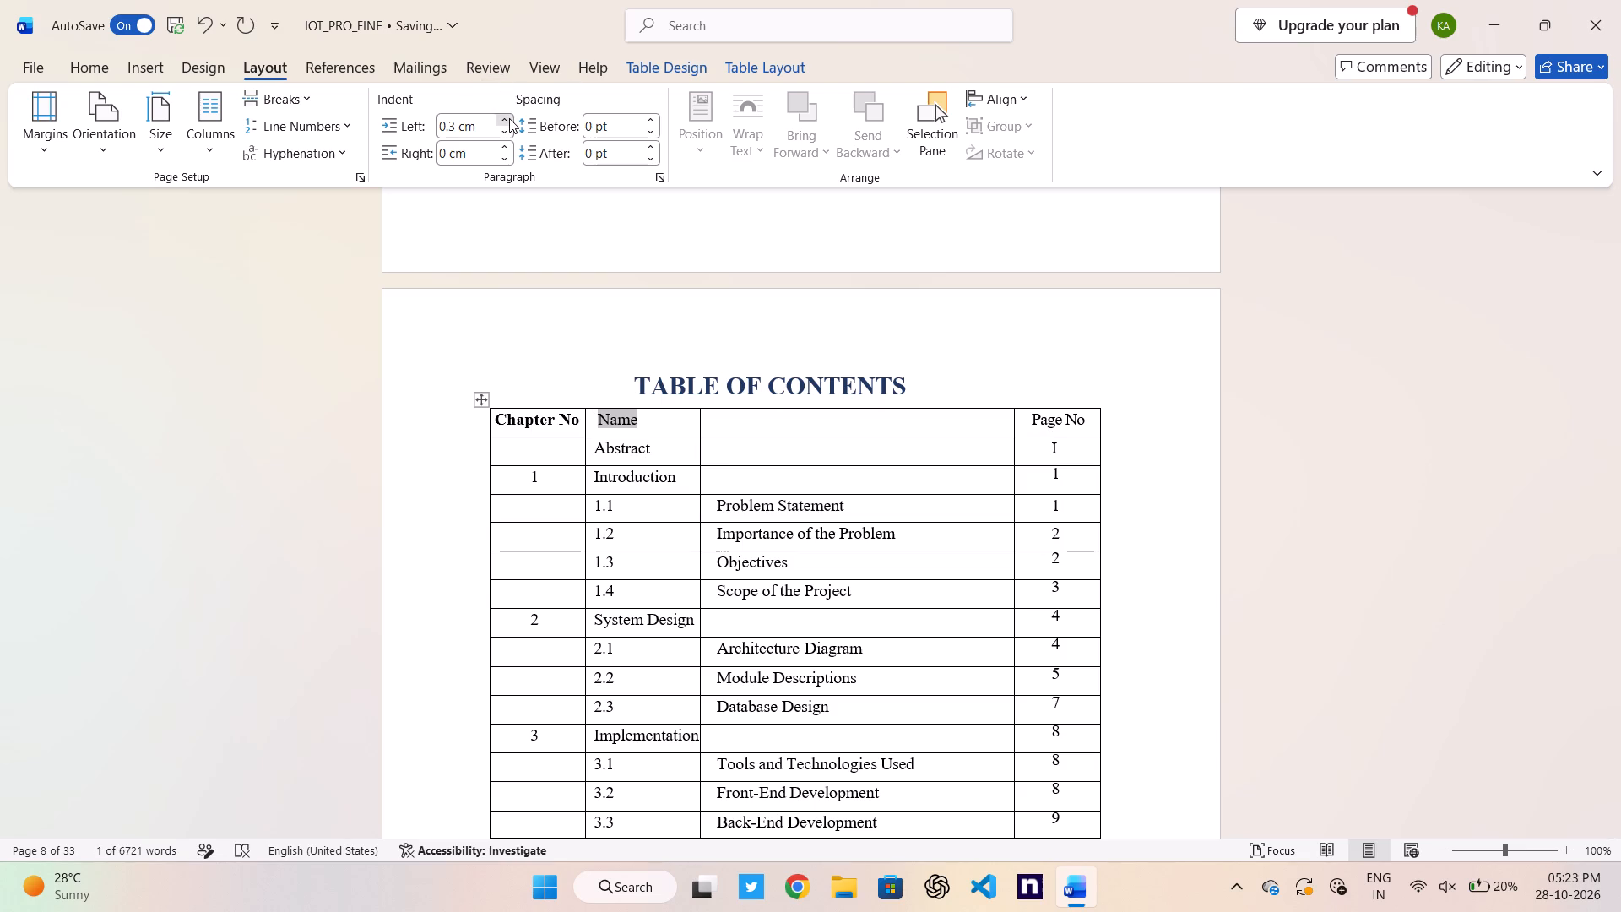
click(509, 118)
click(653, 427)
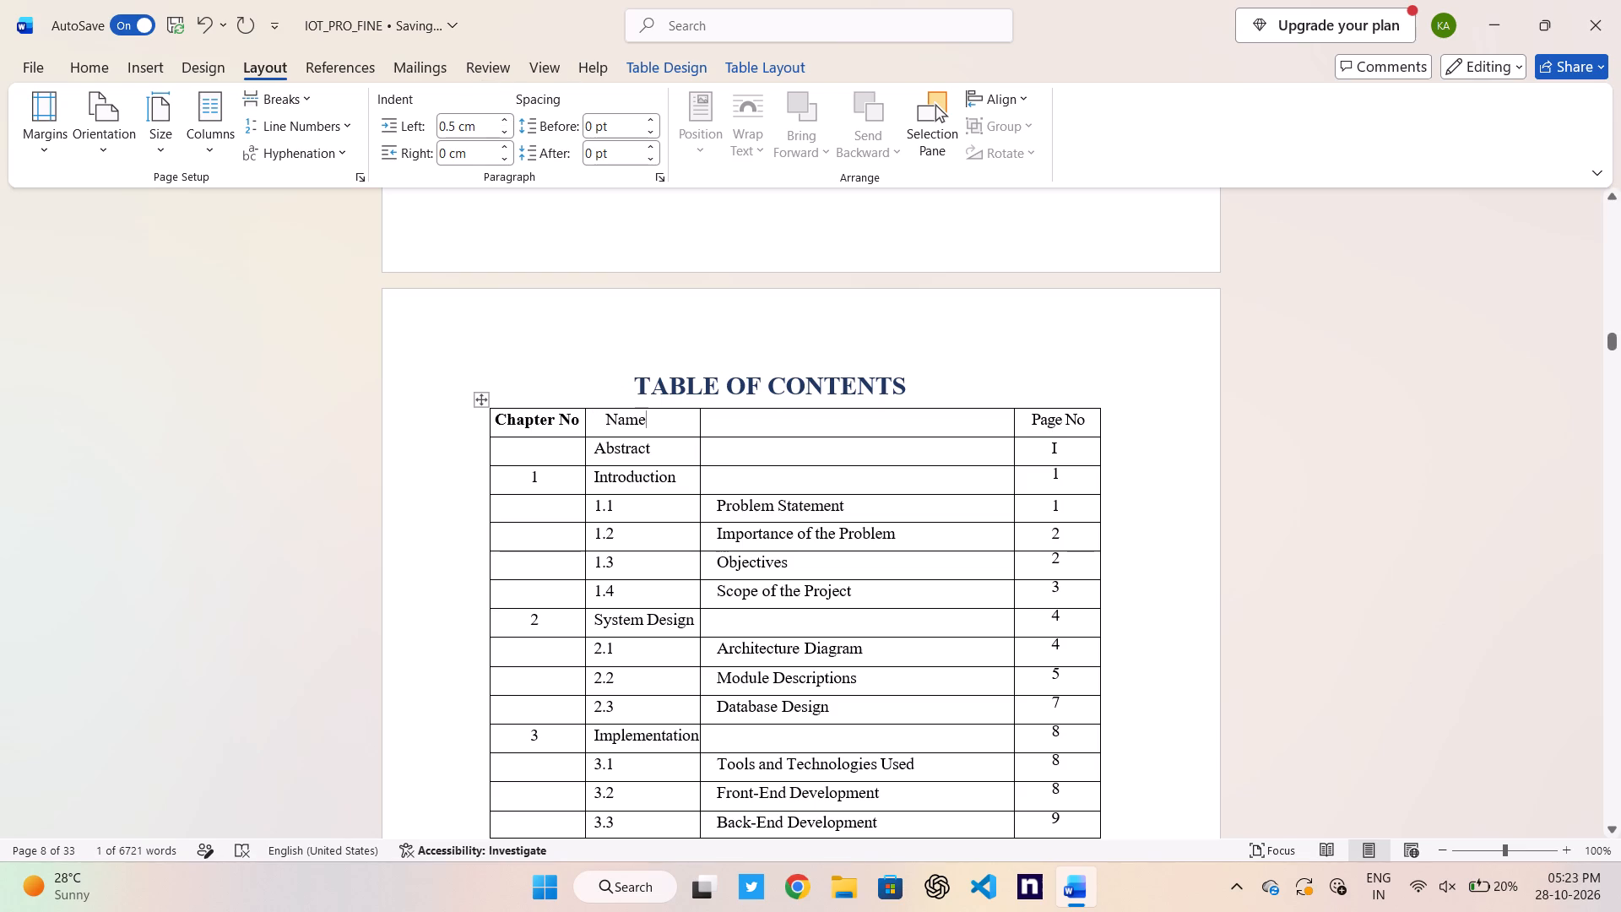
drag(653, 427, 610, 417)
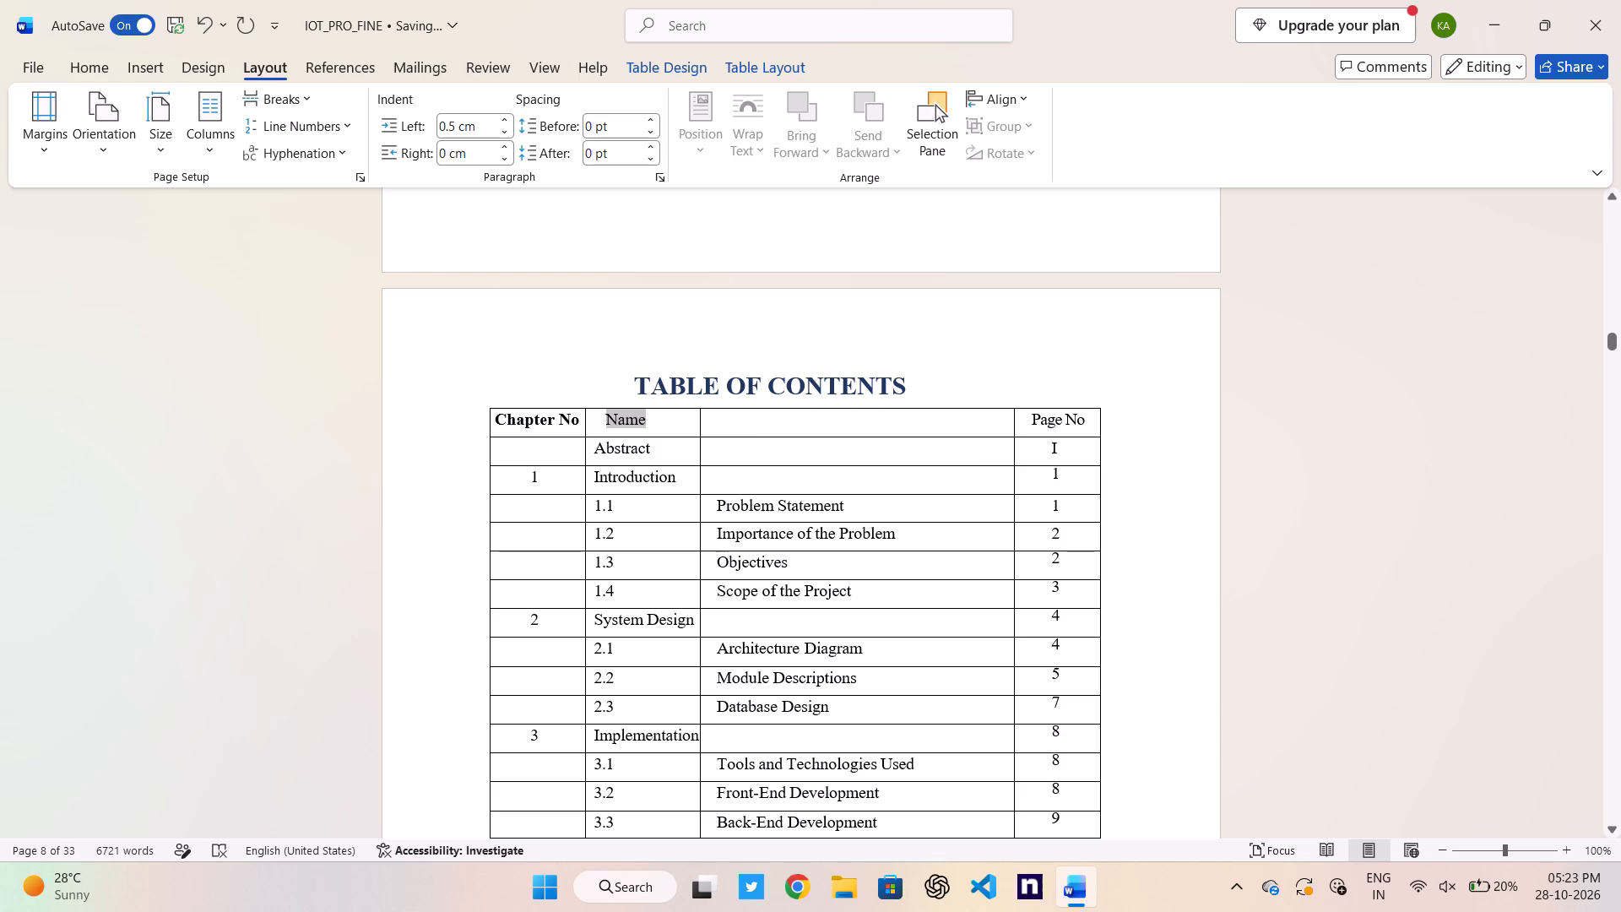
drag(610, 417, 606, 417)
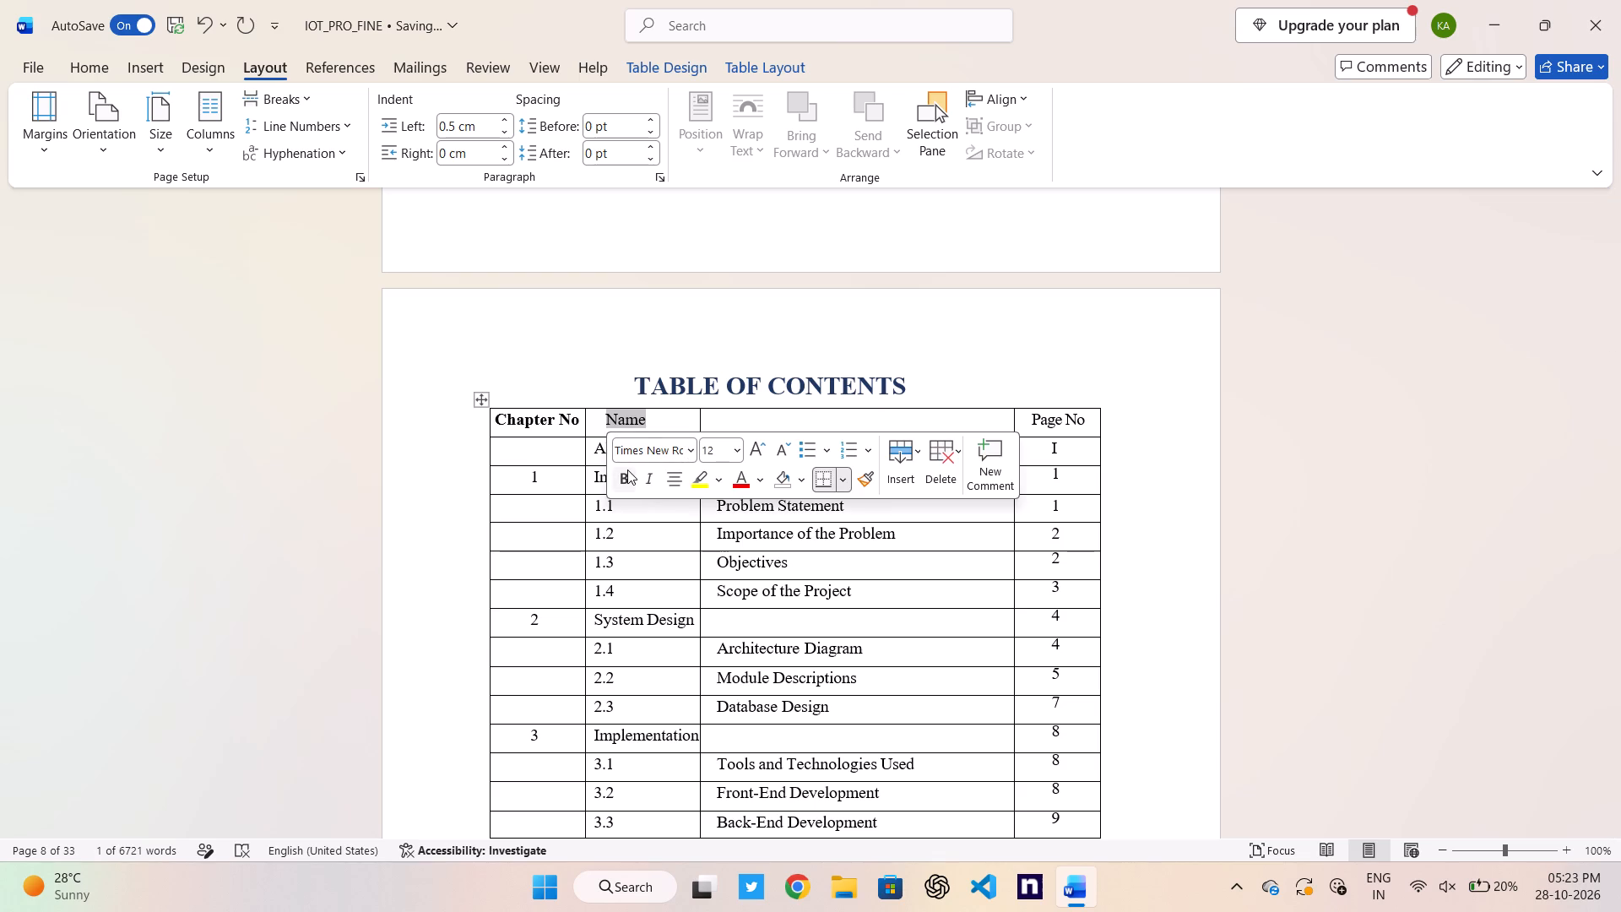
click(627, 470)
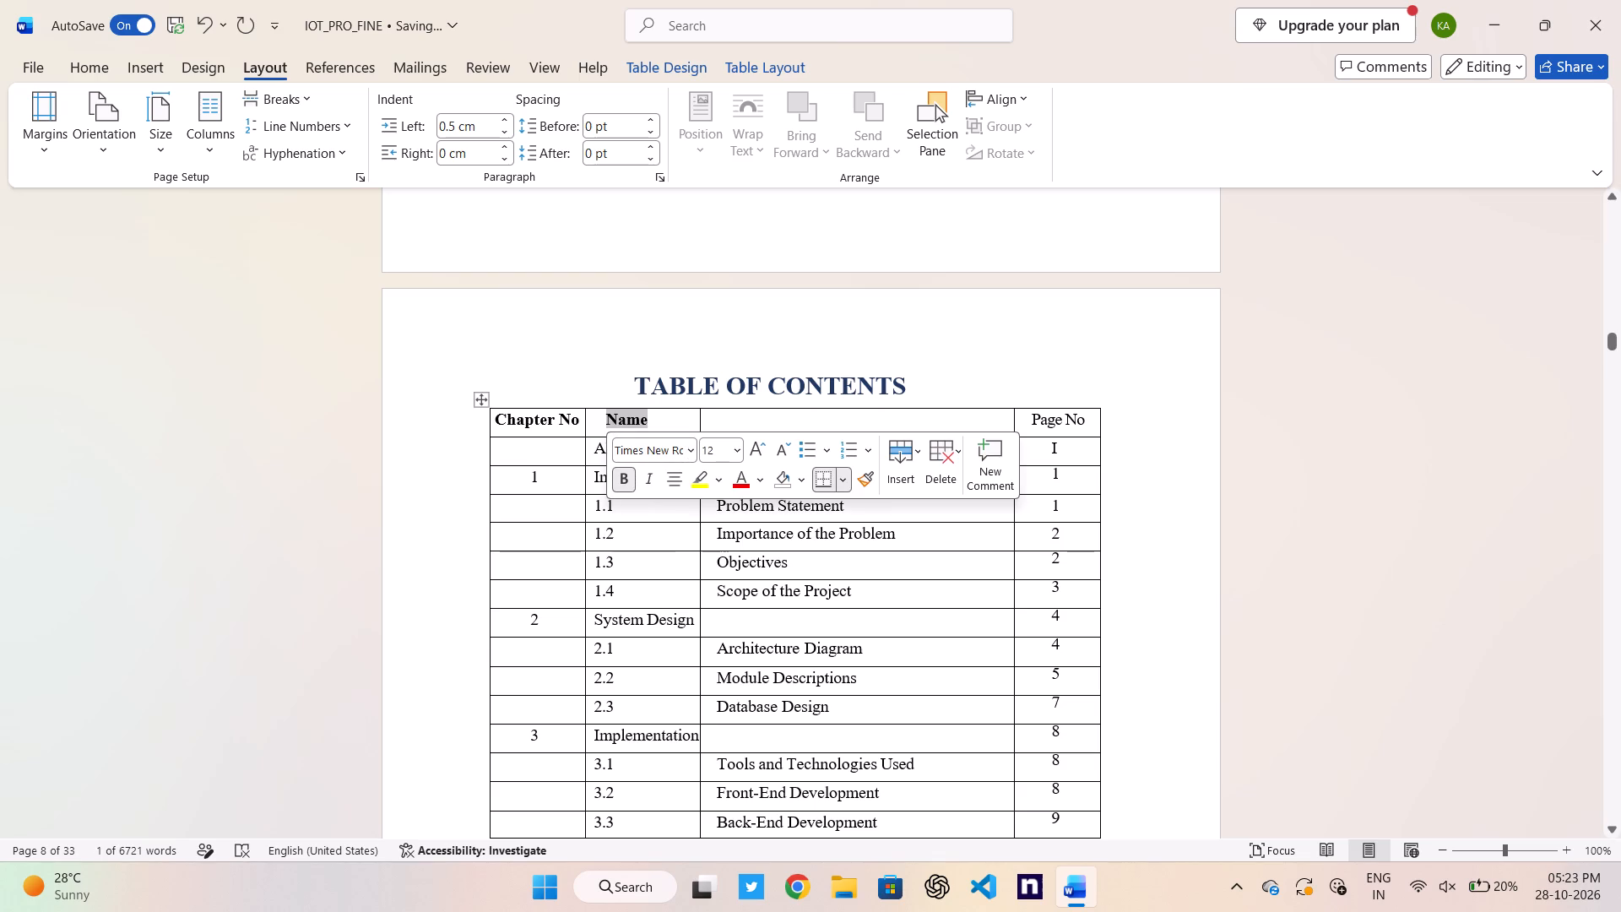
click(1304, 388)
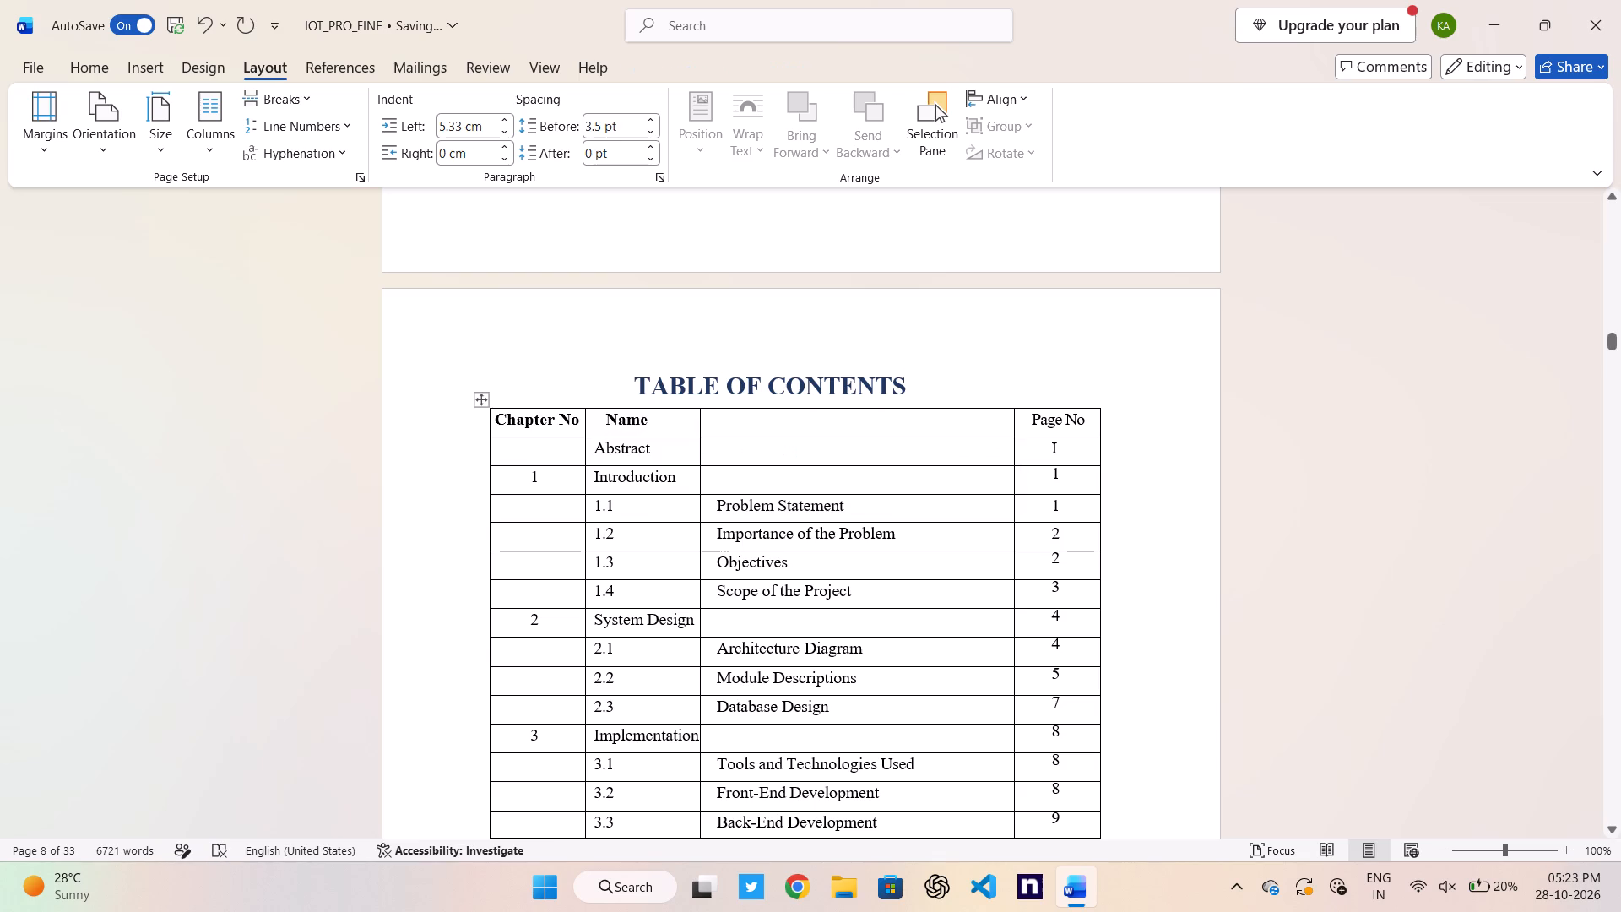
Enter the heading "Topic Name" in the top row's empty third cell and format it as 12 pt bold.
click(774, 424)
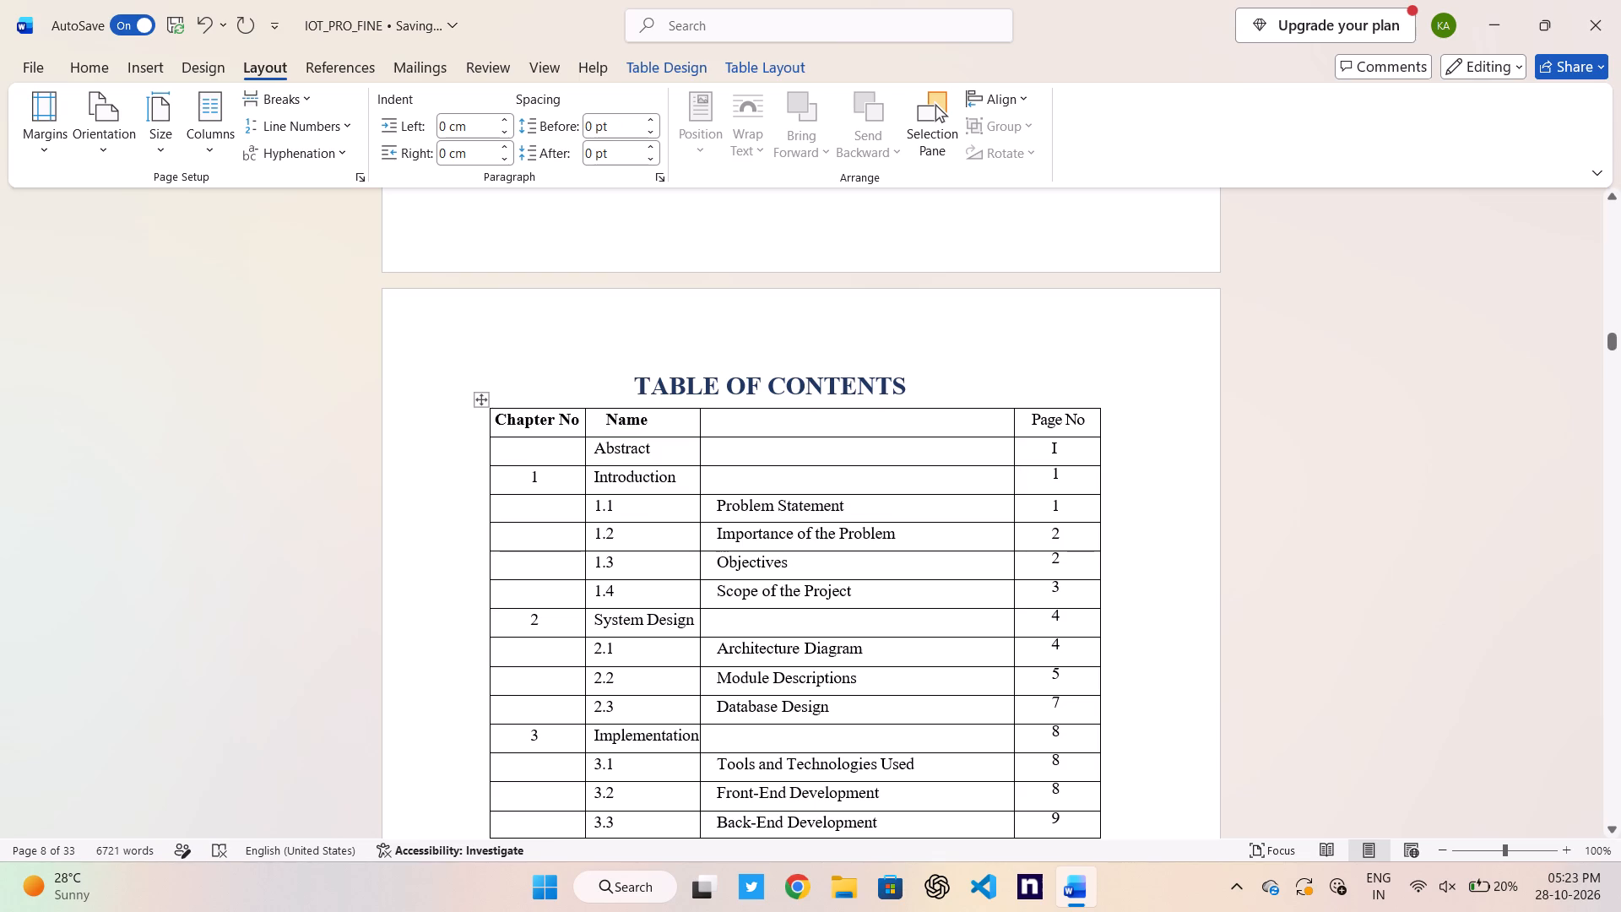
key(Tab)
key(Left)
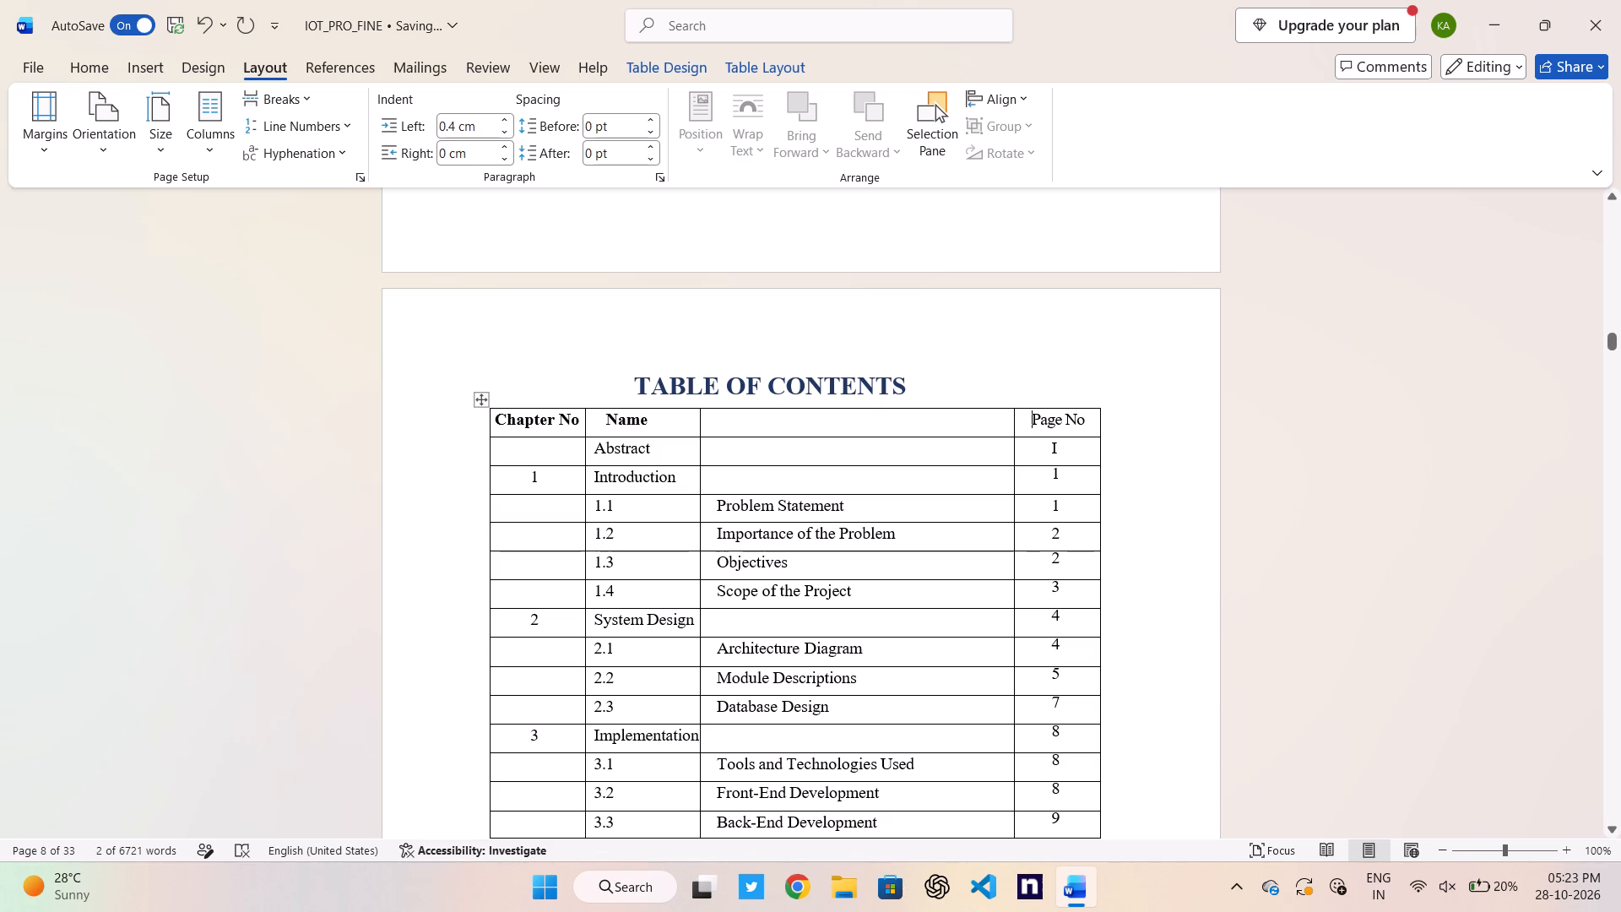
key(Left)
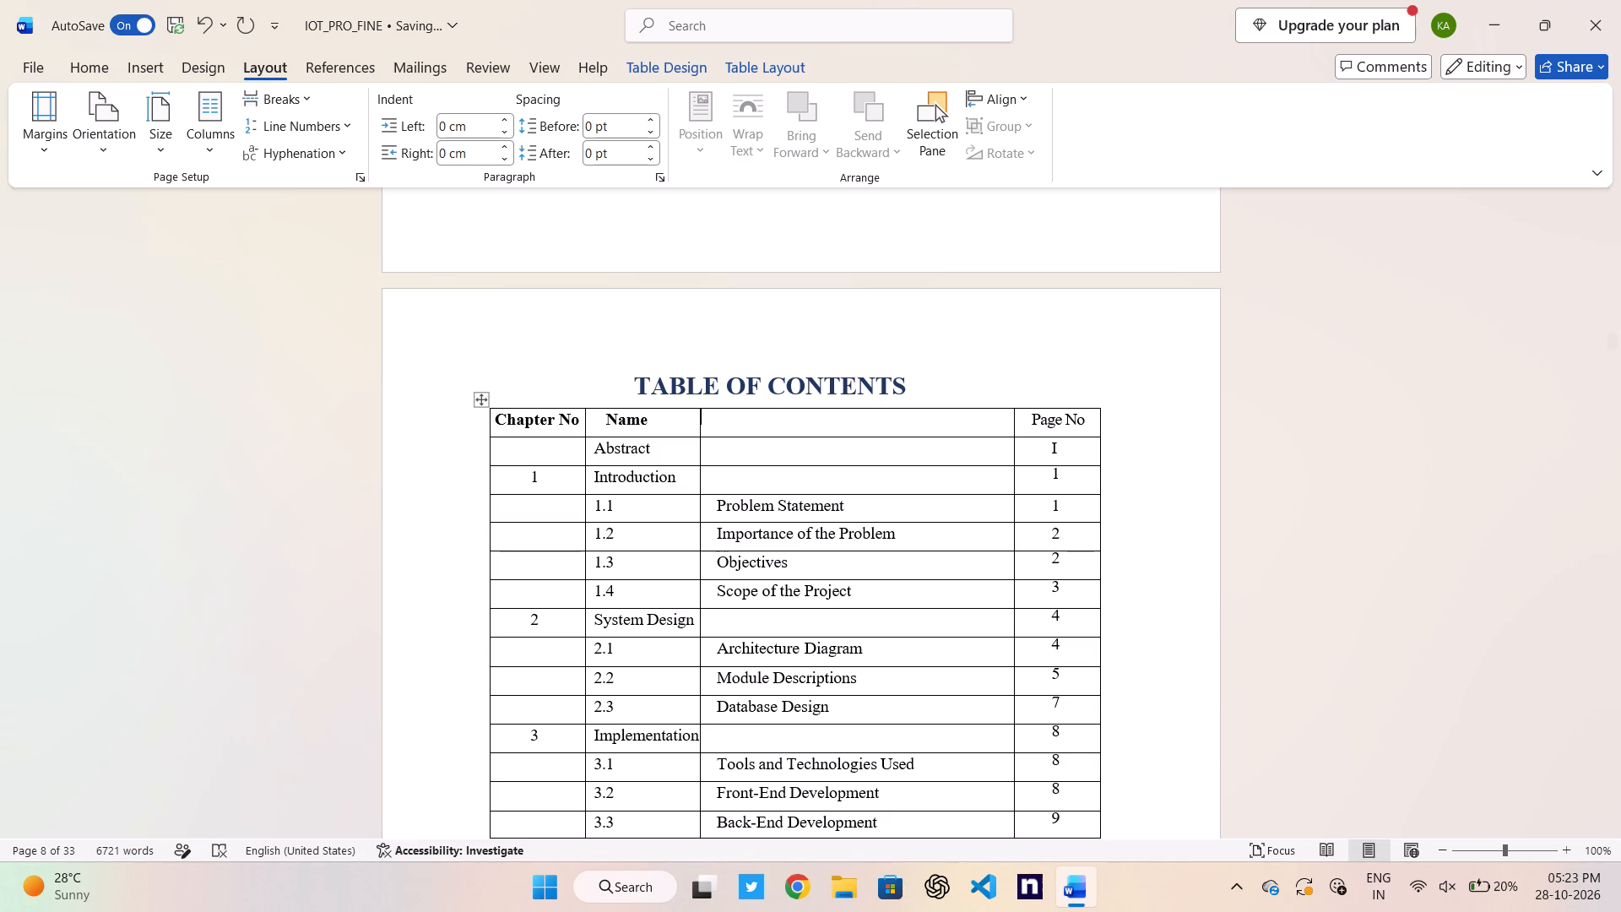
text(Topic Name)
drag(783, 421, 705, 415)
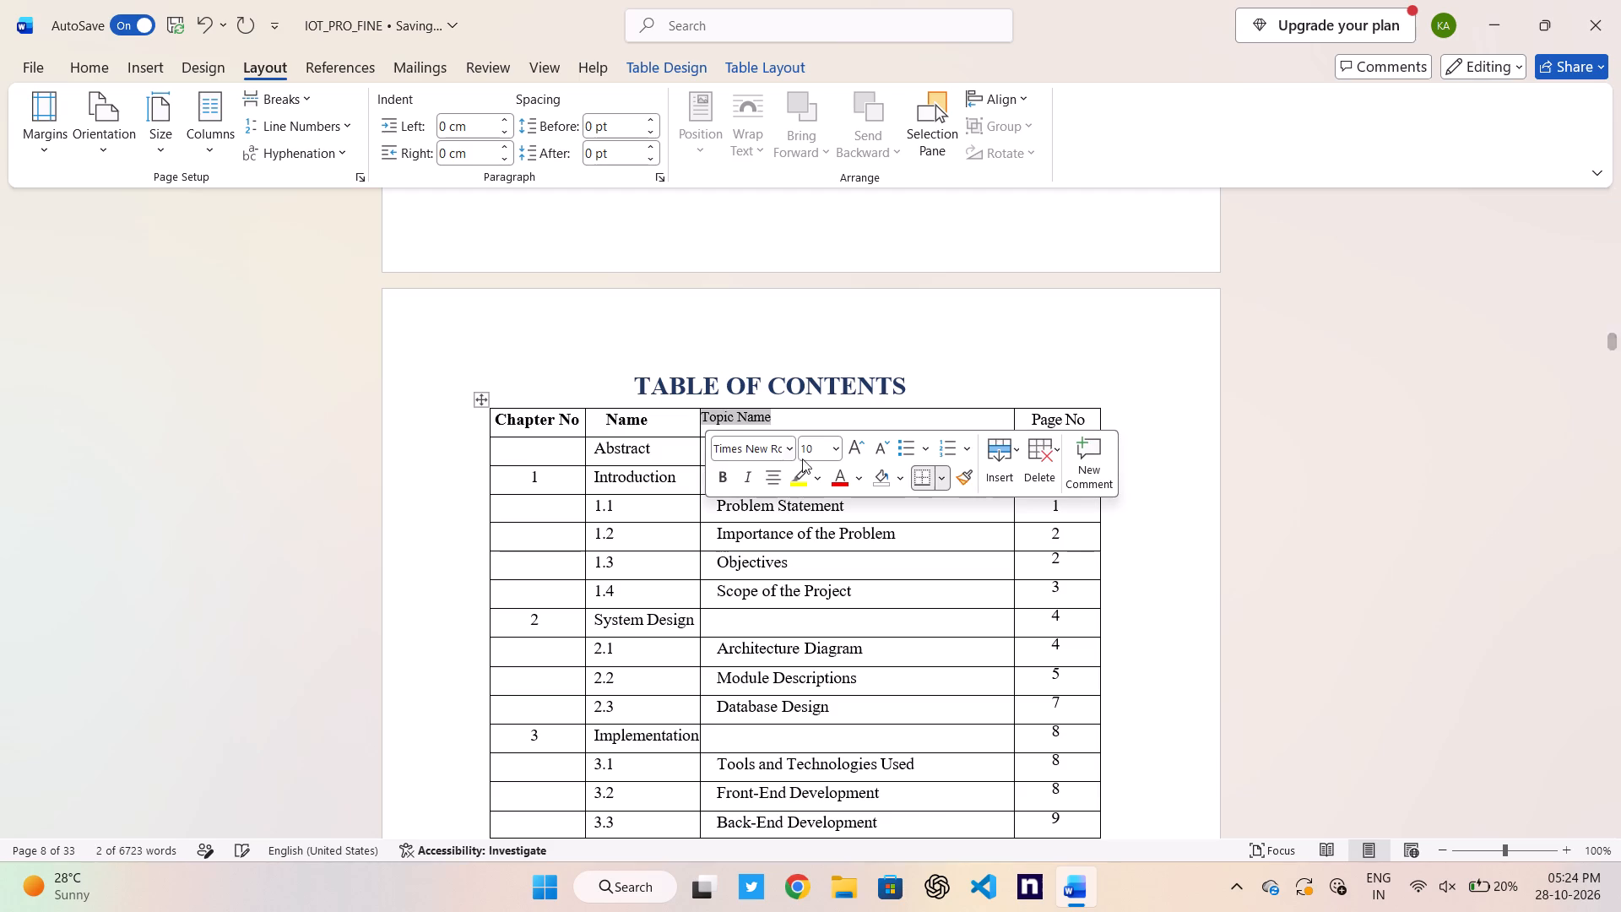
double_click(850, 445)
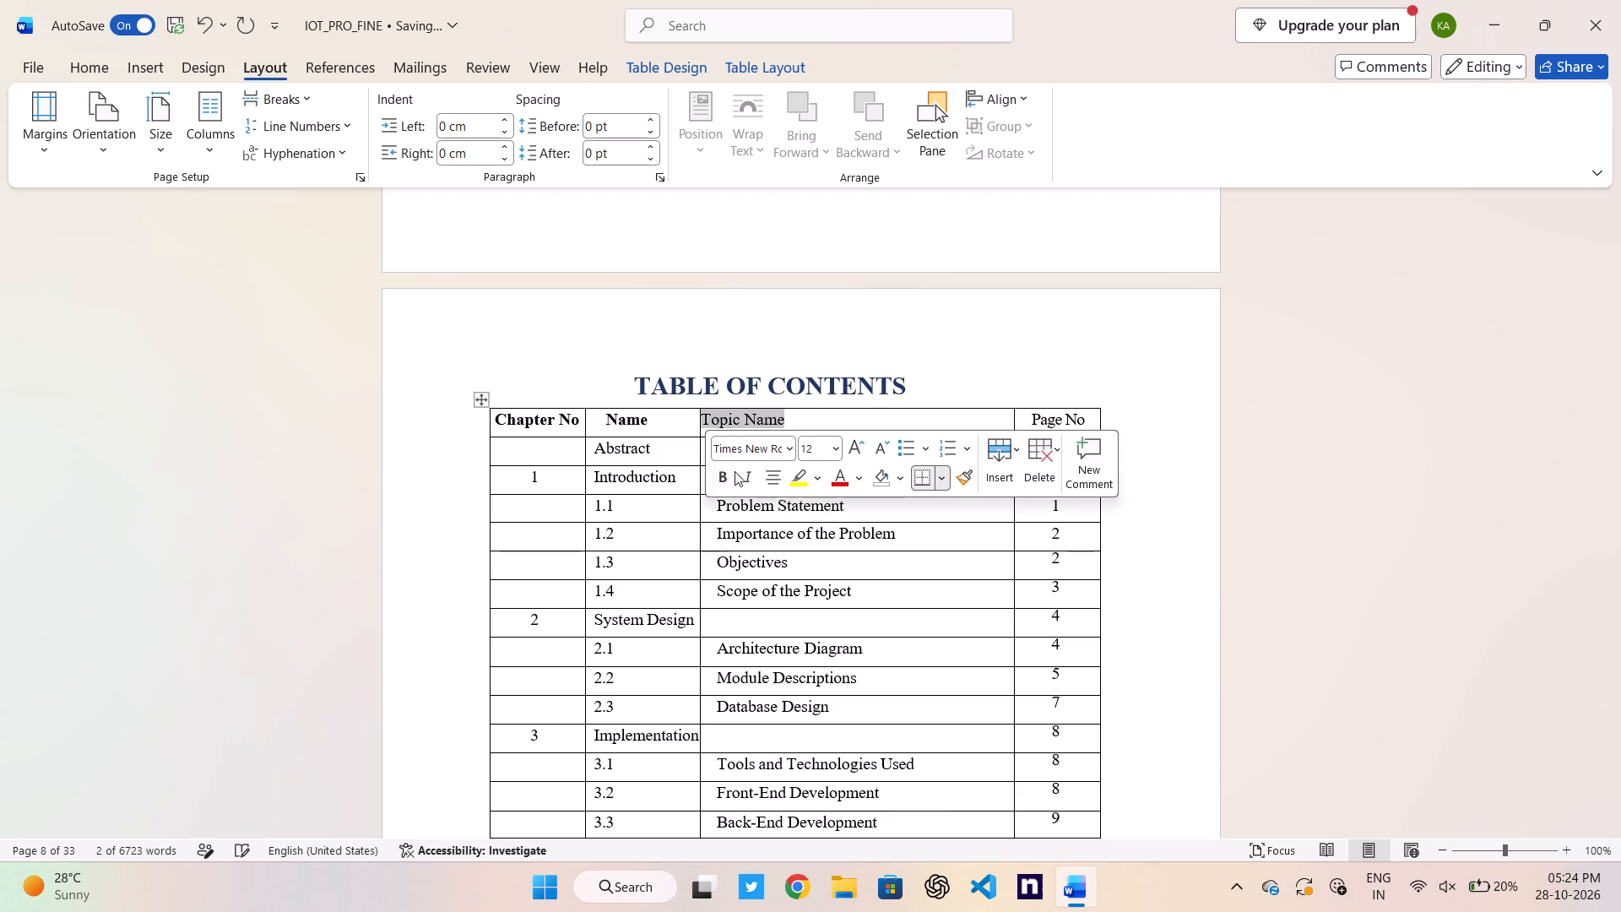
click(729, 479)
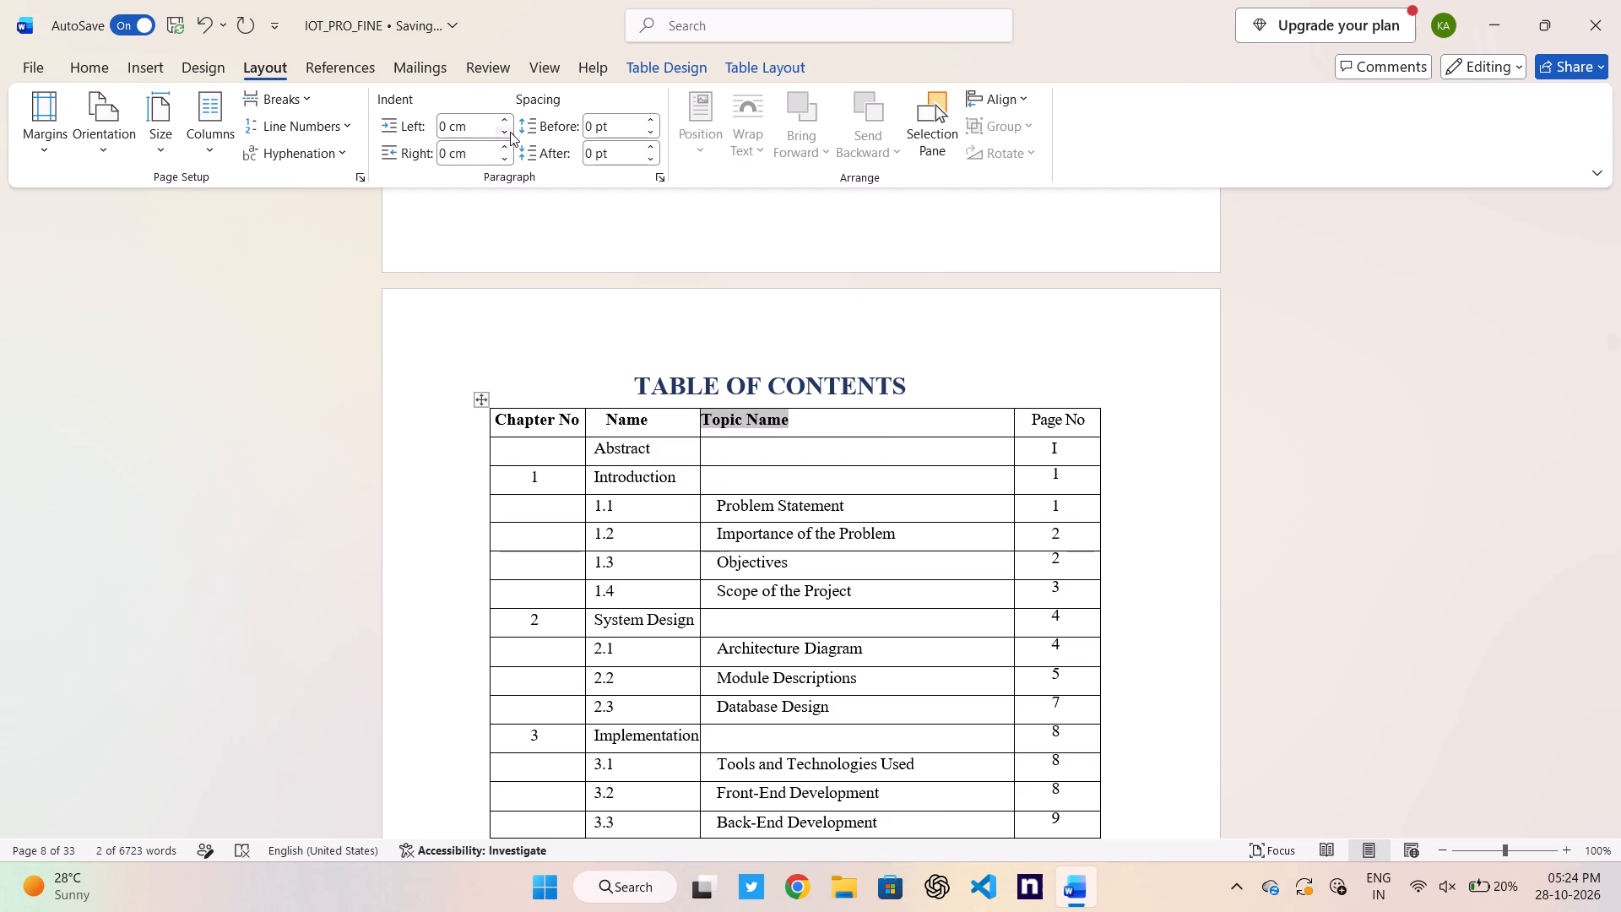
Set the "Topic Name" heading's left indent to 2.6 cm.
triple_click(508, 120)
triple_click(508, 120)
triple_click(508, 120)
triple_click(508, 120)
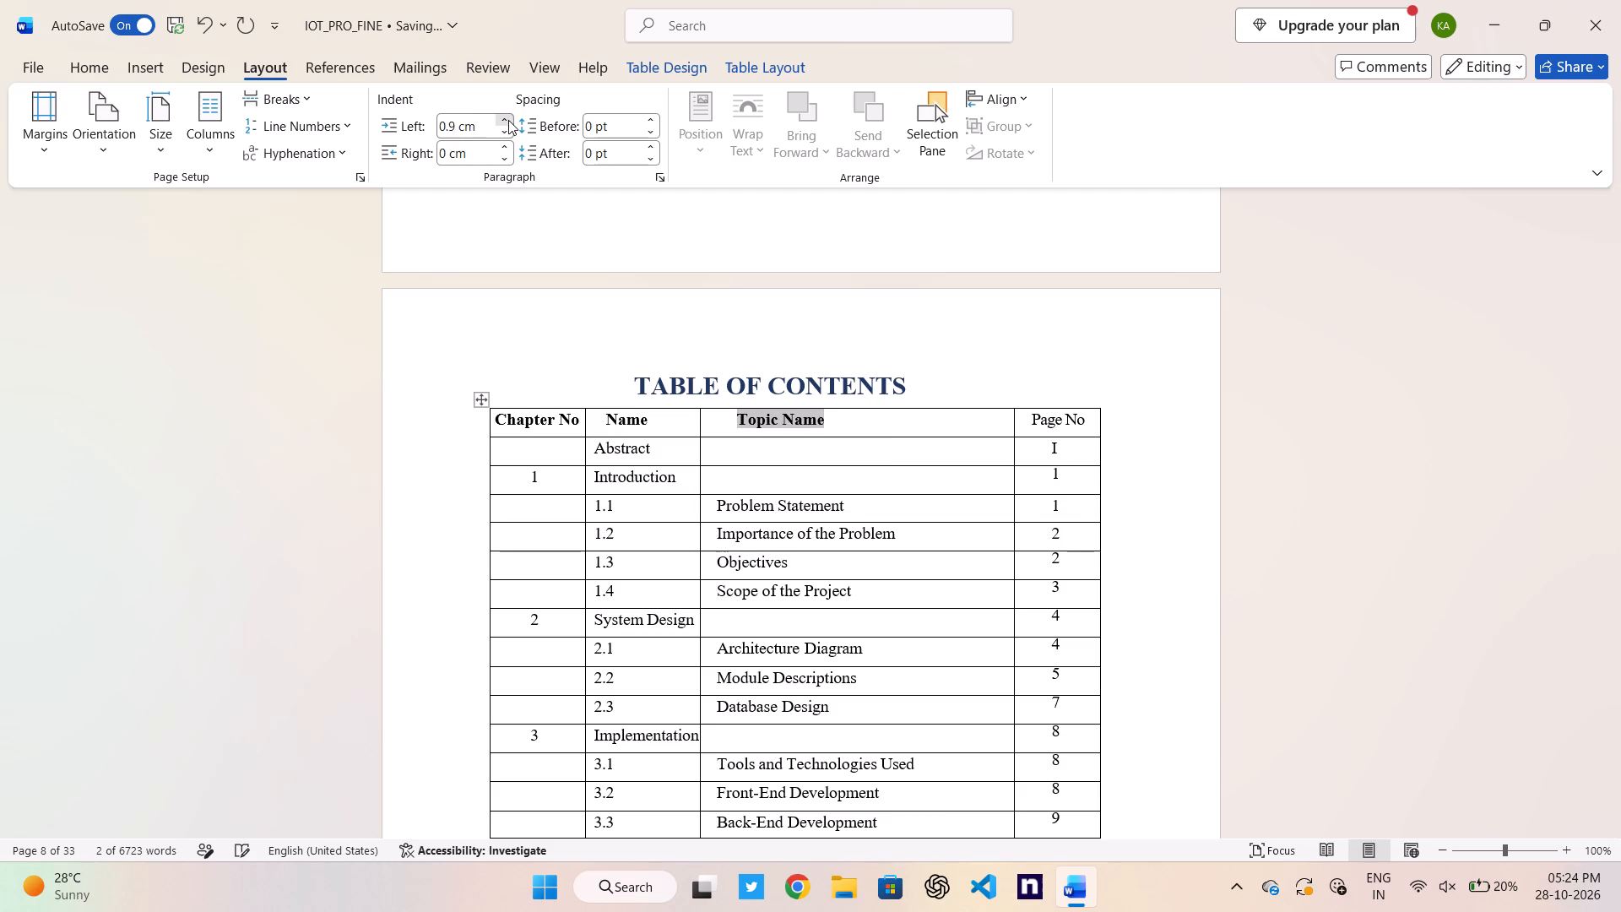
triple_click(508, 120)
triple_click(508, 120)
triple_click(508, 120)
triple_click(508, 120)
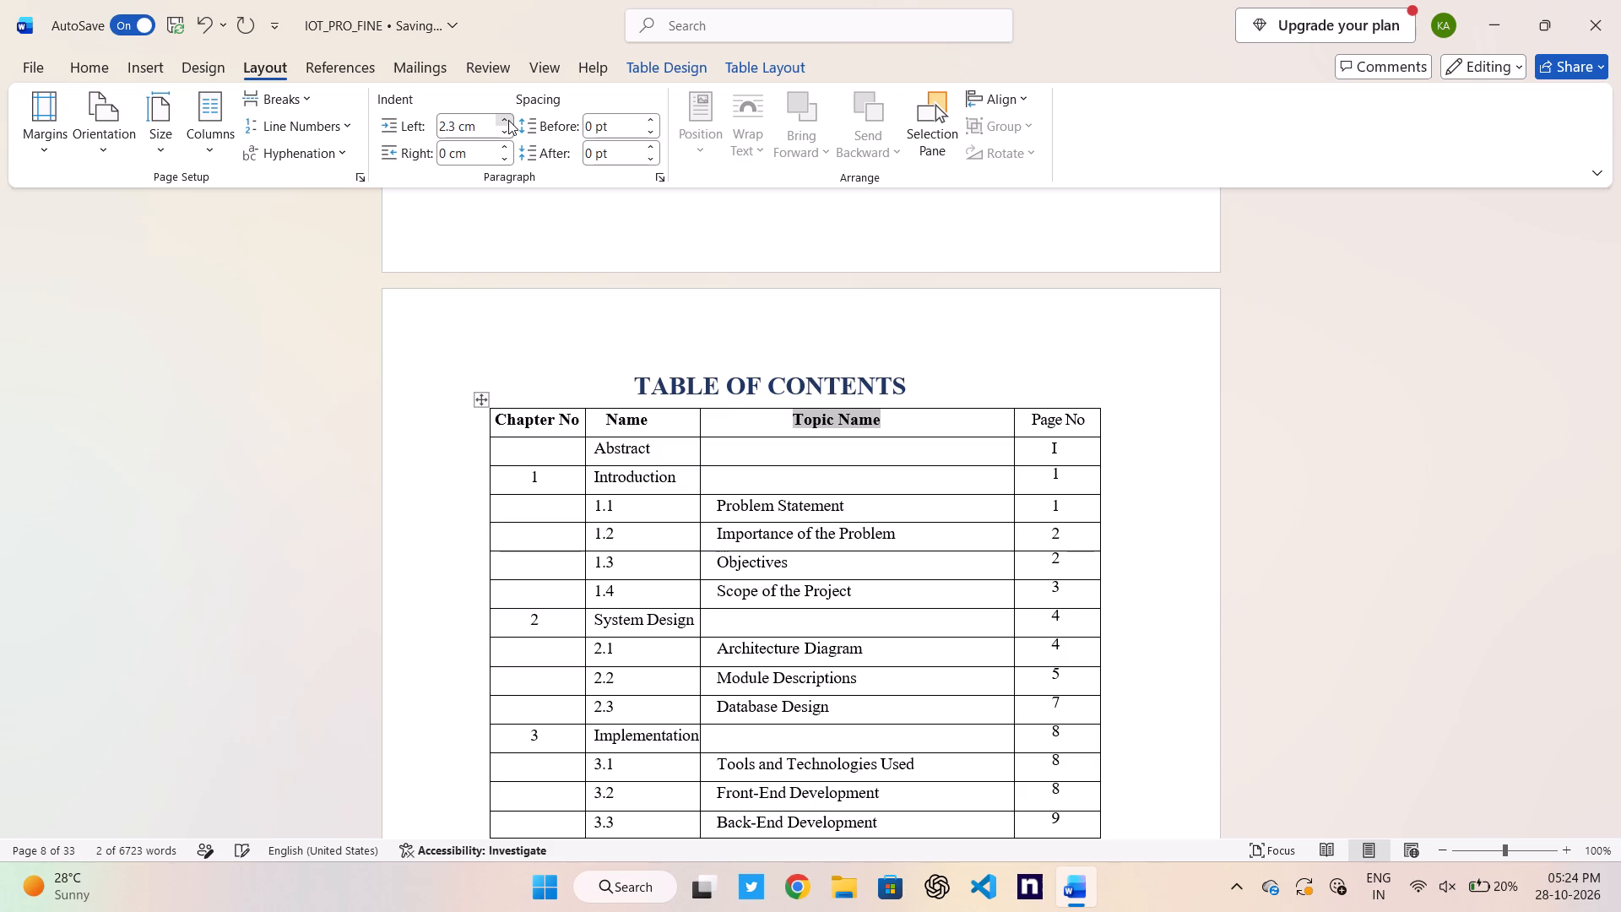
click(508, 120)
click(508, 120)
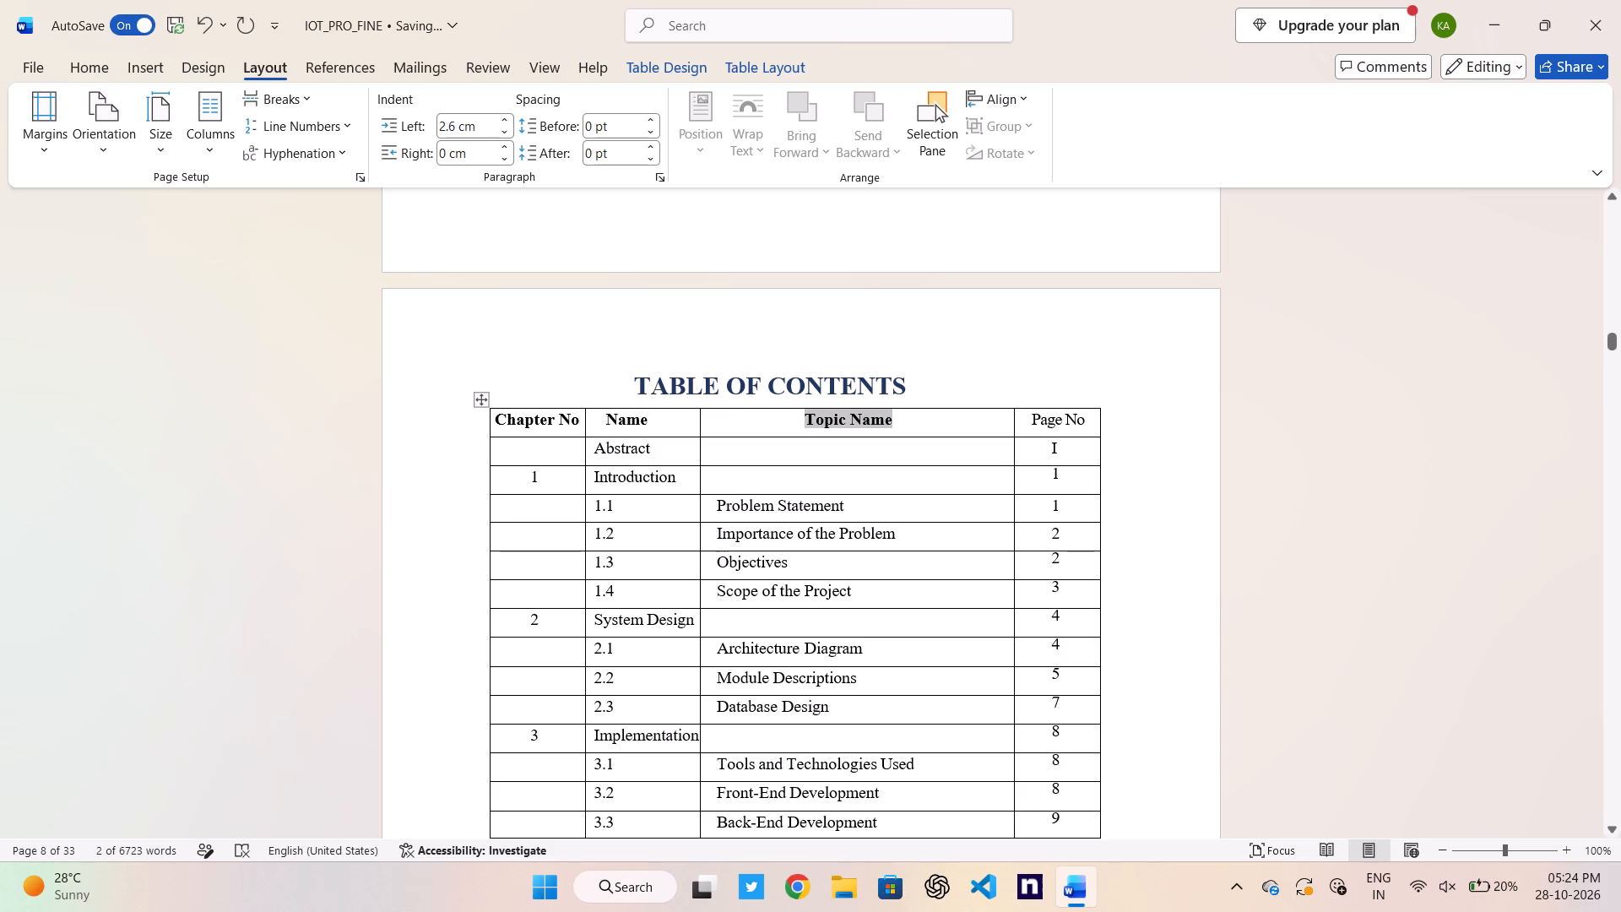
click(1461, 398)
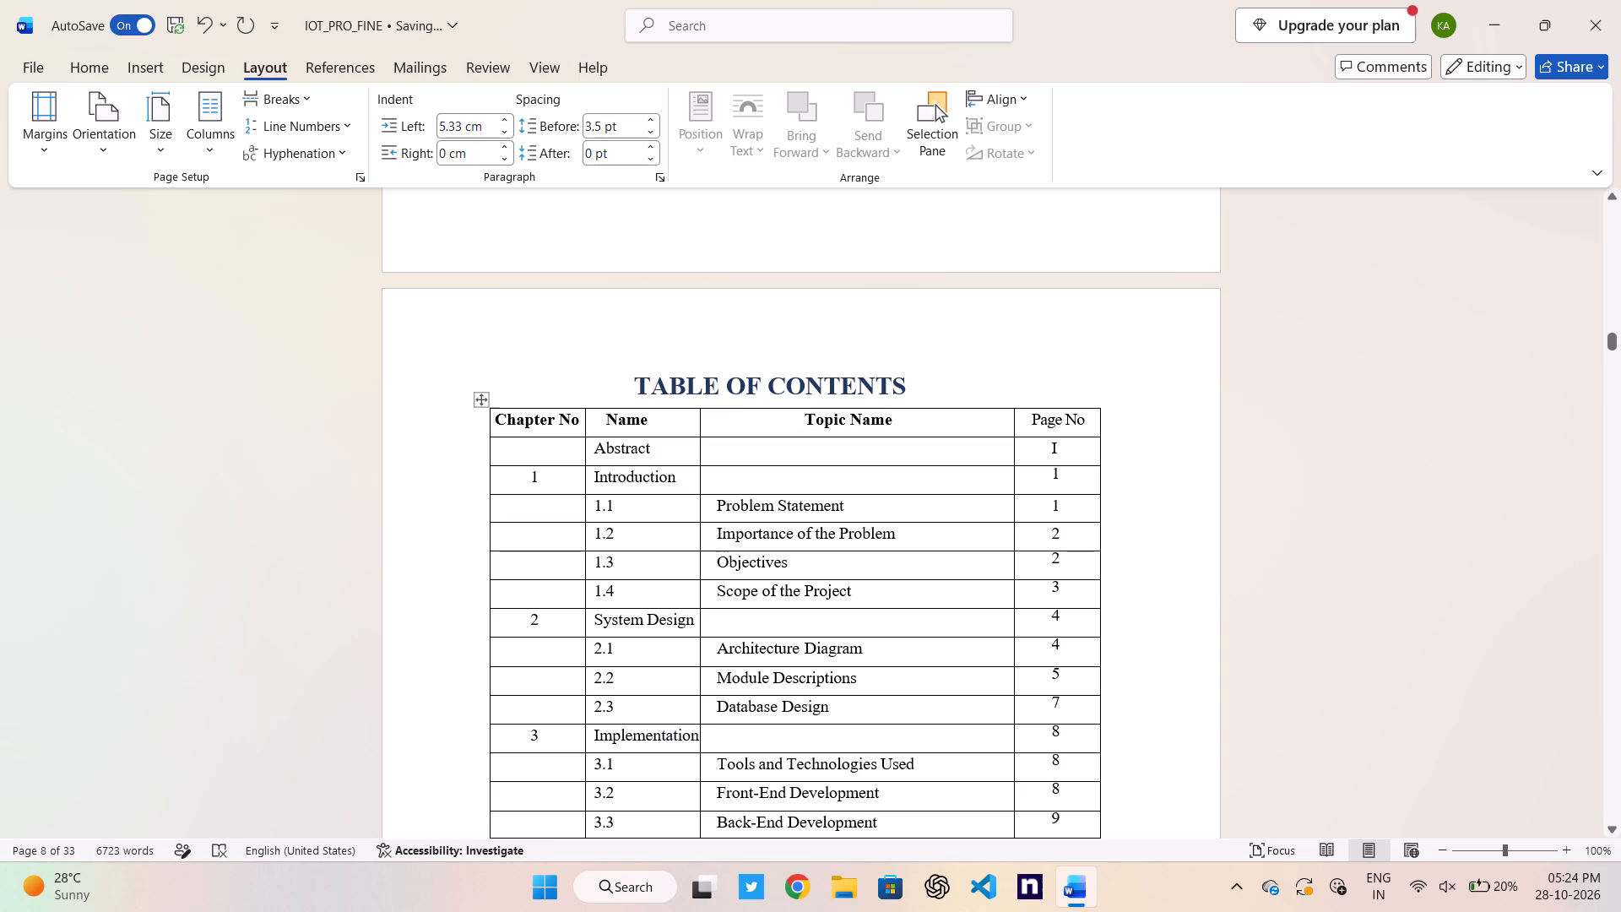
Review the report's pages around the abstract and Chapter 1, and from the cover page through the certificate and department vision pages.
scroll(1097, 425, down, 5)
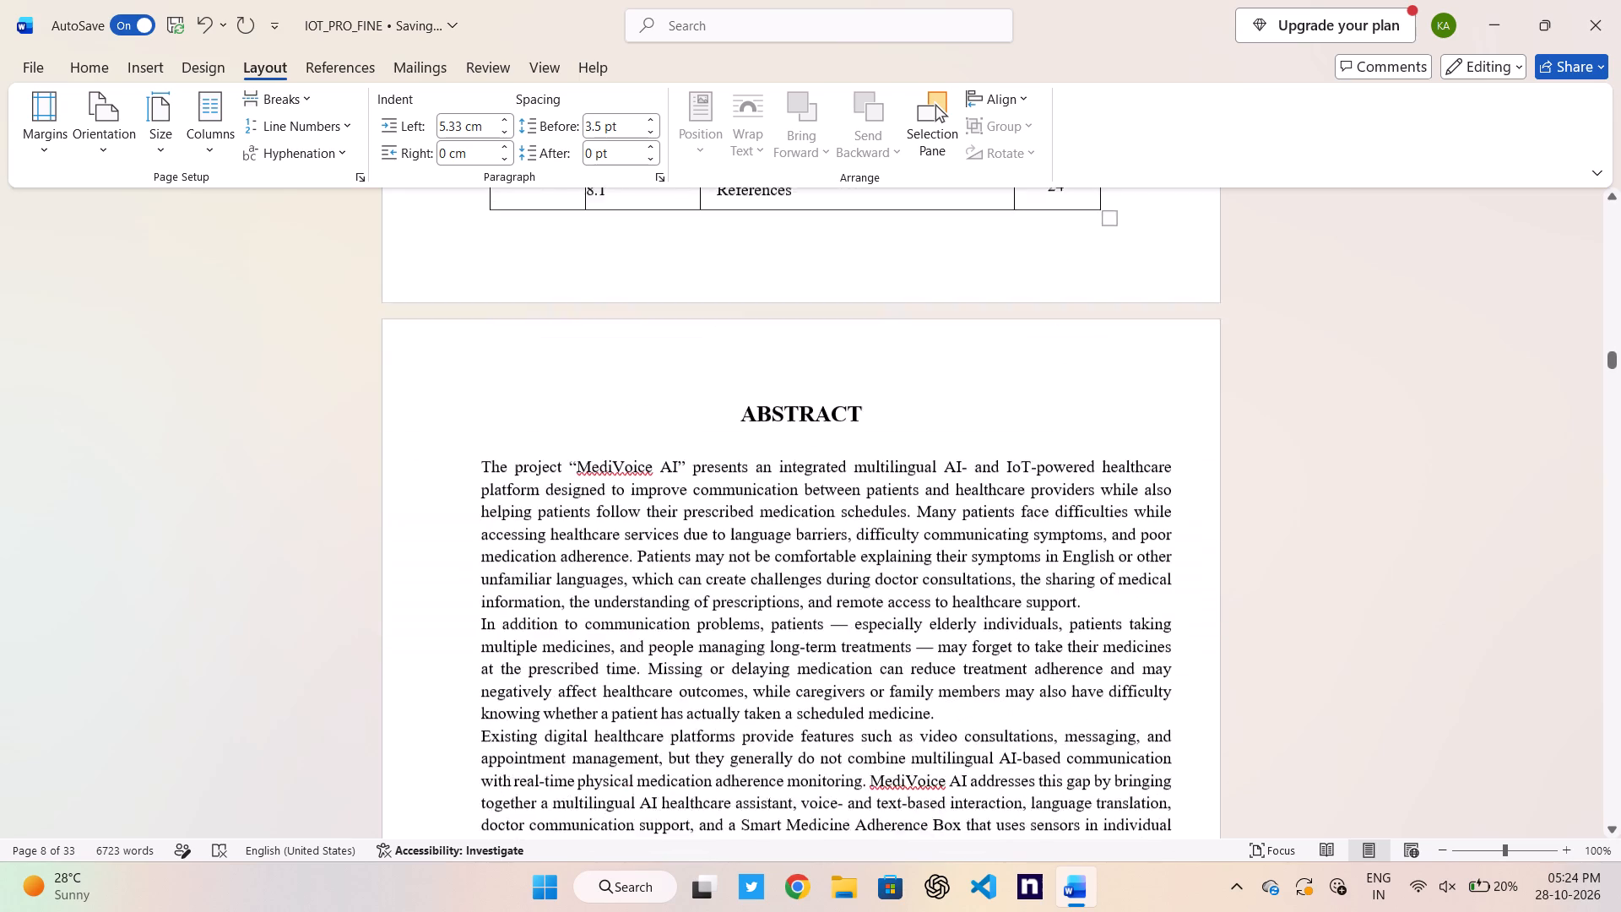
scroll(1097, 425, down, 6)
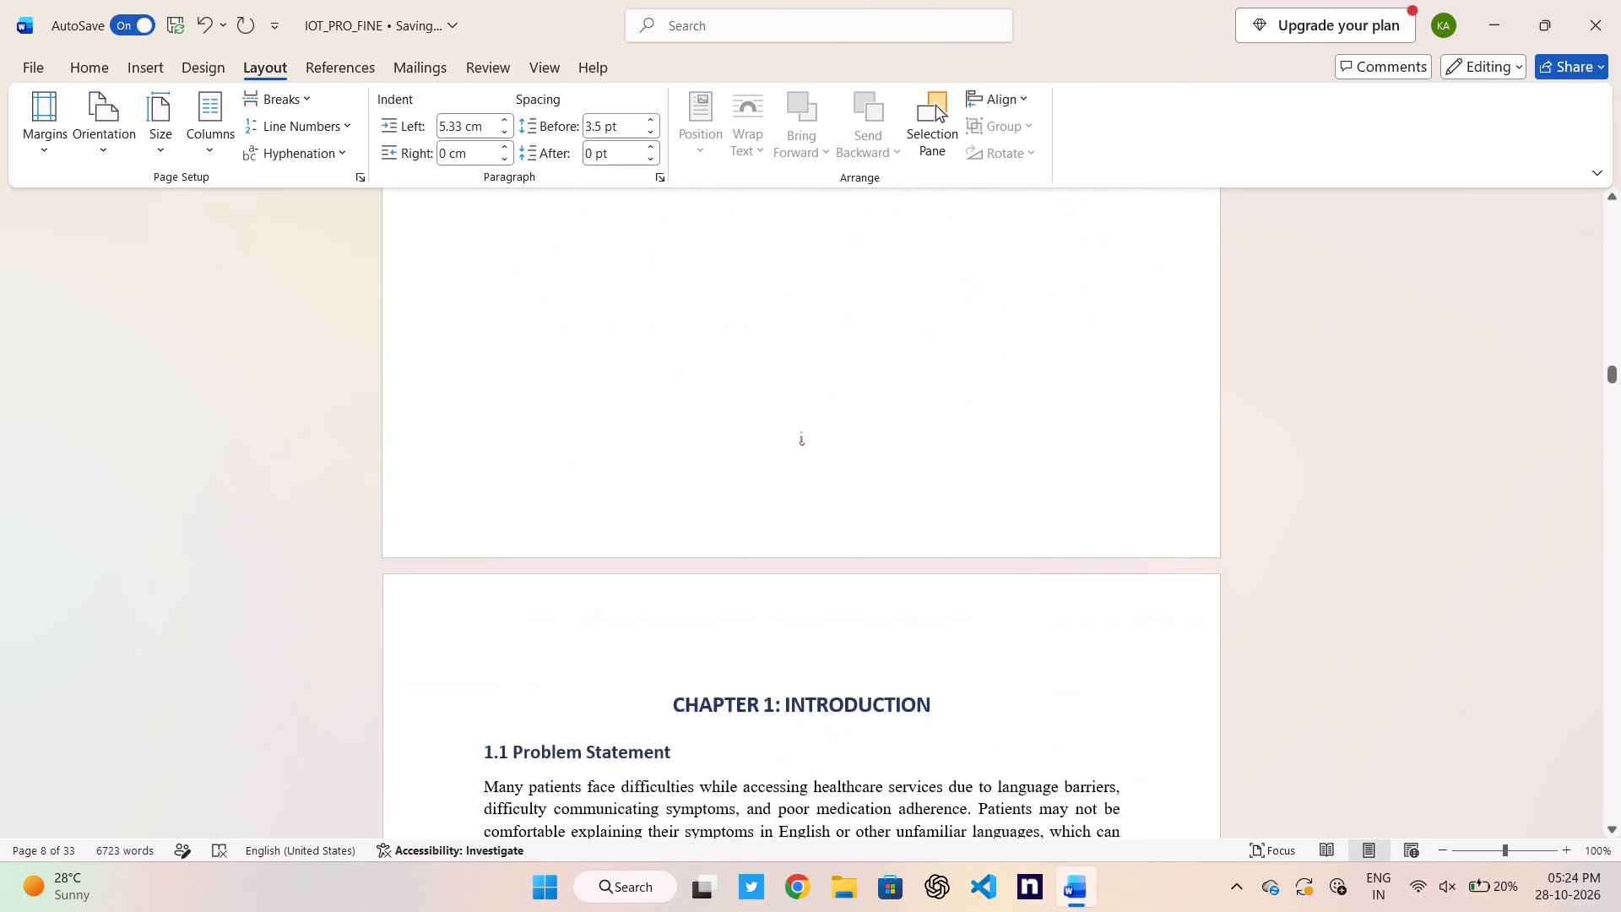
scroll(1097, 425, up, 18)
scroll(1097, 425, up, 14)
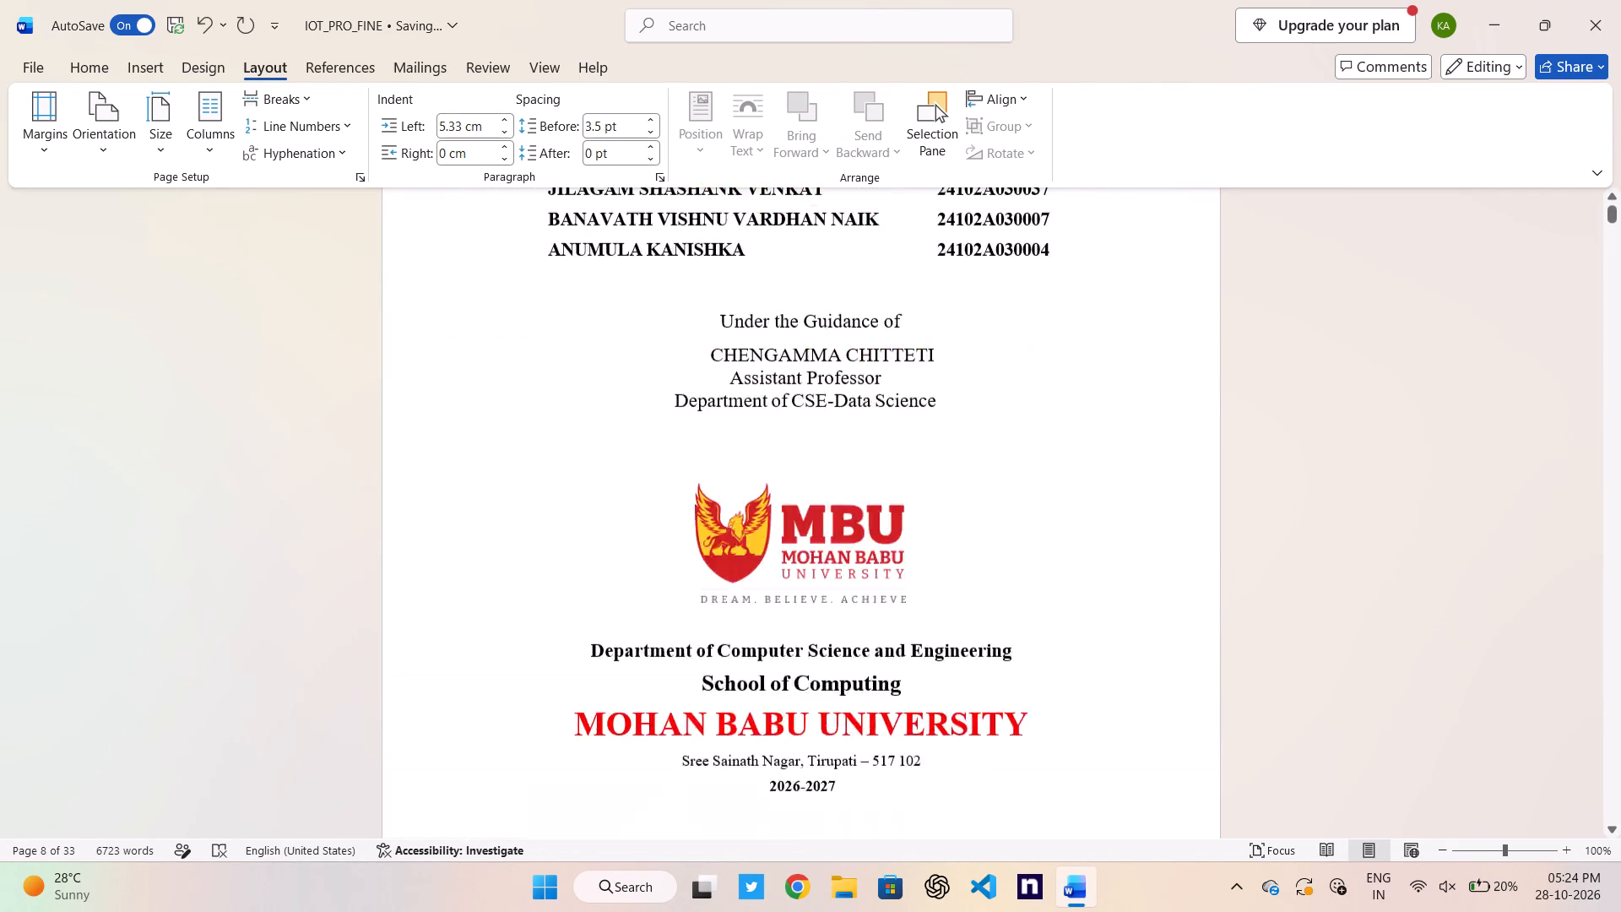
scroll(1097, 425, up, 1)
scroll(1097, 425, down, 1)
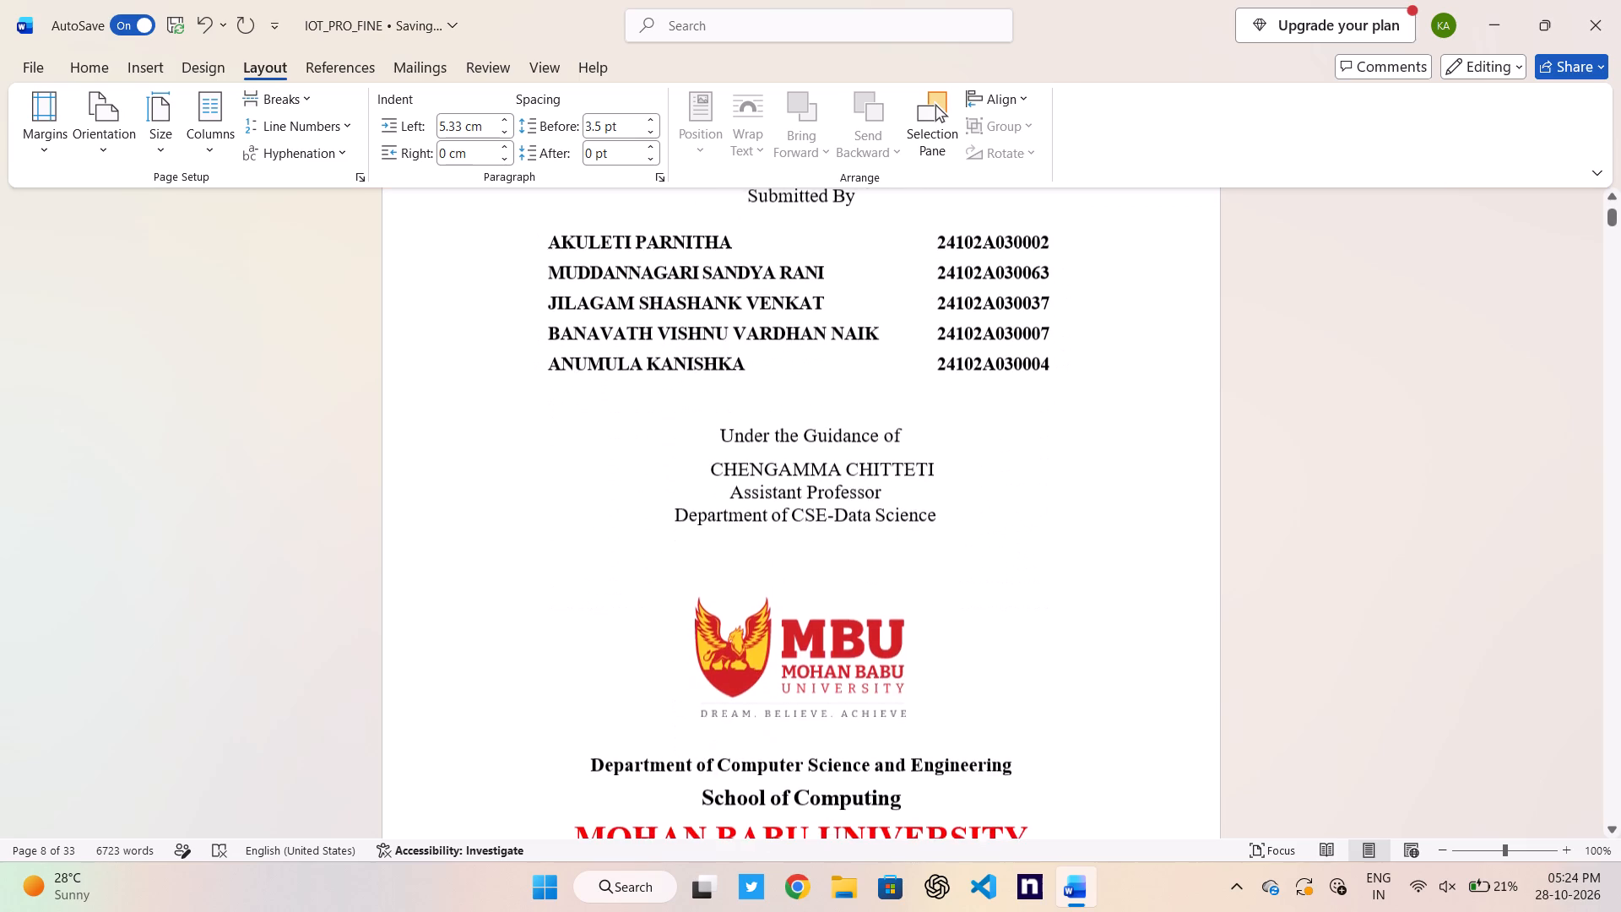
scroll(1097, 425, down, 4)
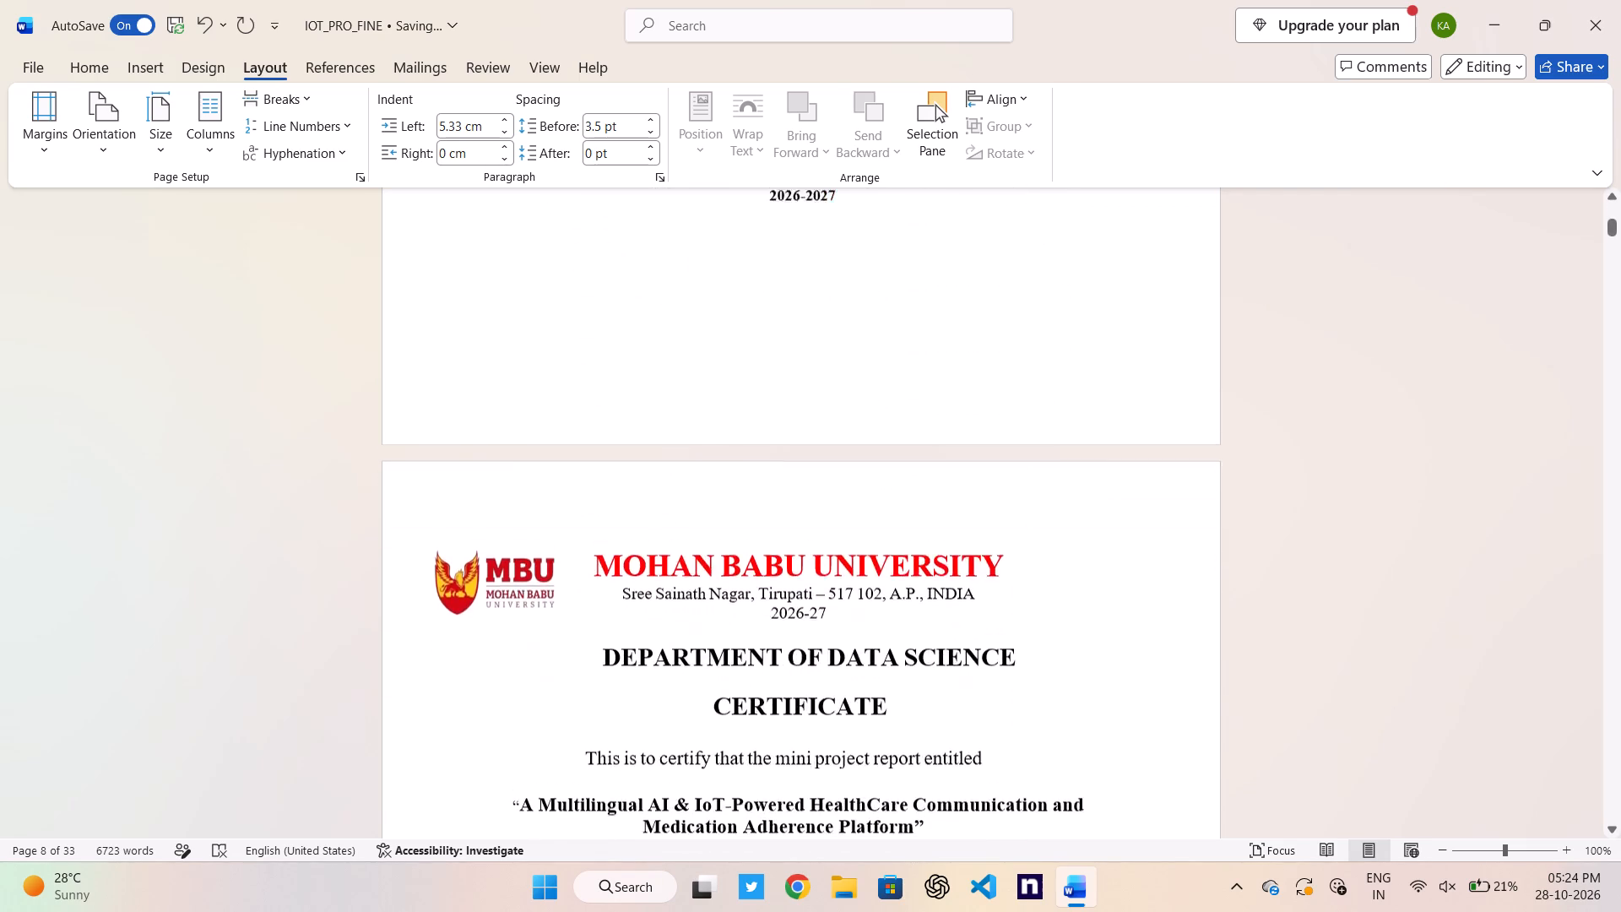
scroll(1097, 425, down, 1)
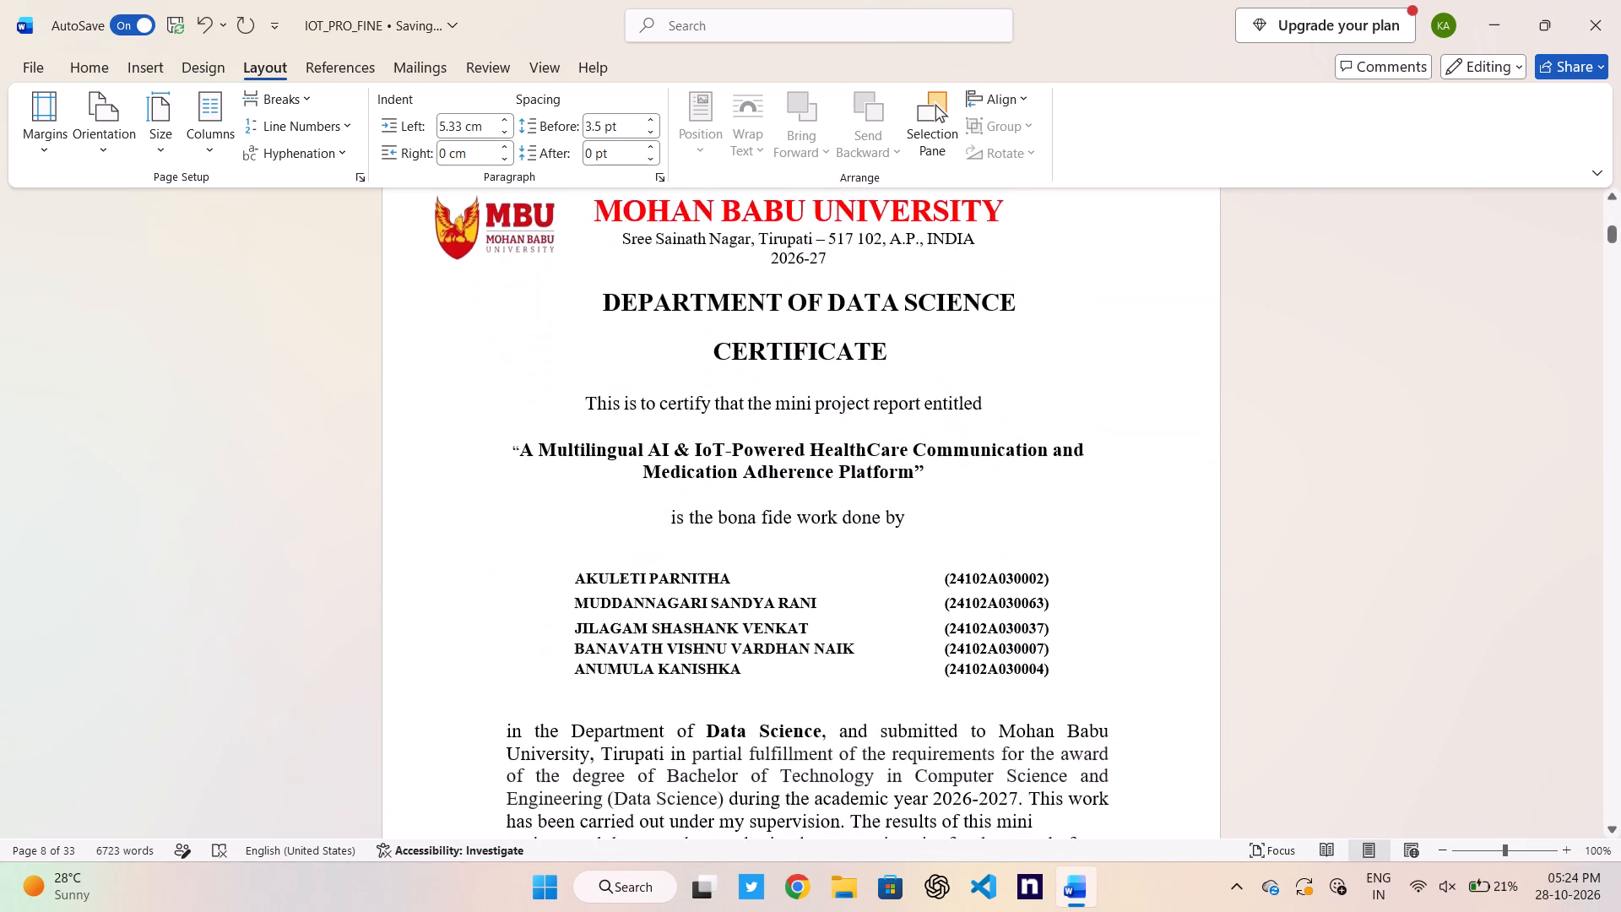
scroll(1097, 425, down, 2)
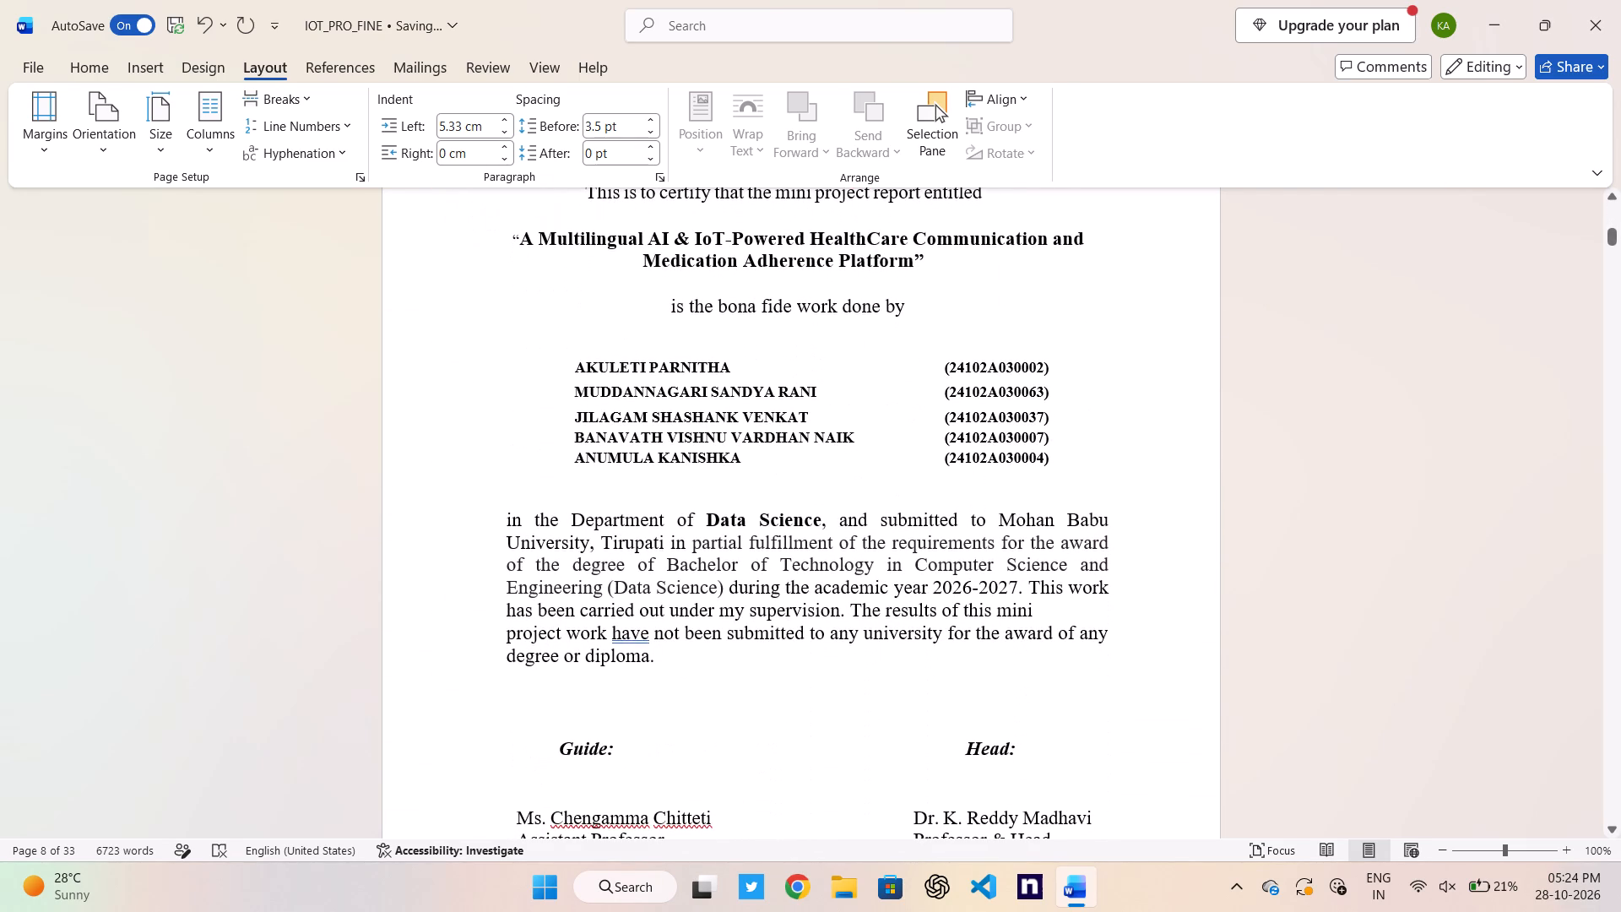
scroll(1097, 425, down, 5)
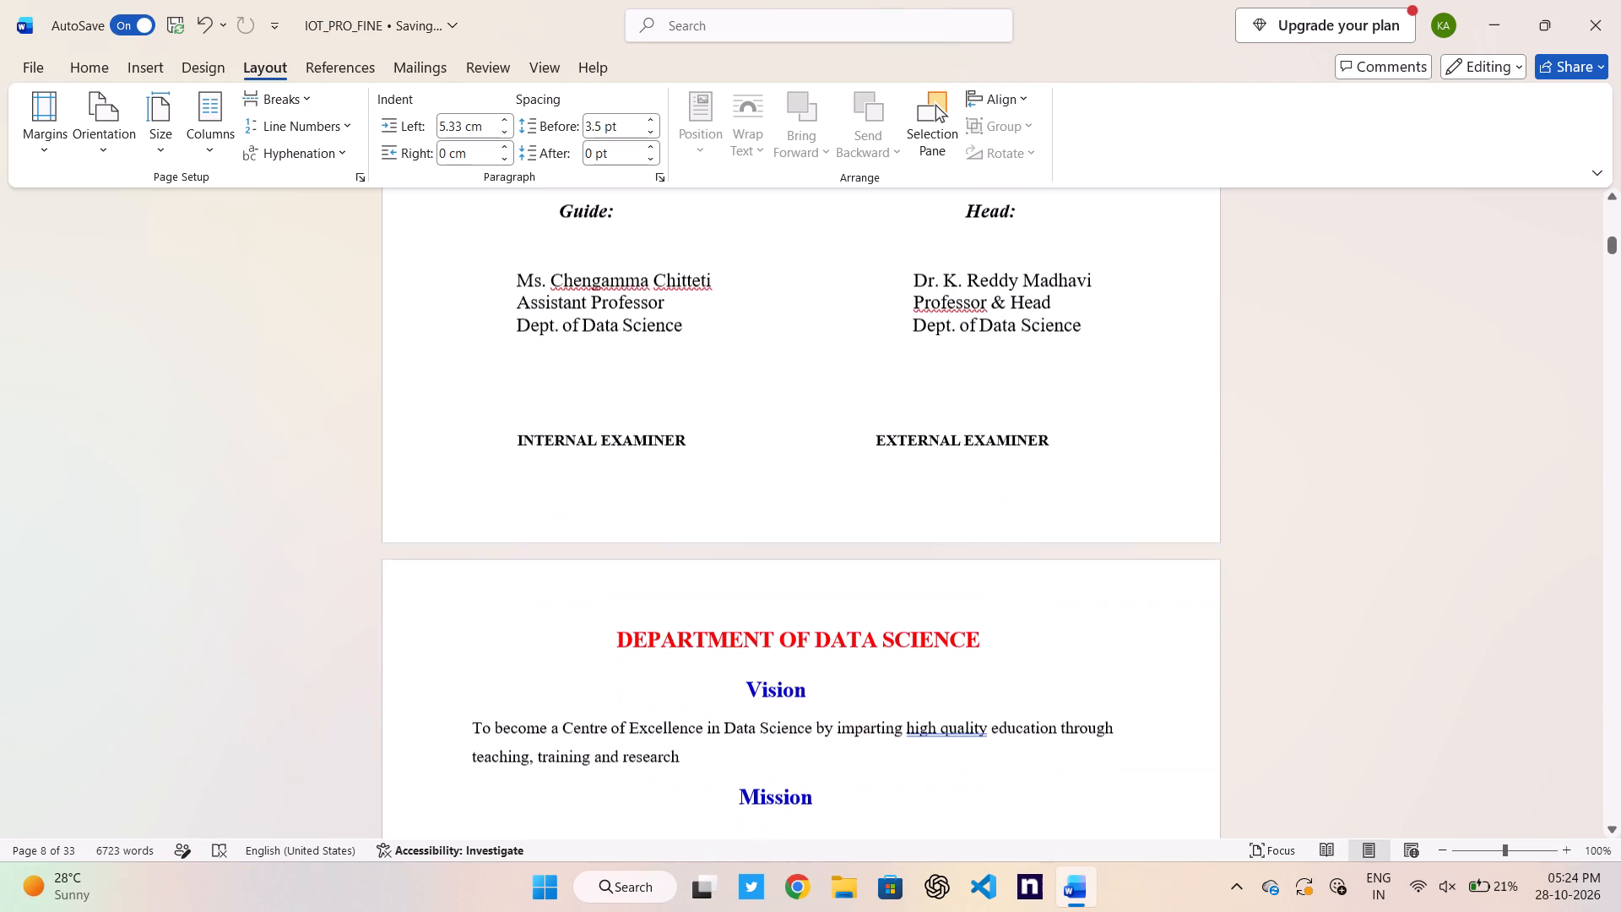
scroll(1097, 425, down, 6)
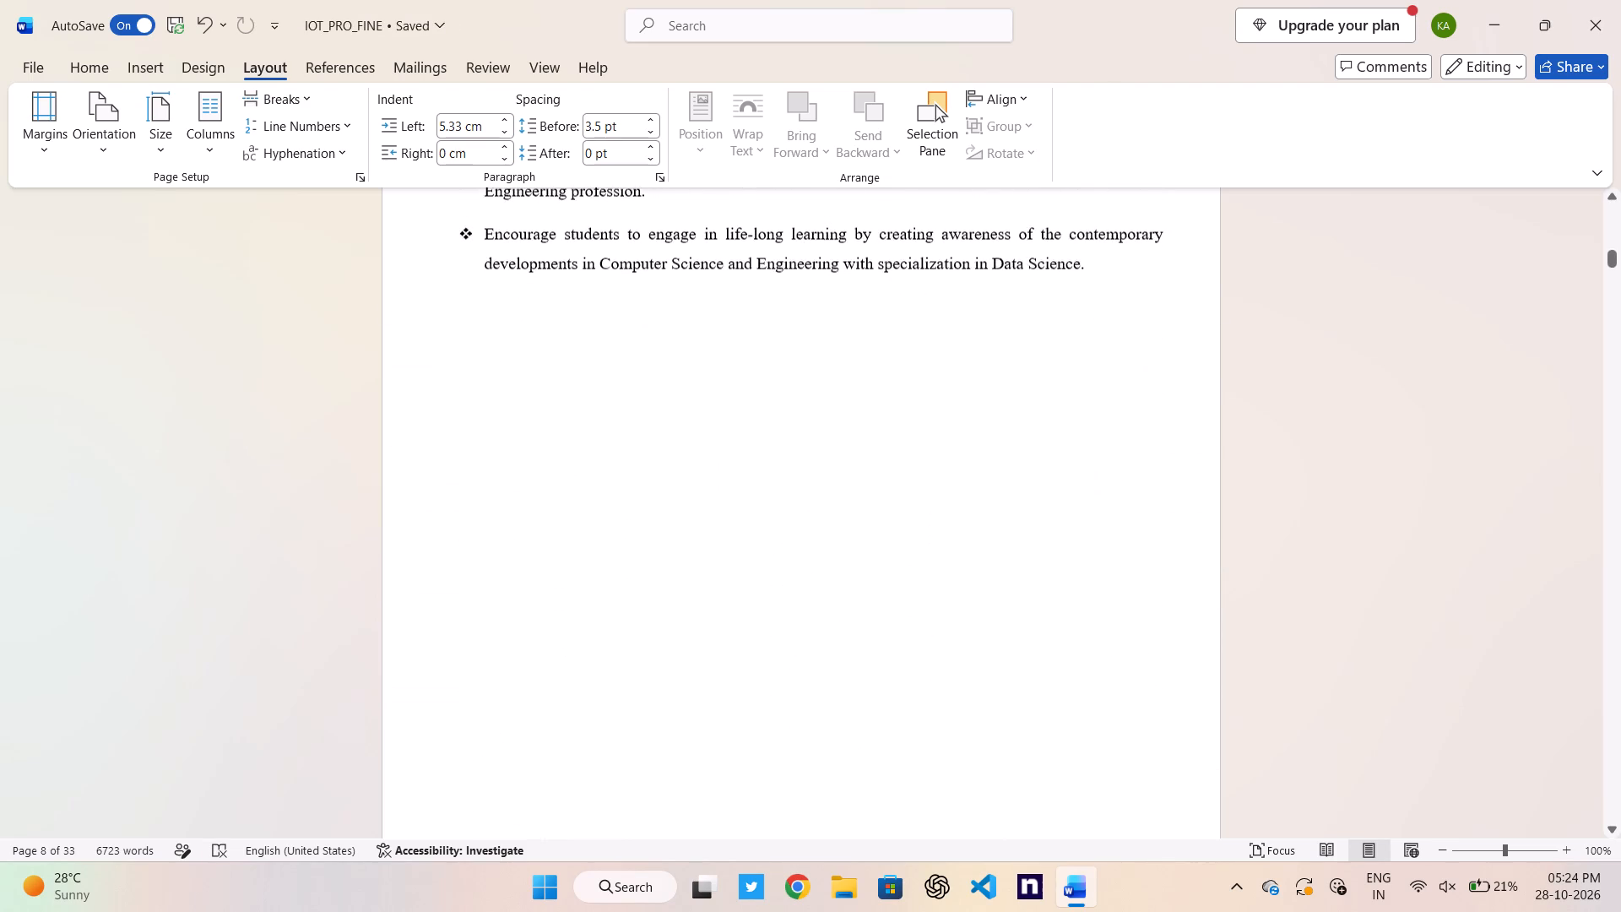
scroll(1097, 425, down, 5)
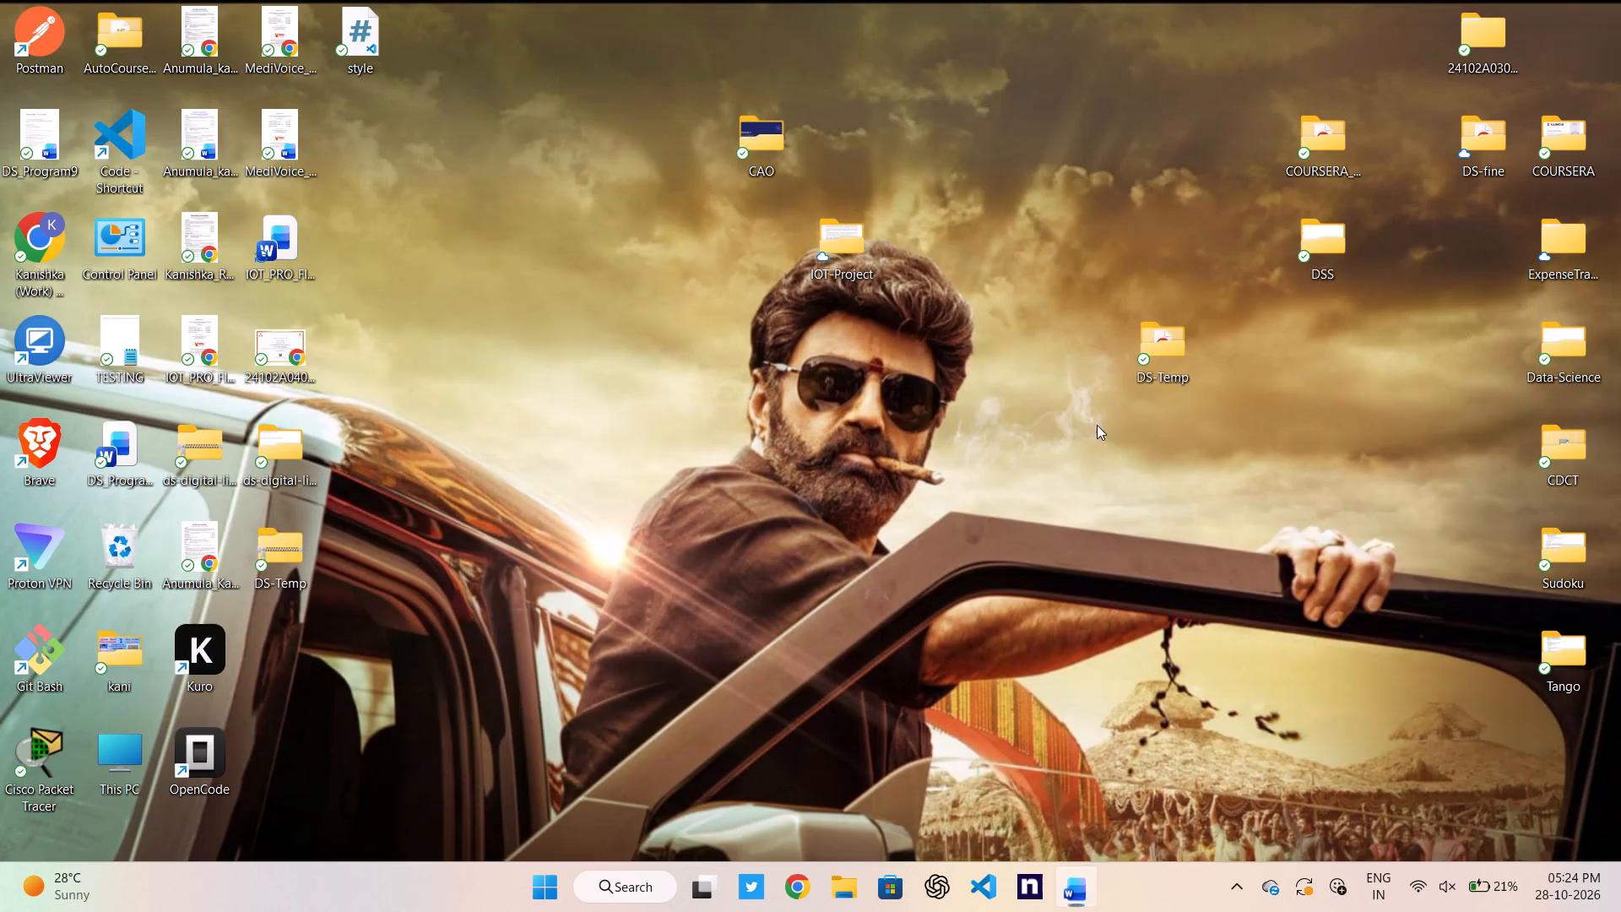
Switch away from the report and search the computer for the WhatsApp app.
text(wh)
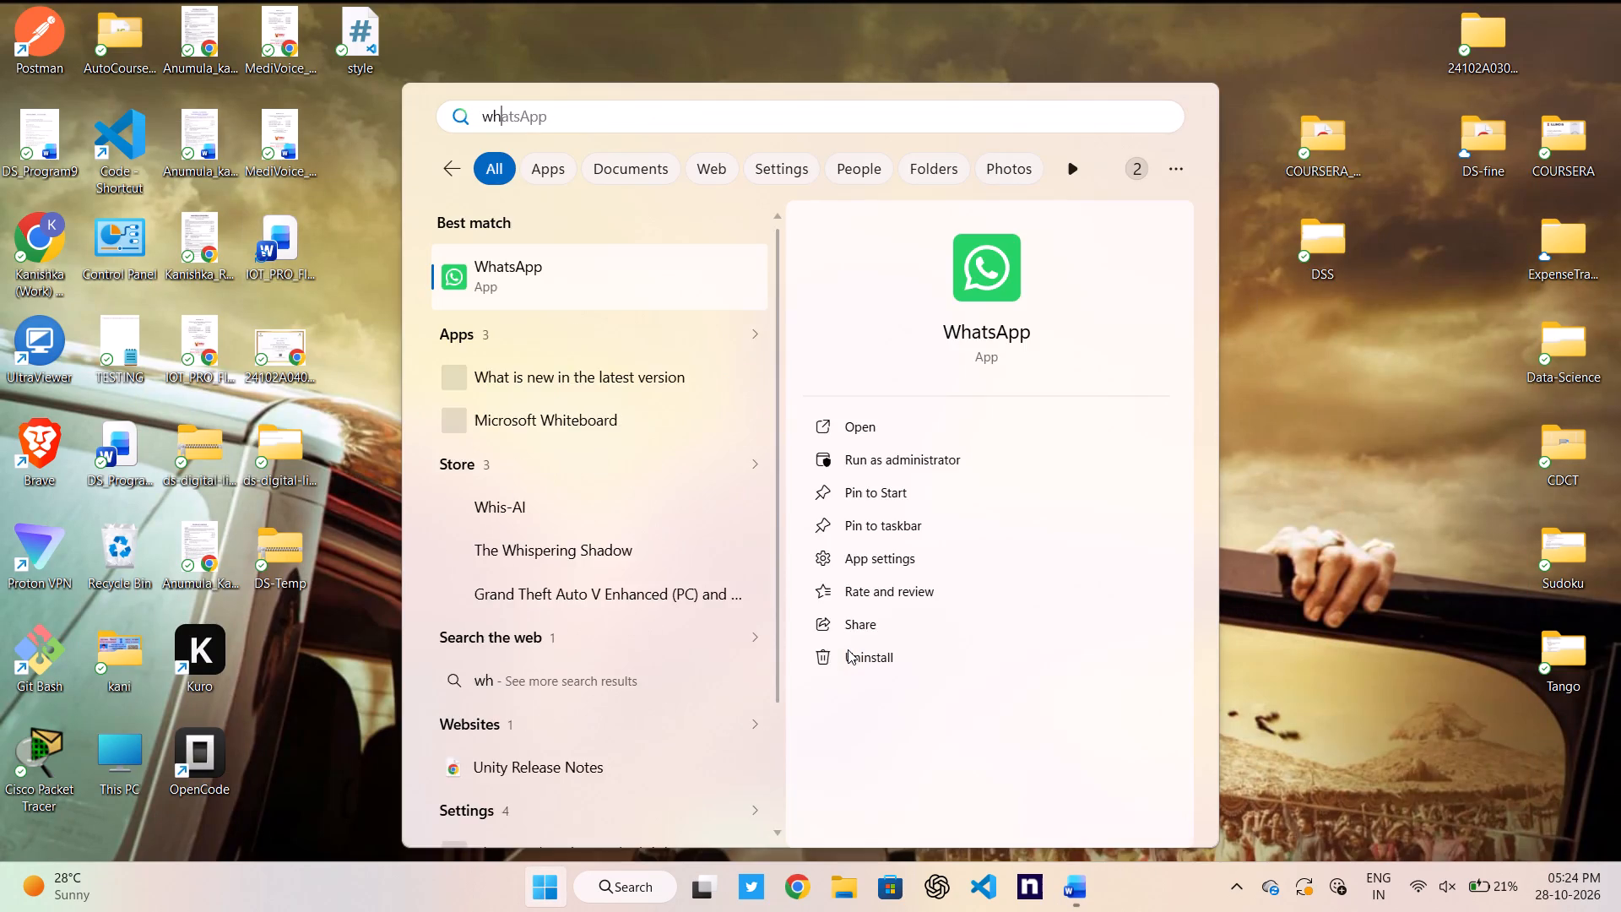
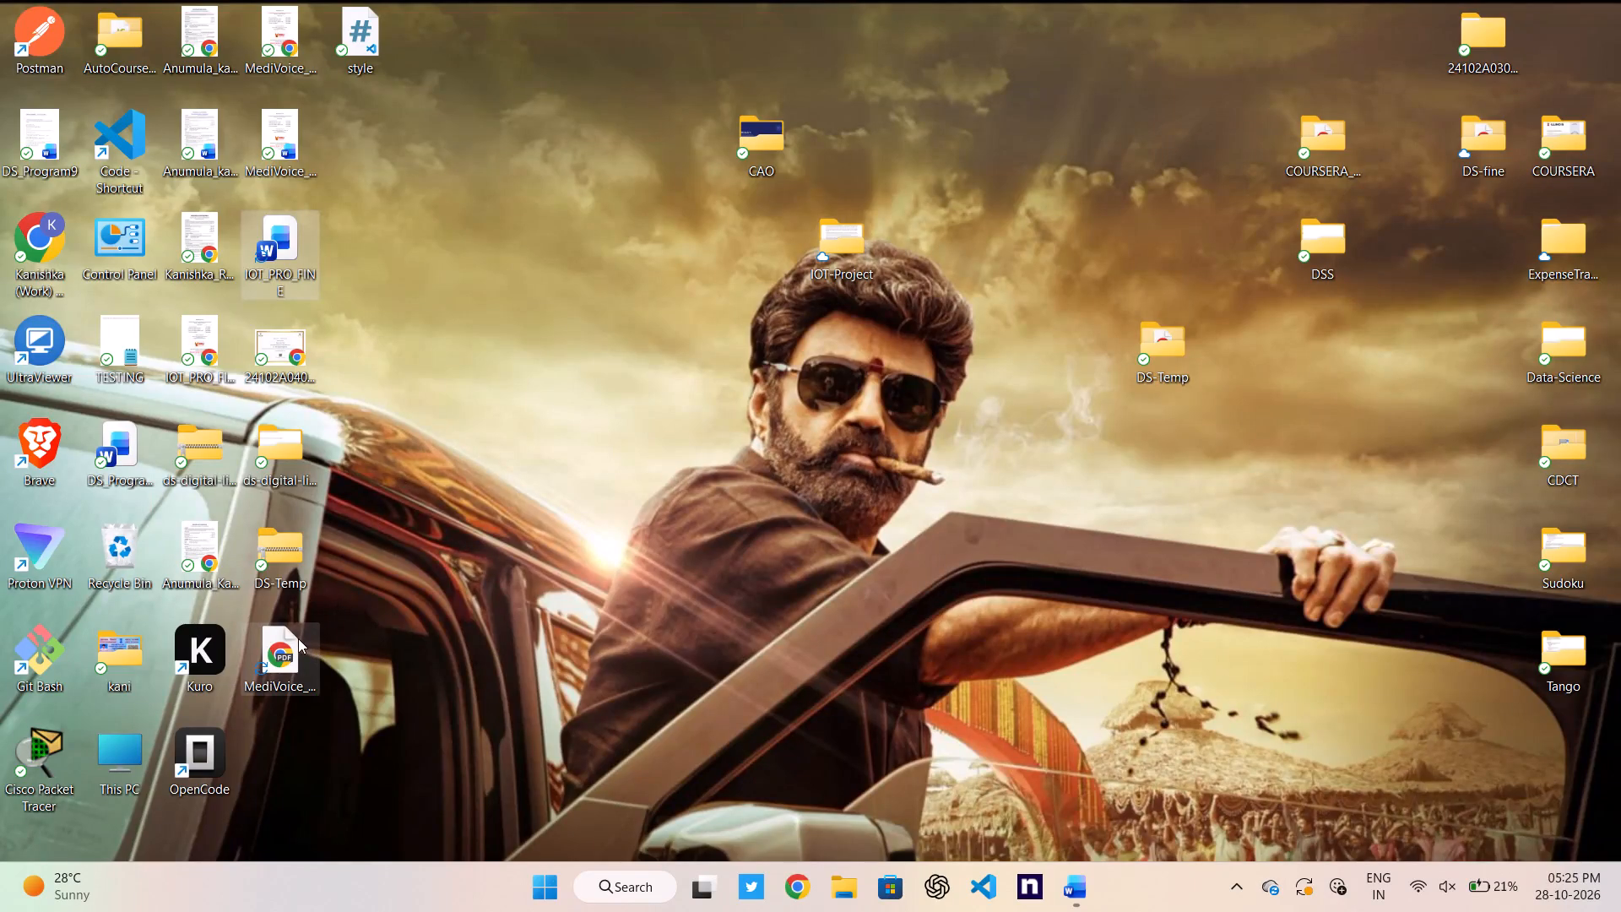
Open the MediVoice_AI_Final_Report_VERIFIED PDF from the desktop in Chrome and review it from the cover page to the abstract and table of contents.
double_click(298, 638)
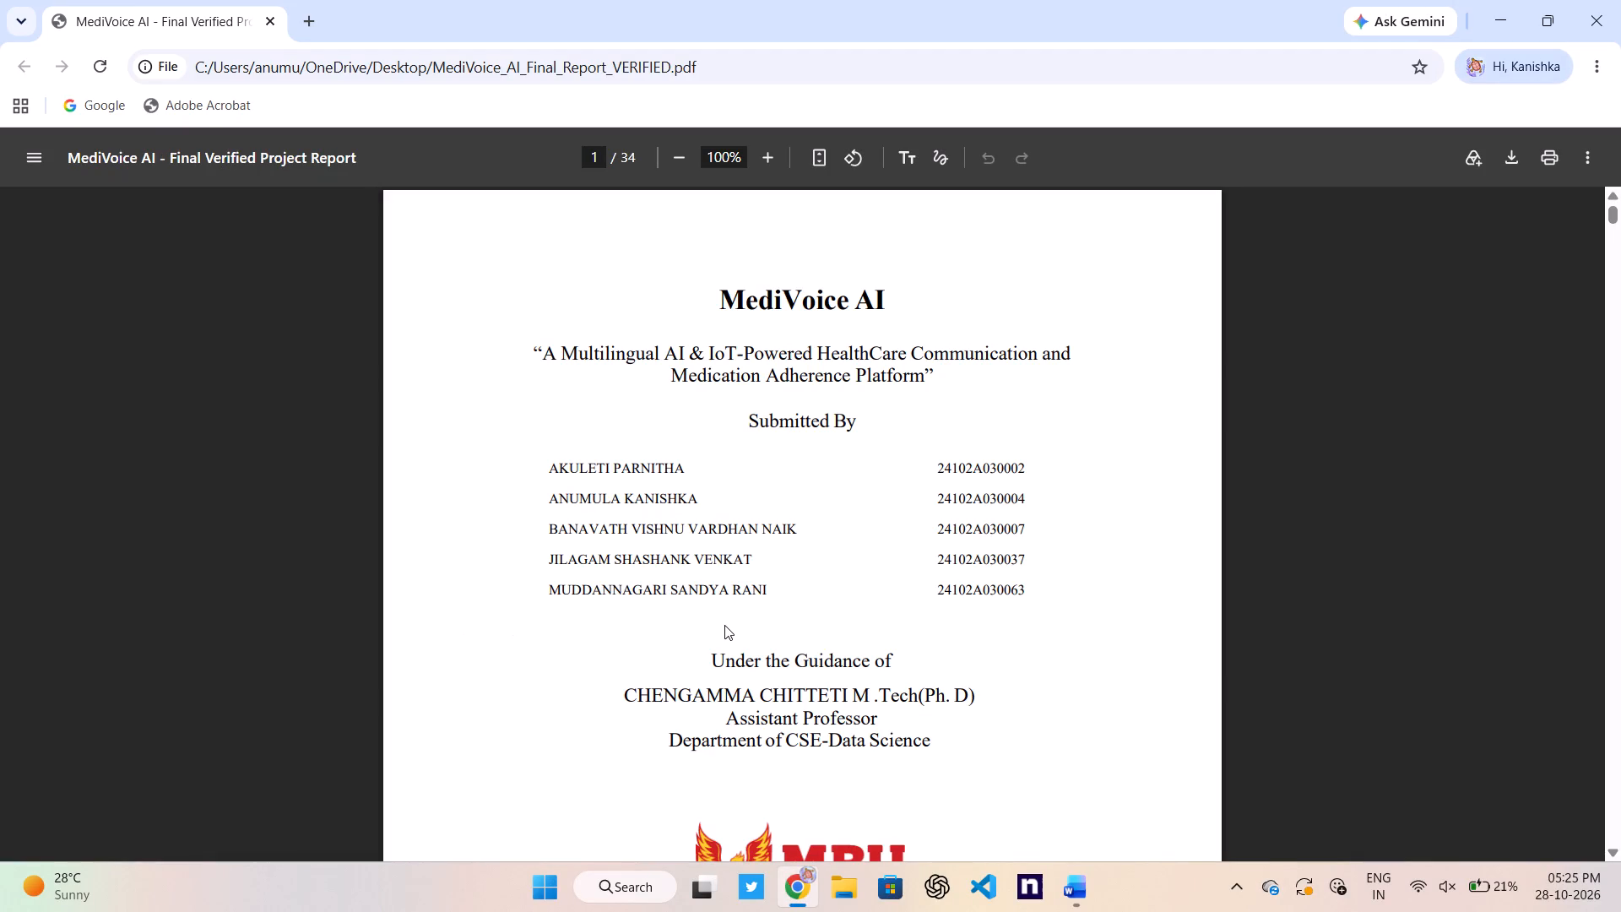
scroll(724, 625, down, 7)
scroll(724, 625, right, 1)
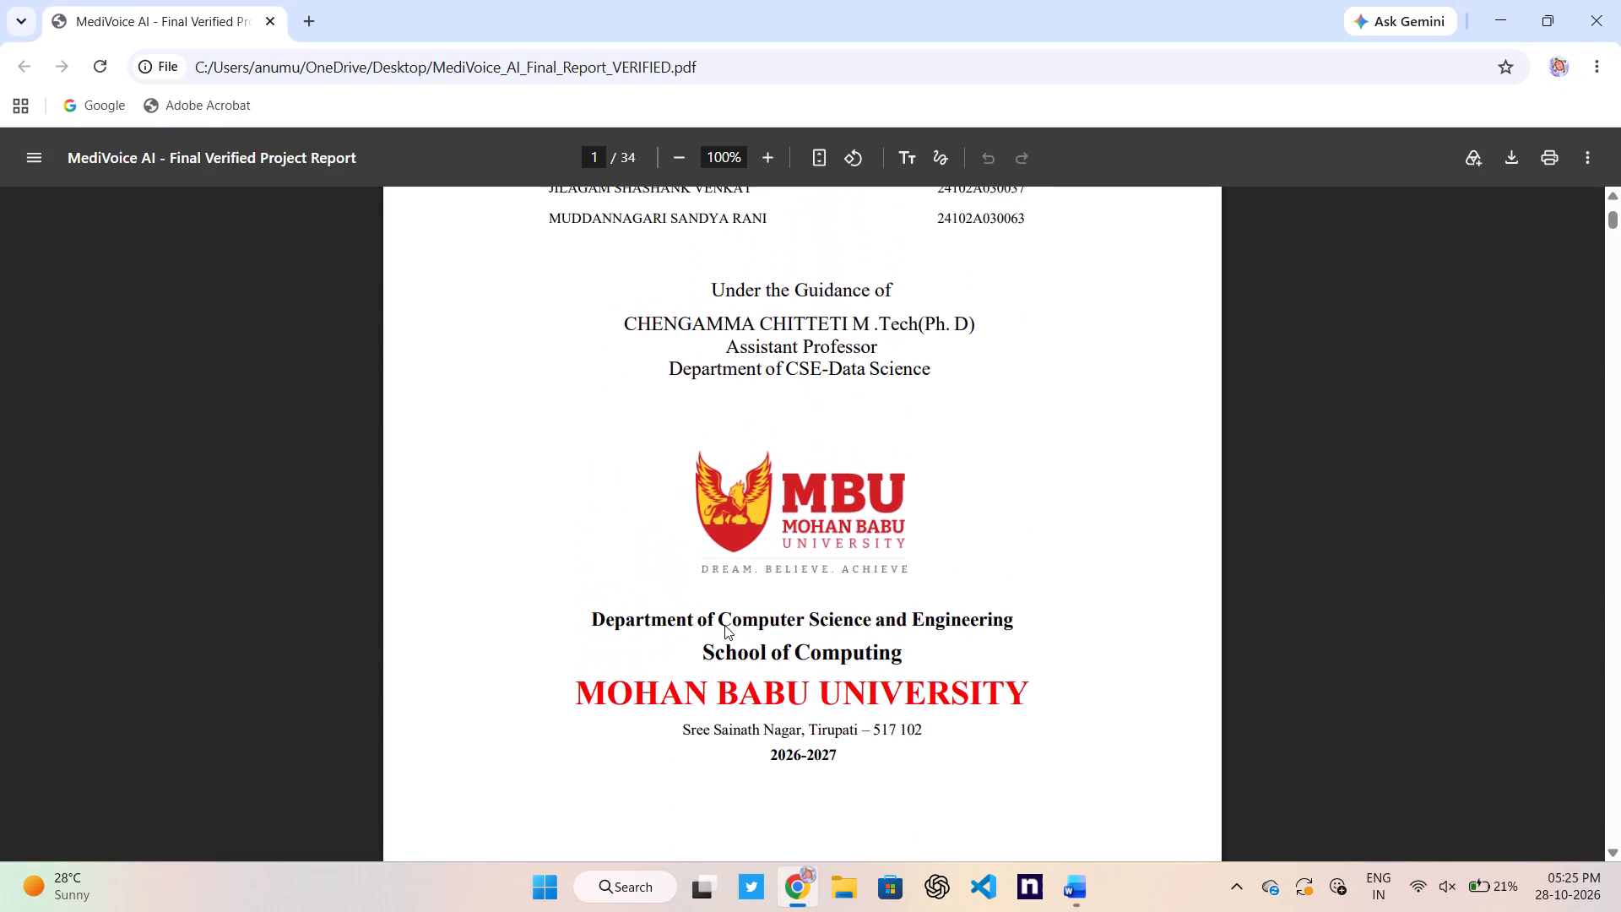
scroll(724, 625, right, 1)
scroll(724, 625, down, 12)
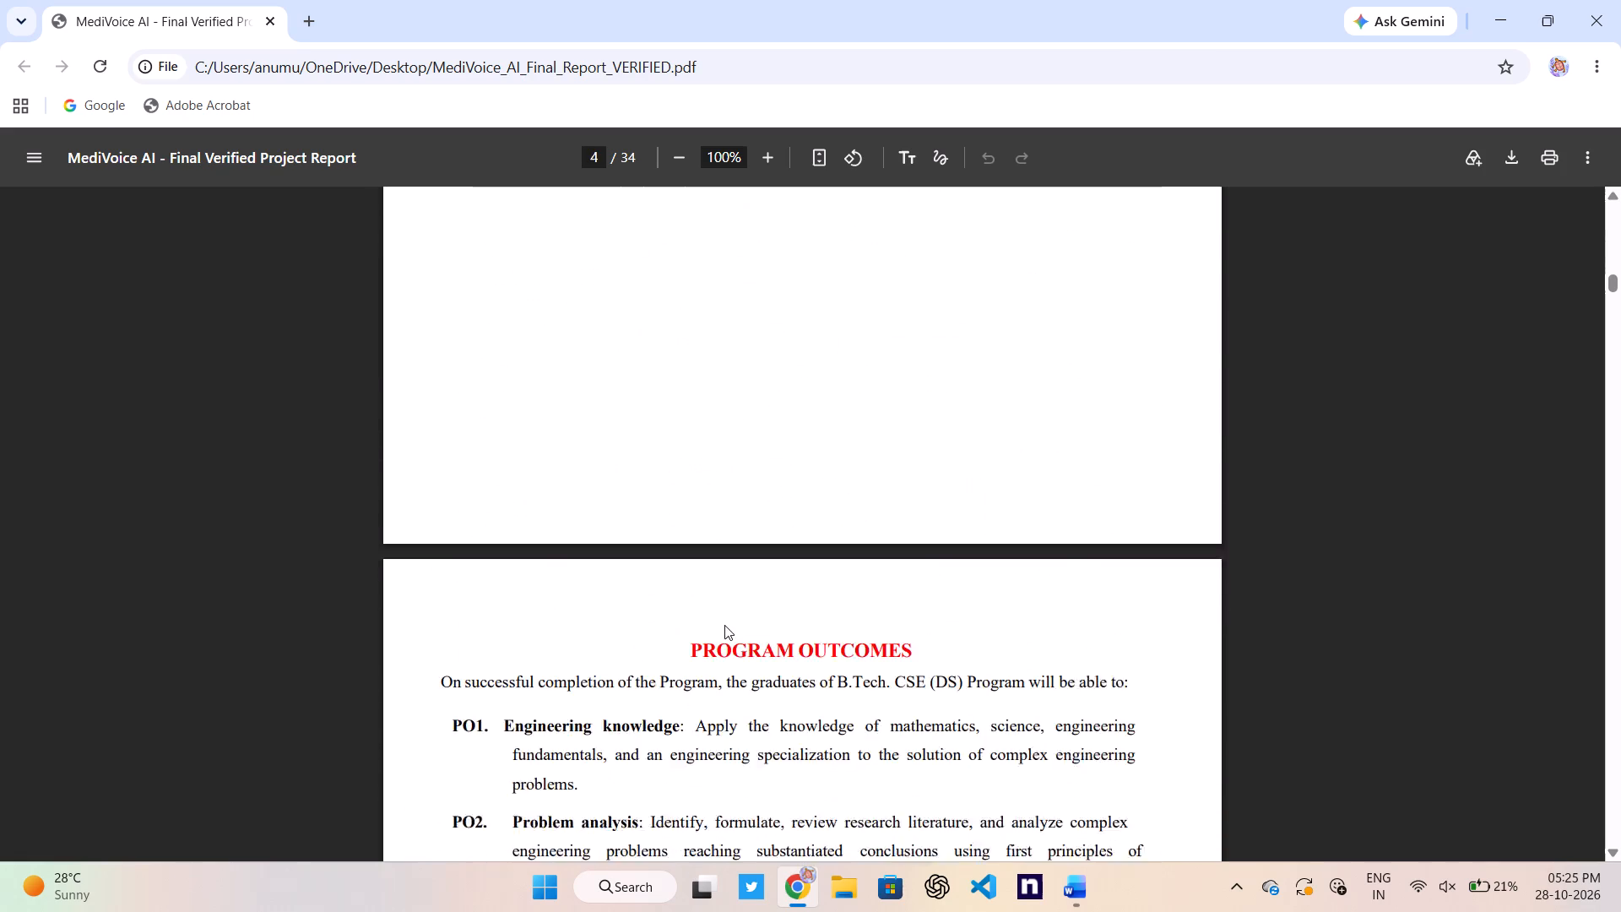
scroll(724, 625, down, 10)
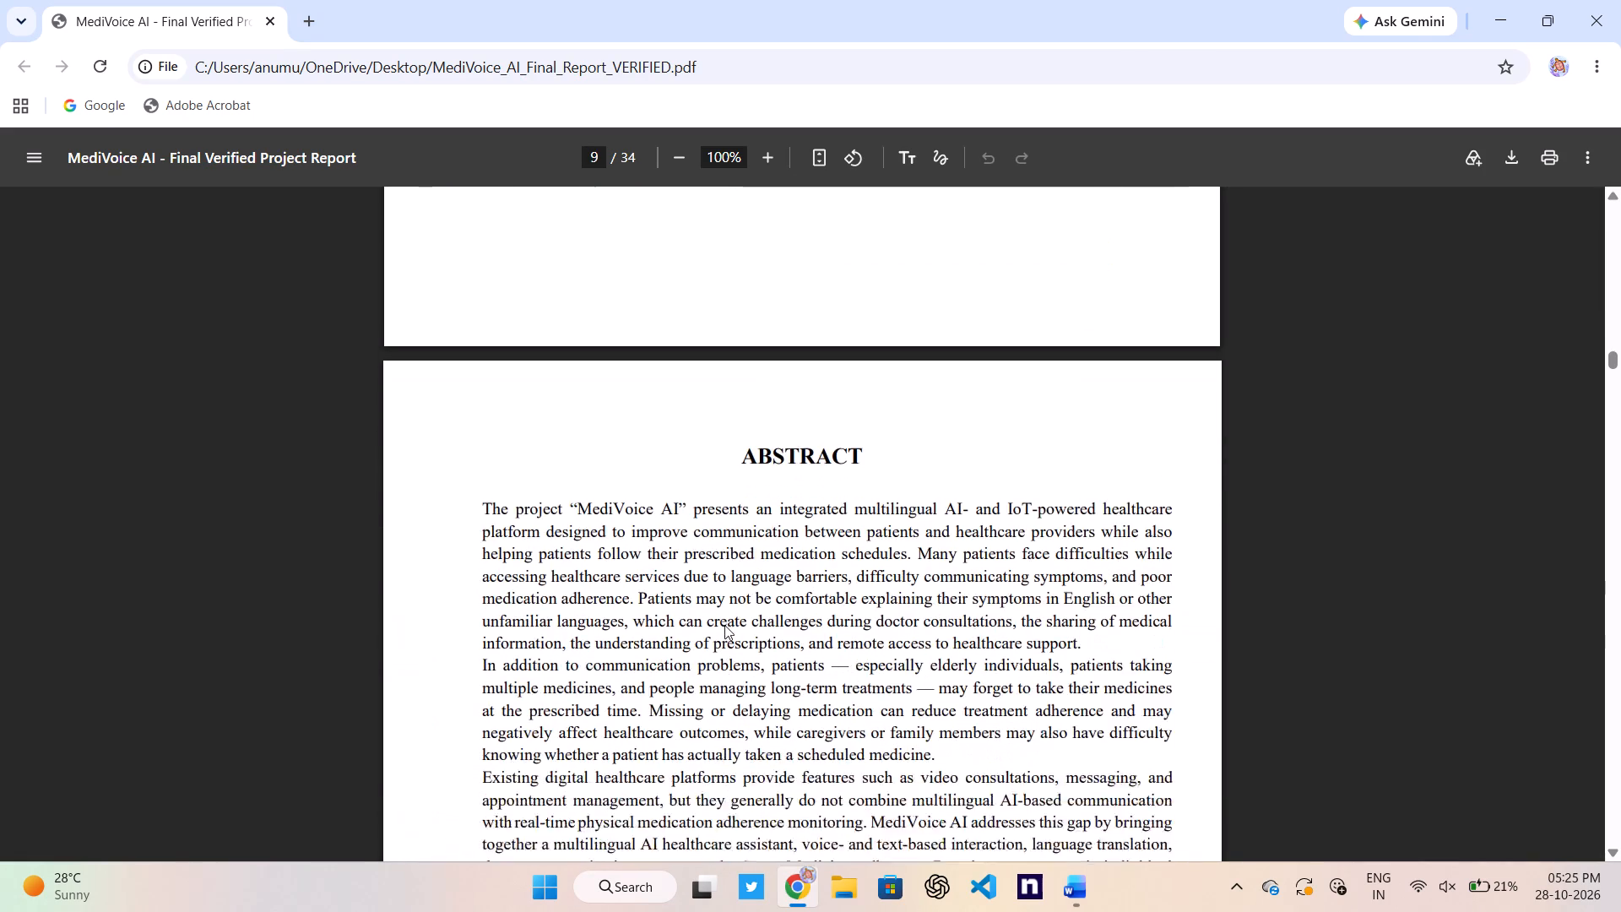
scroll(724, 625, up, 9)
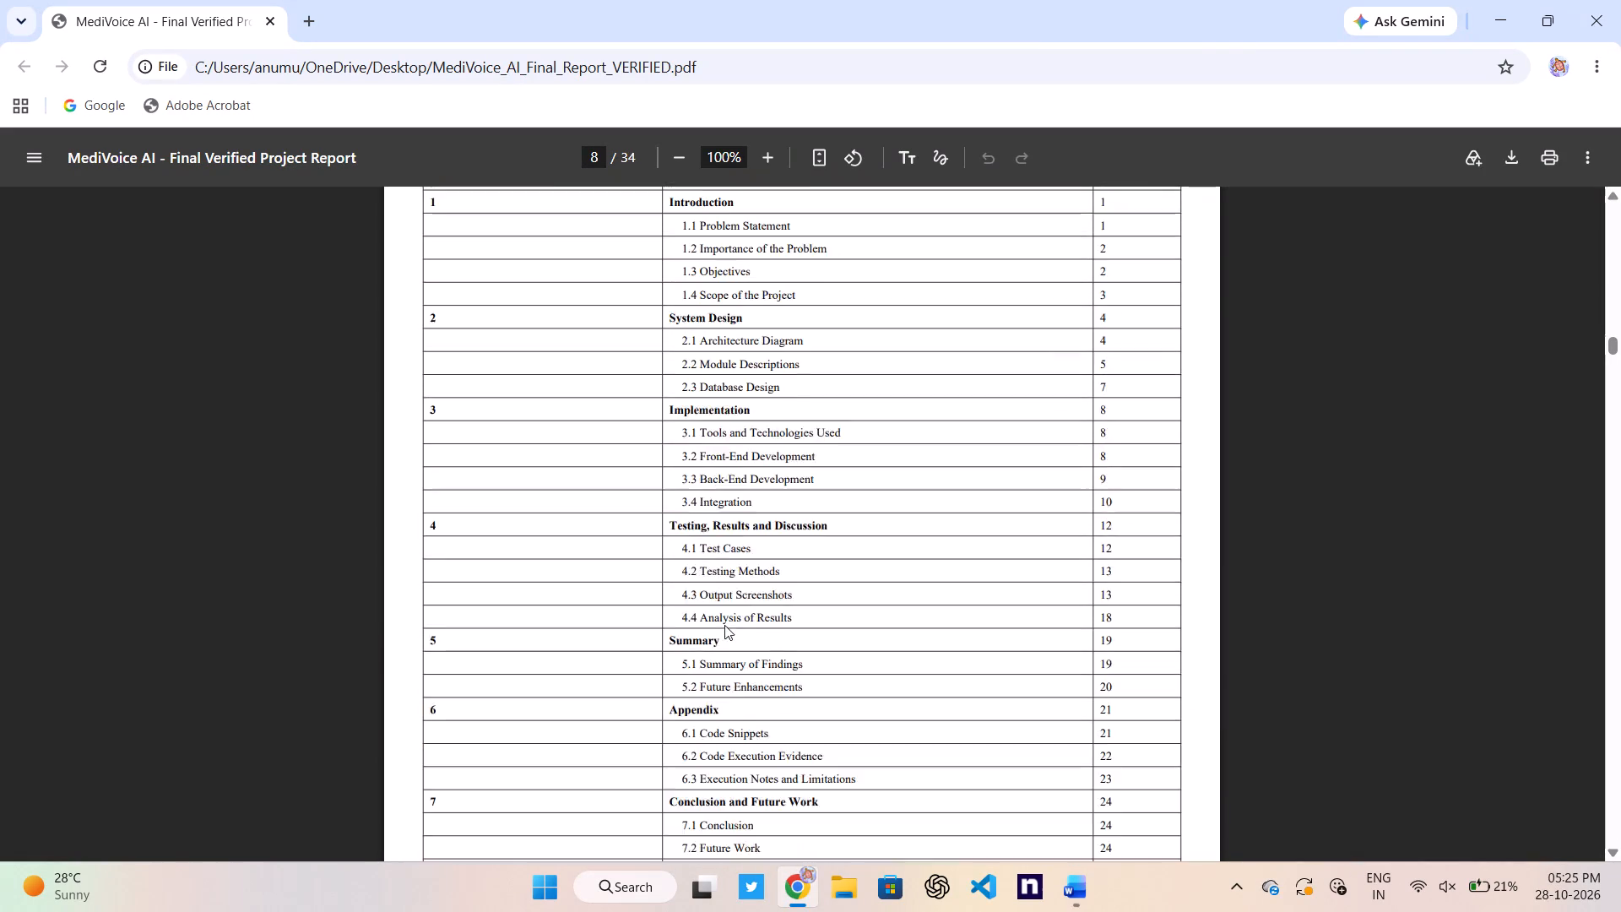
scroll(724, 625, up, 1)
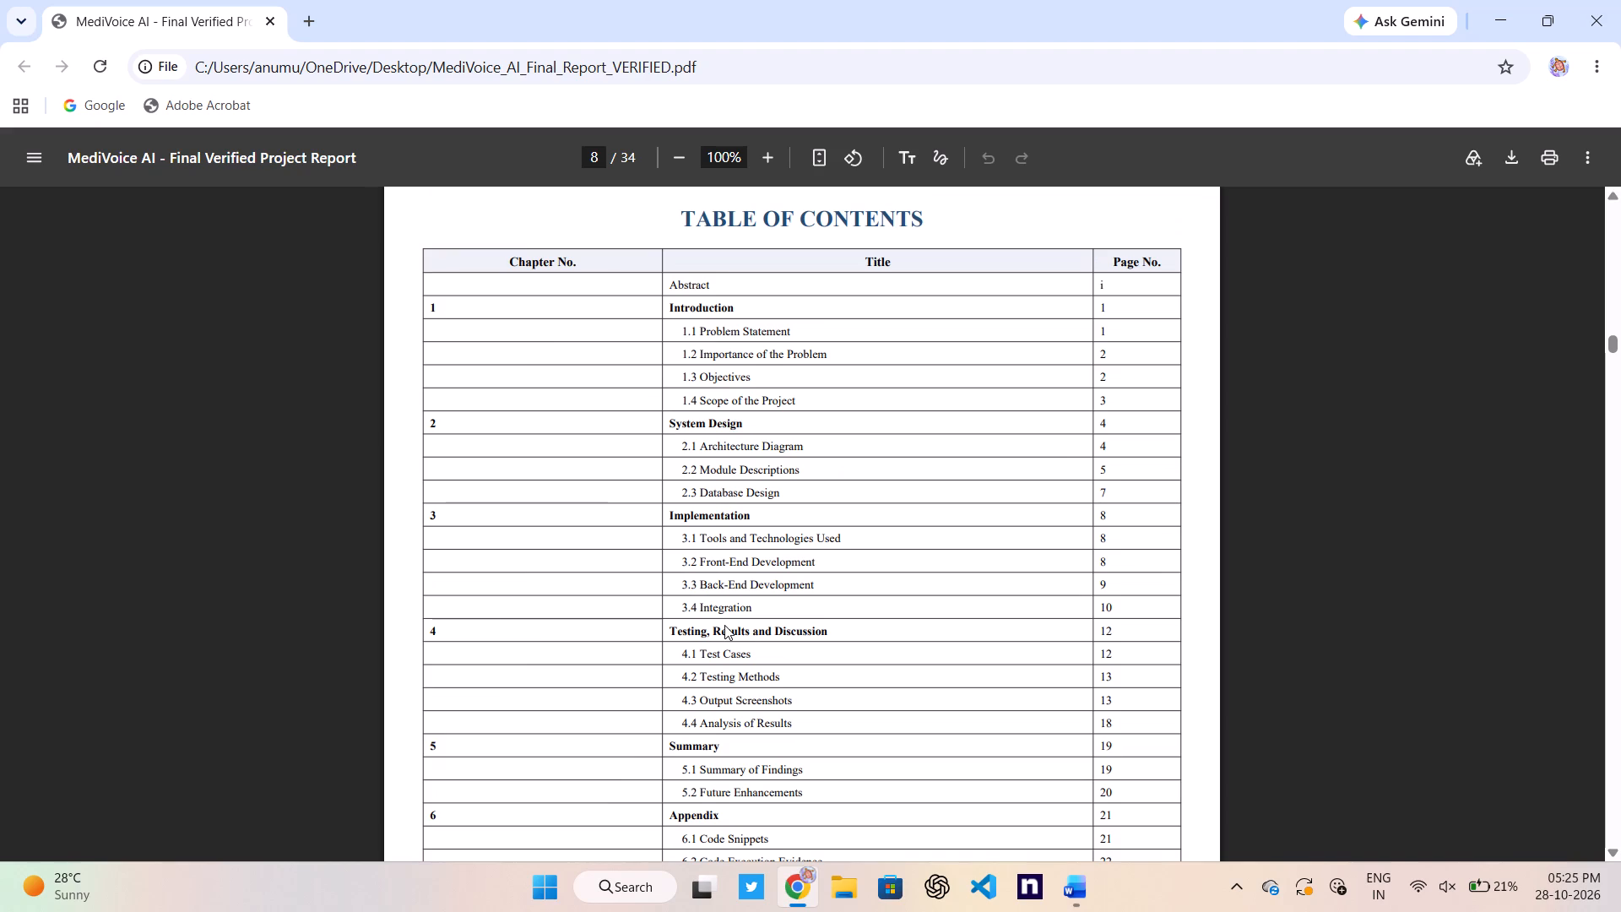
click(1620, 0)
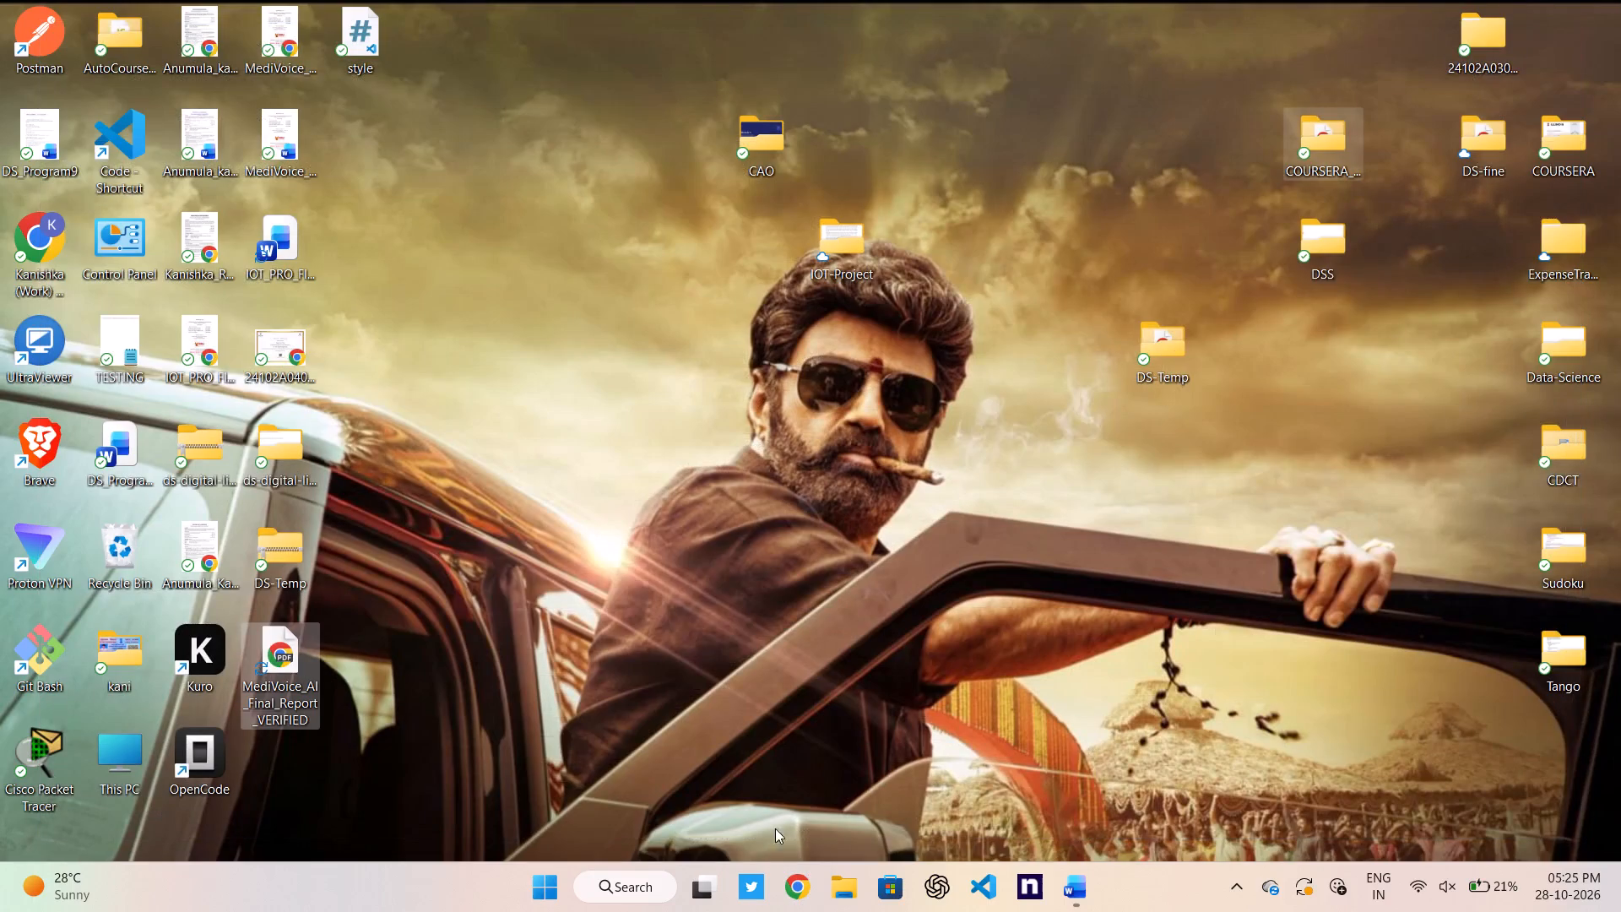
Launch Chrome, search for "i love pdf", and open iLovePDF's PDF to Word converter.
click(779, 886)
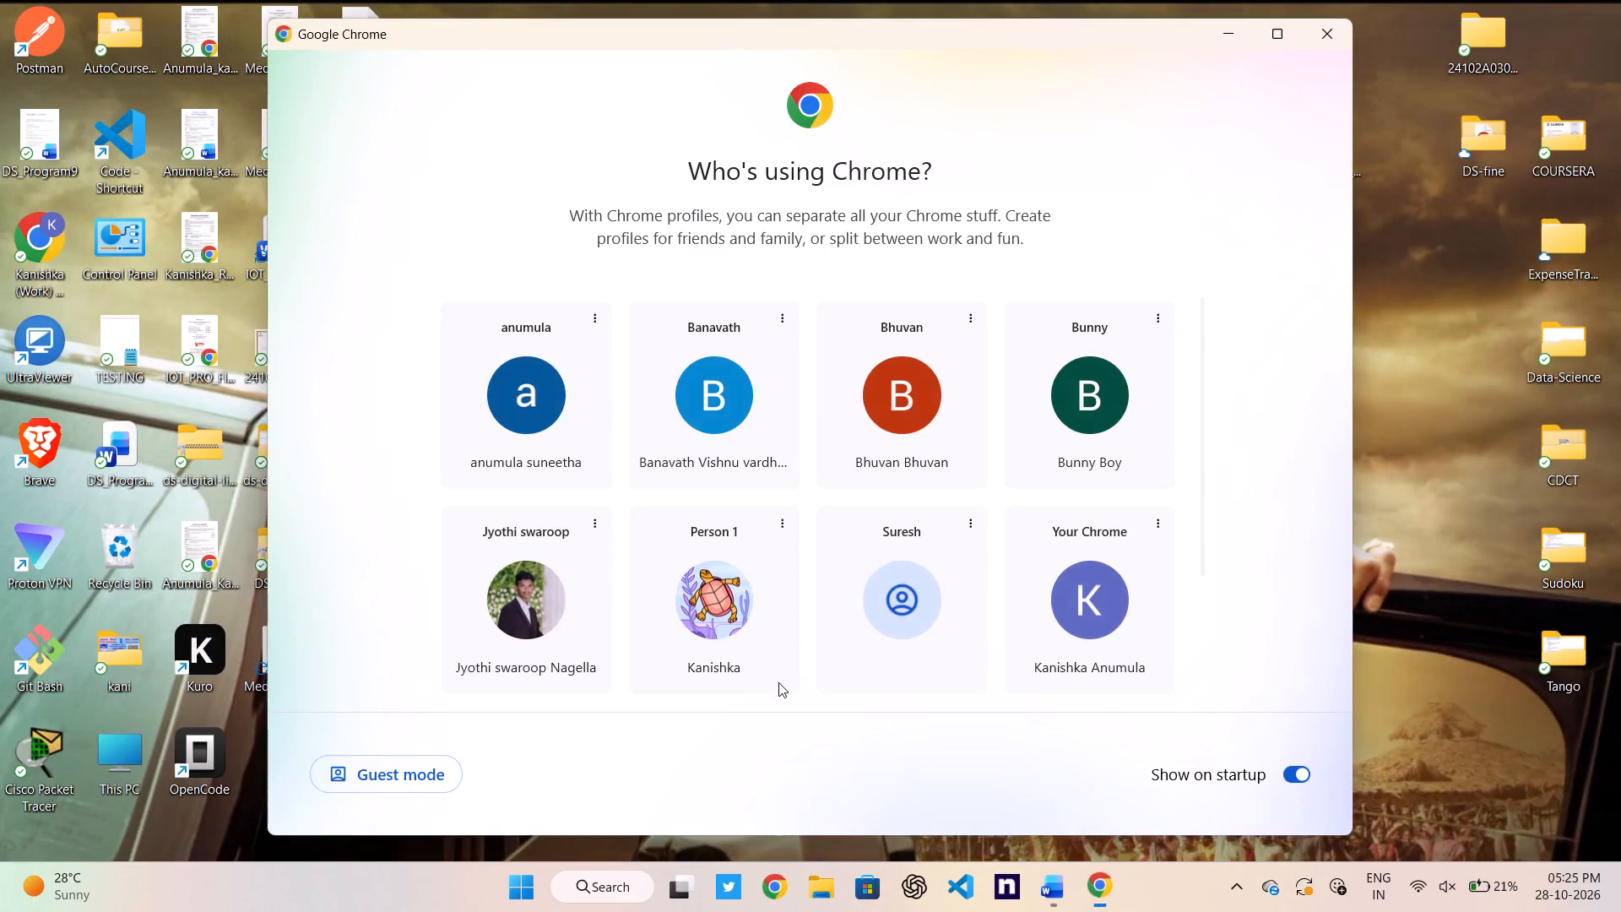
click(746, 605)
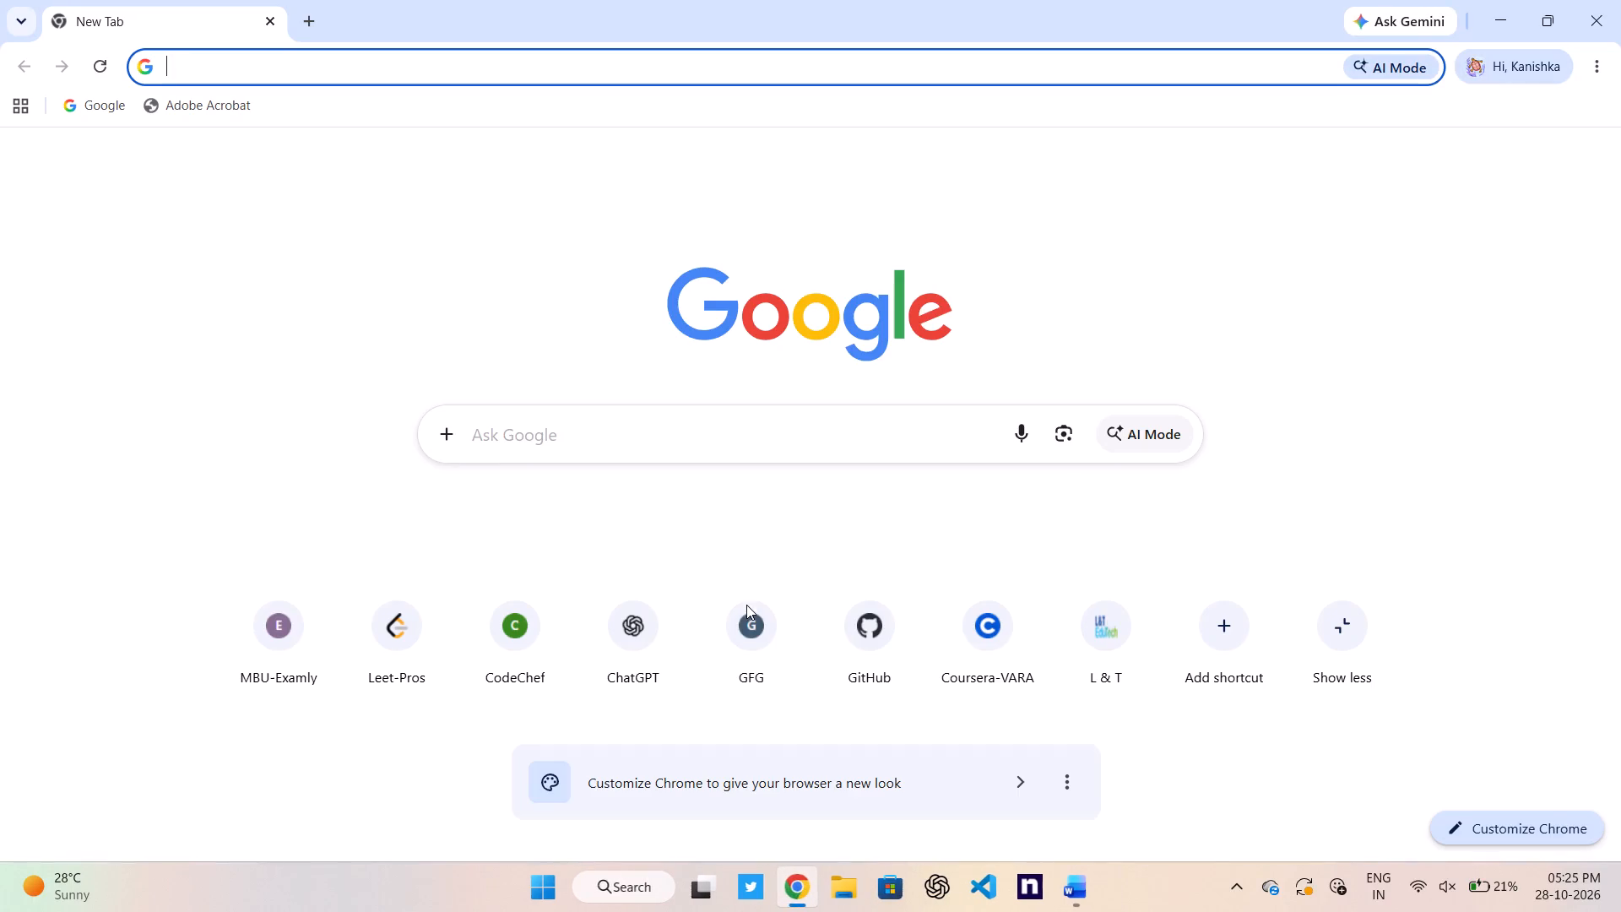
click(762, 436)
text(i love)
key(space)
key(Down)
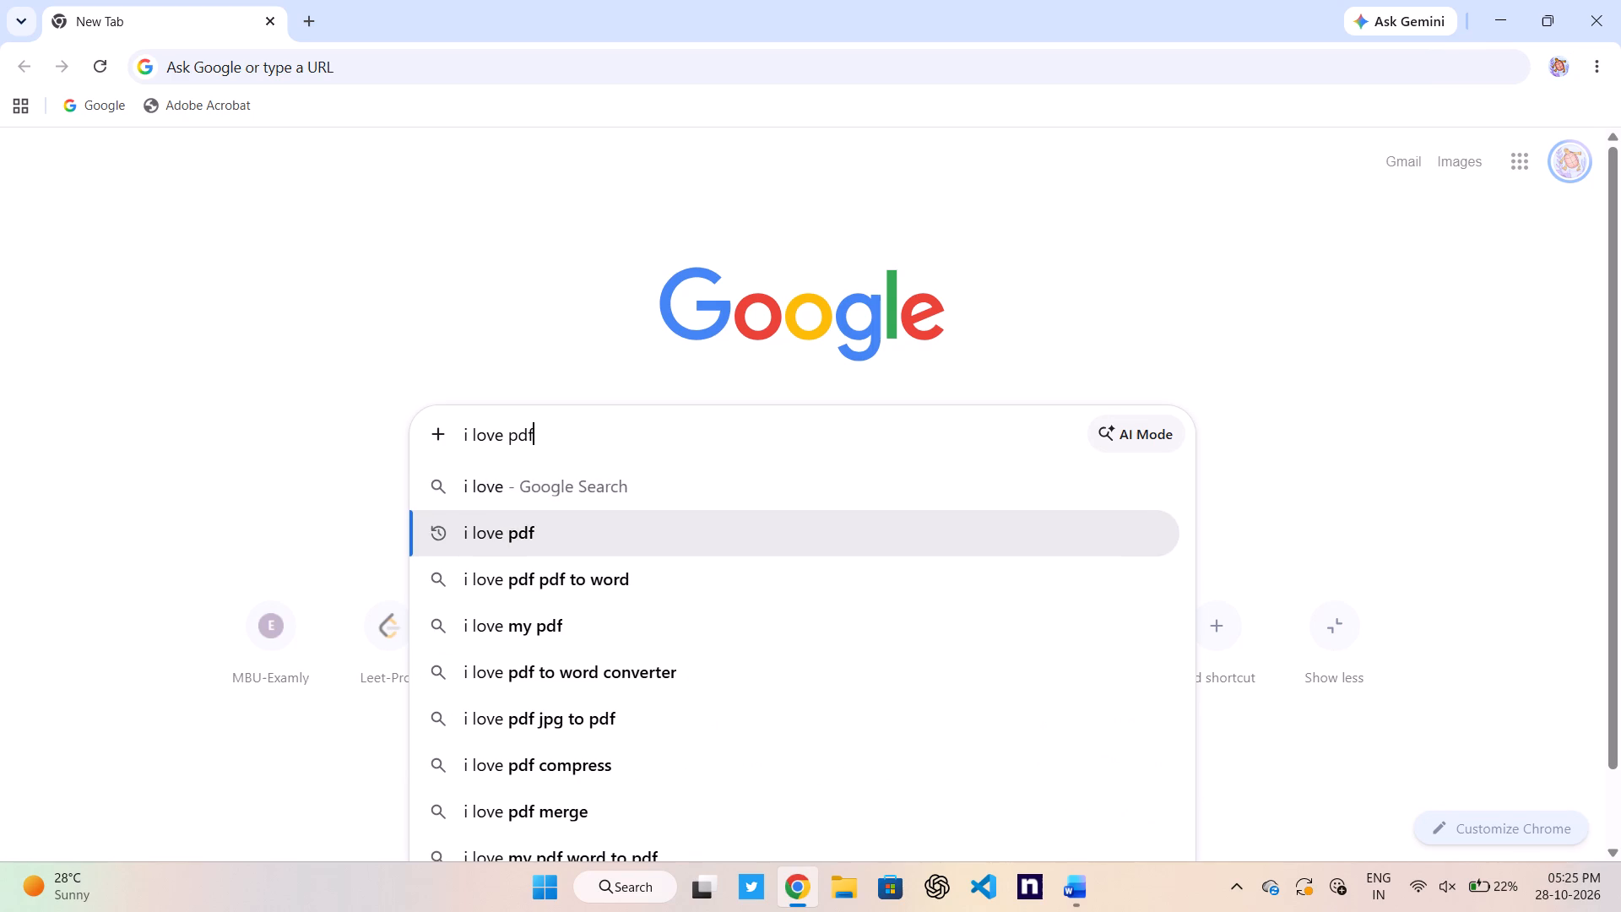
key(Return)
click(622, 368)
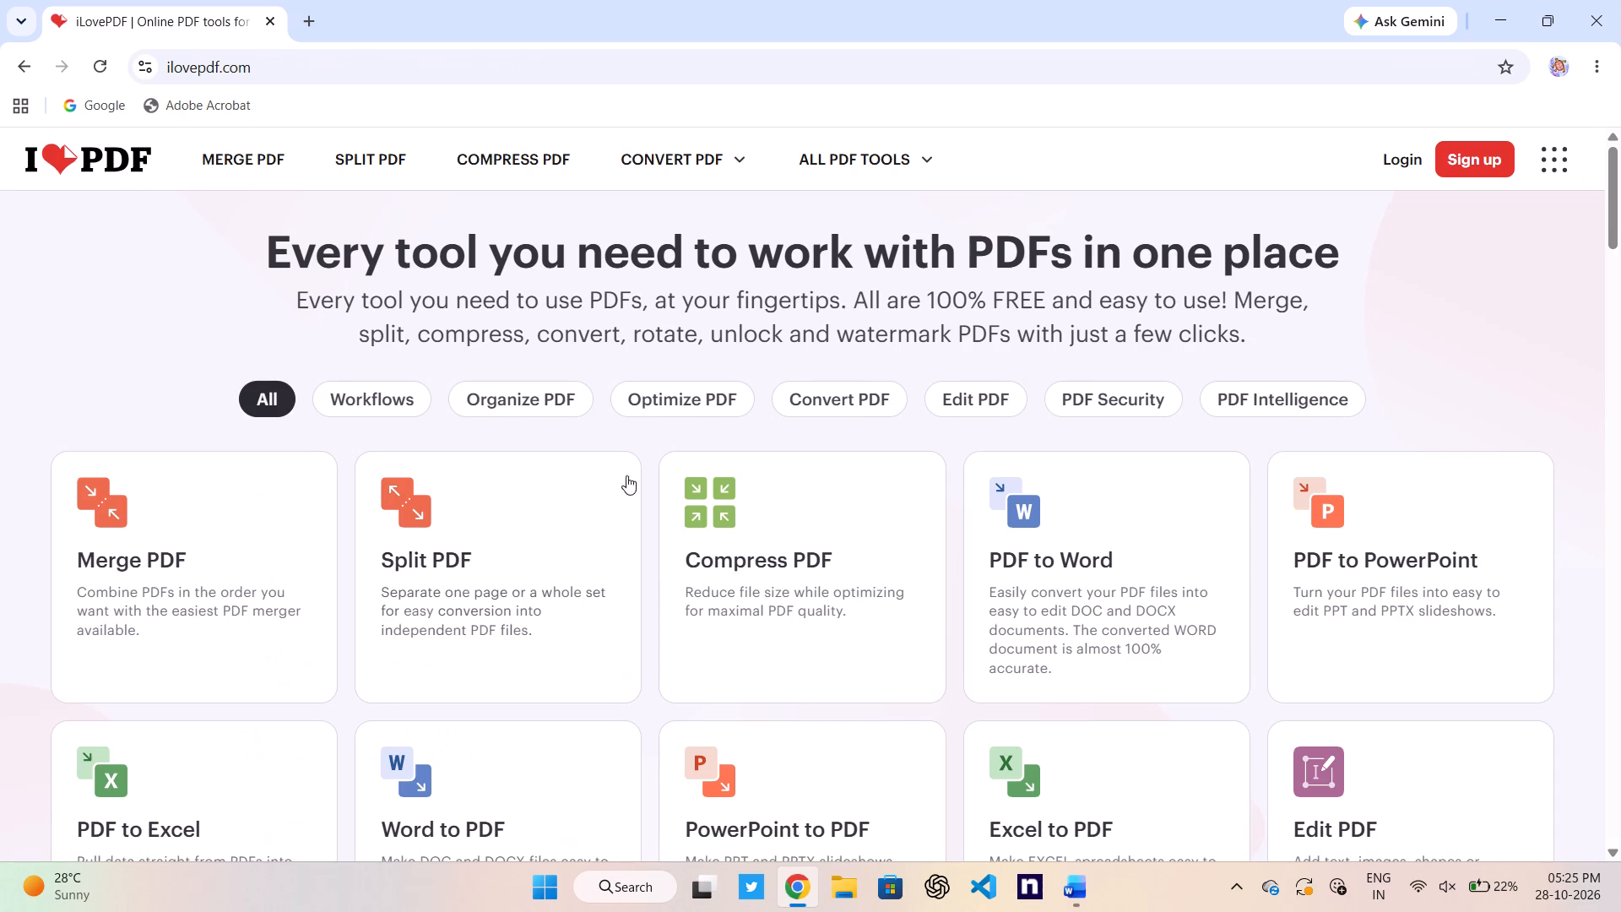
click(1044, 585)
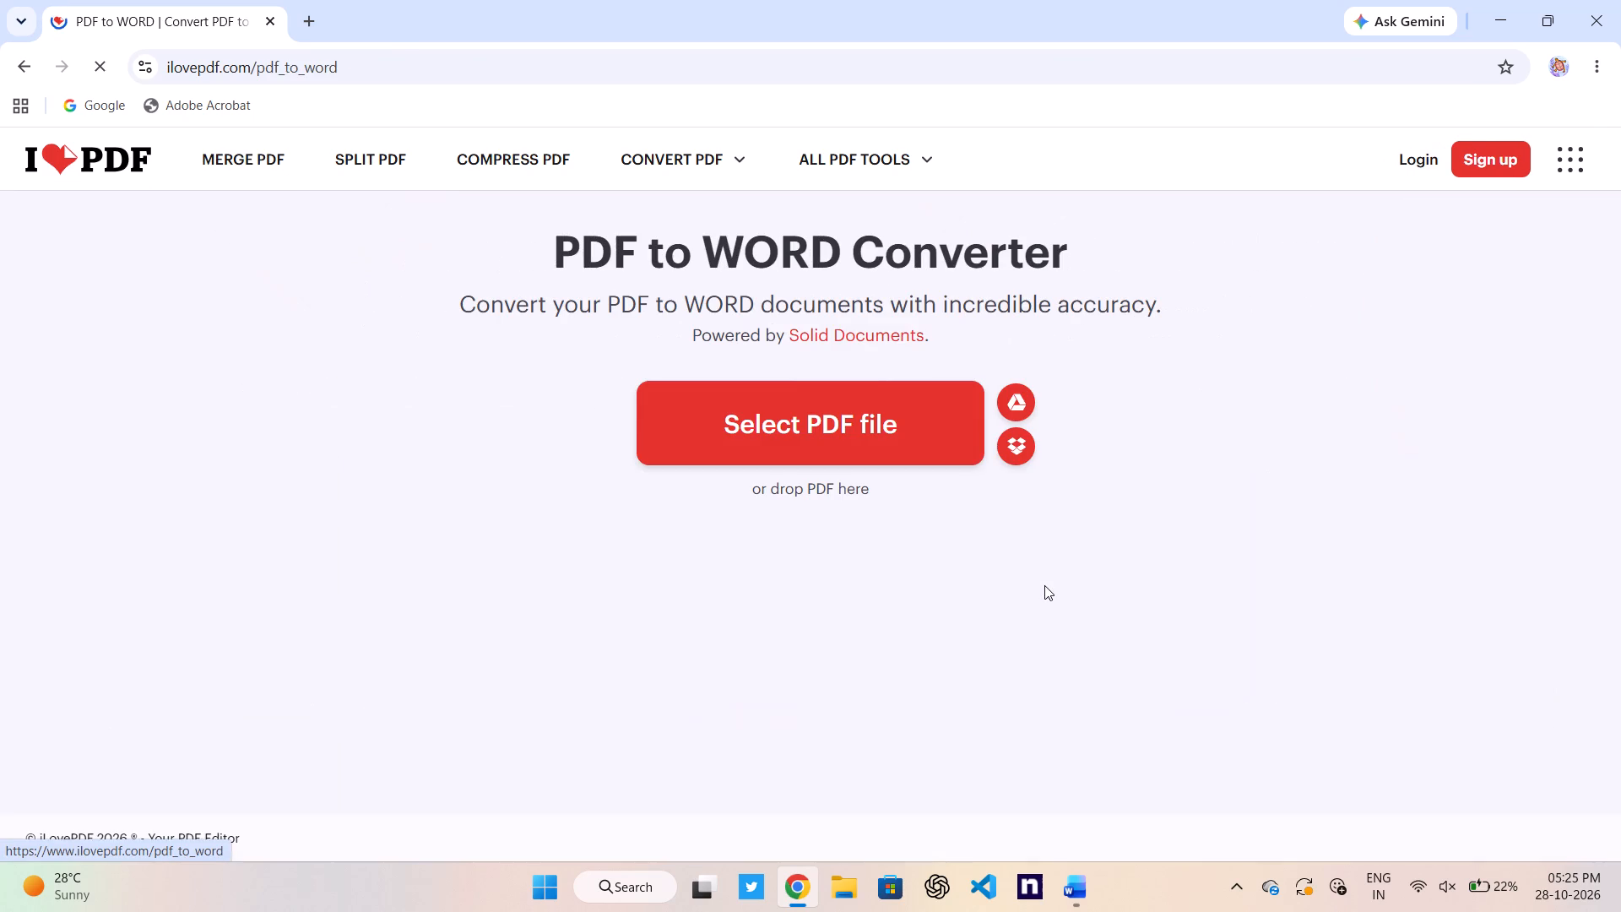
Convert the desktop's MediVoice_AI_Final_Report_VERIFIED PDF to Word and download the result.
click(894, 413)
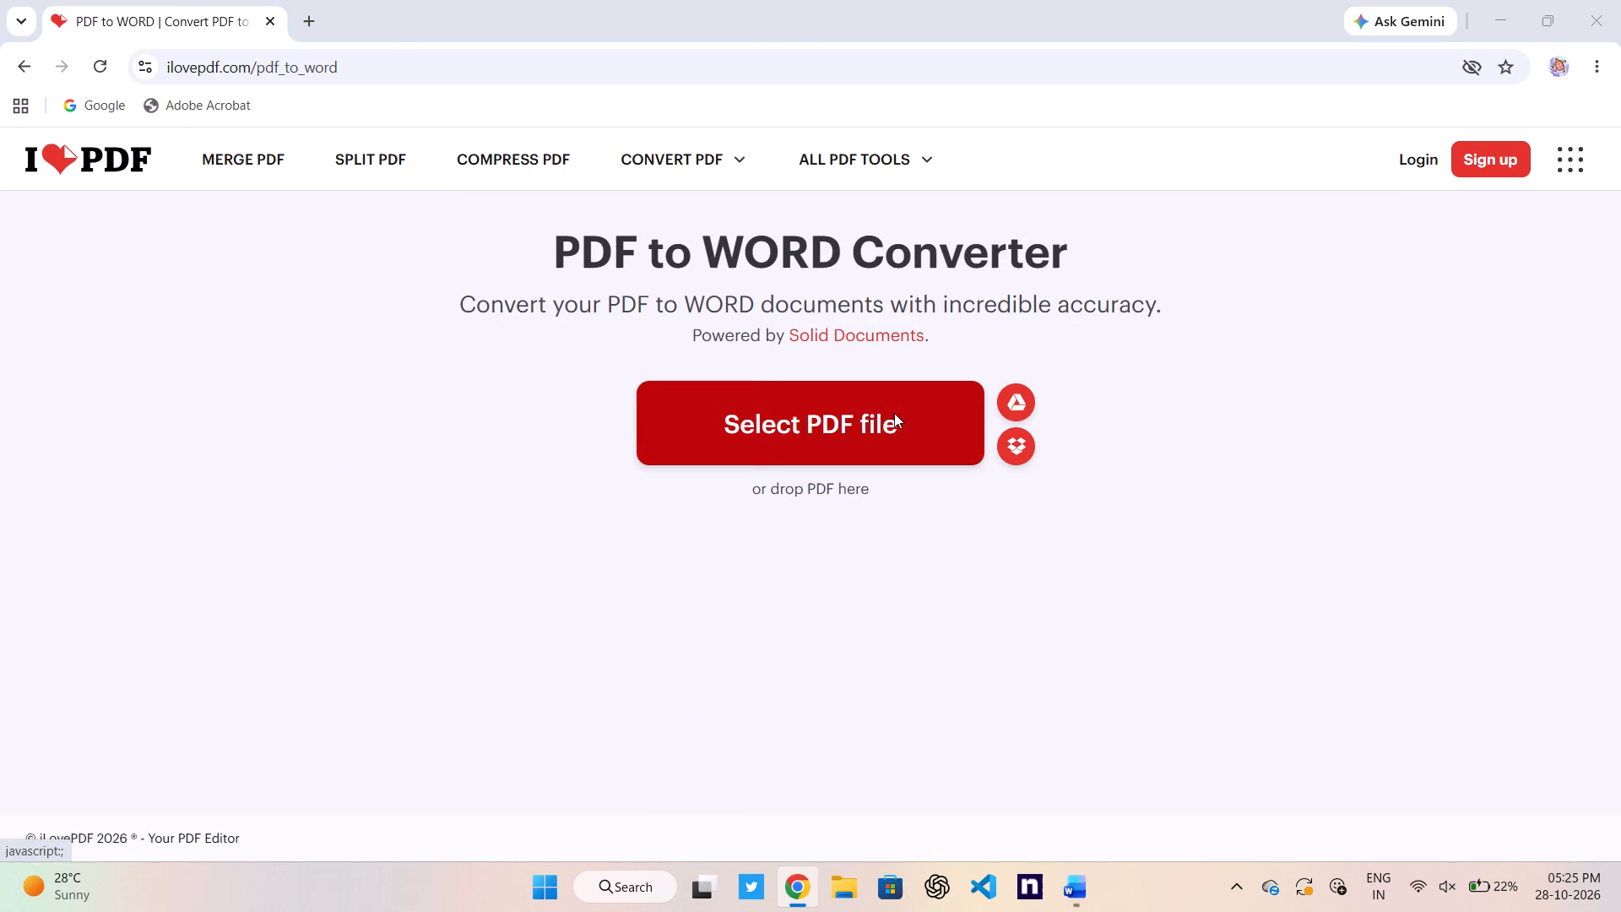
scroll(492, 315, down, 2)
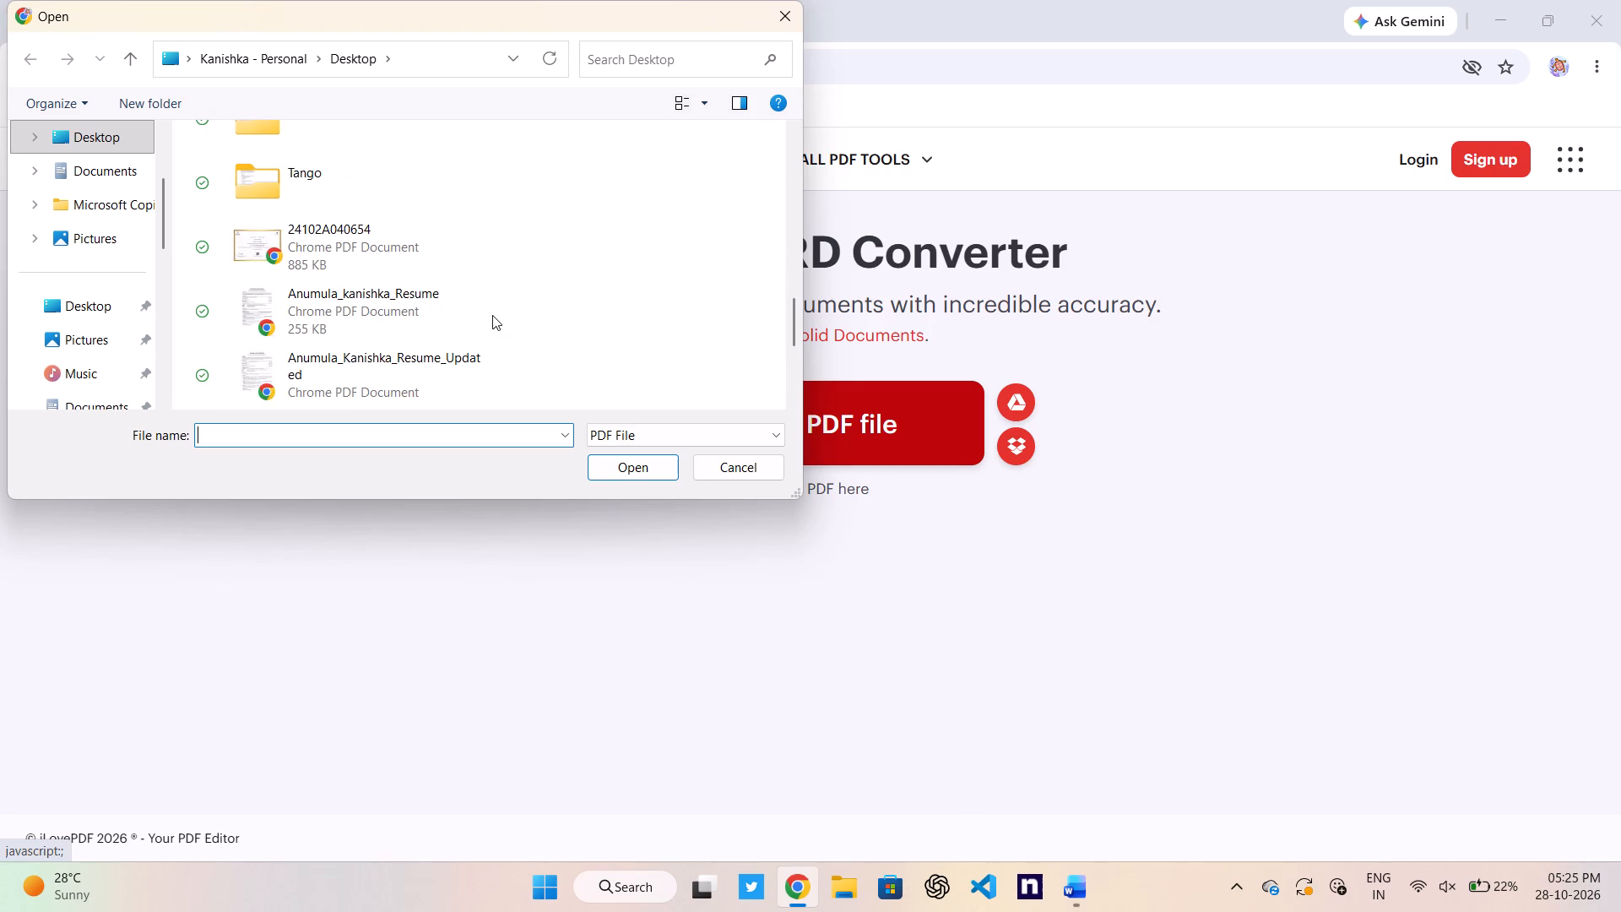
scroll(492, 315, down, 1)
click(415, 375)
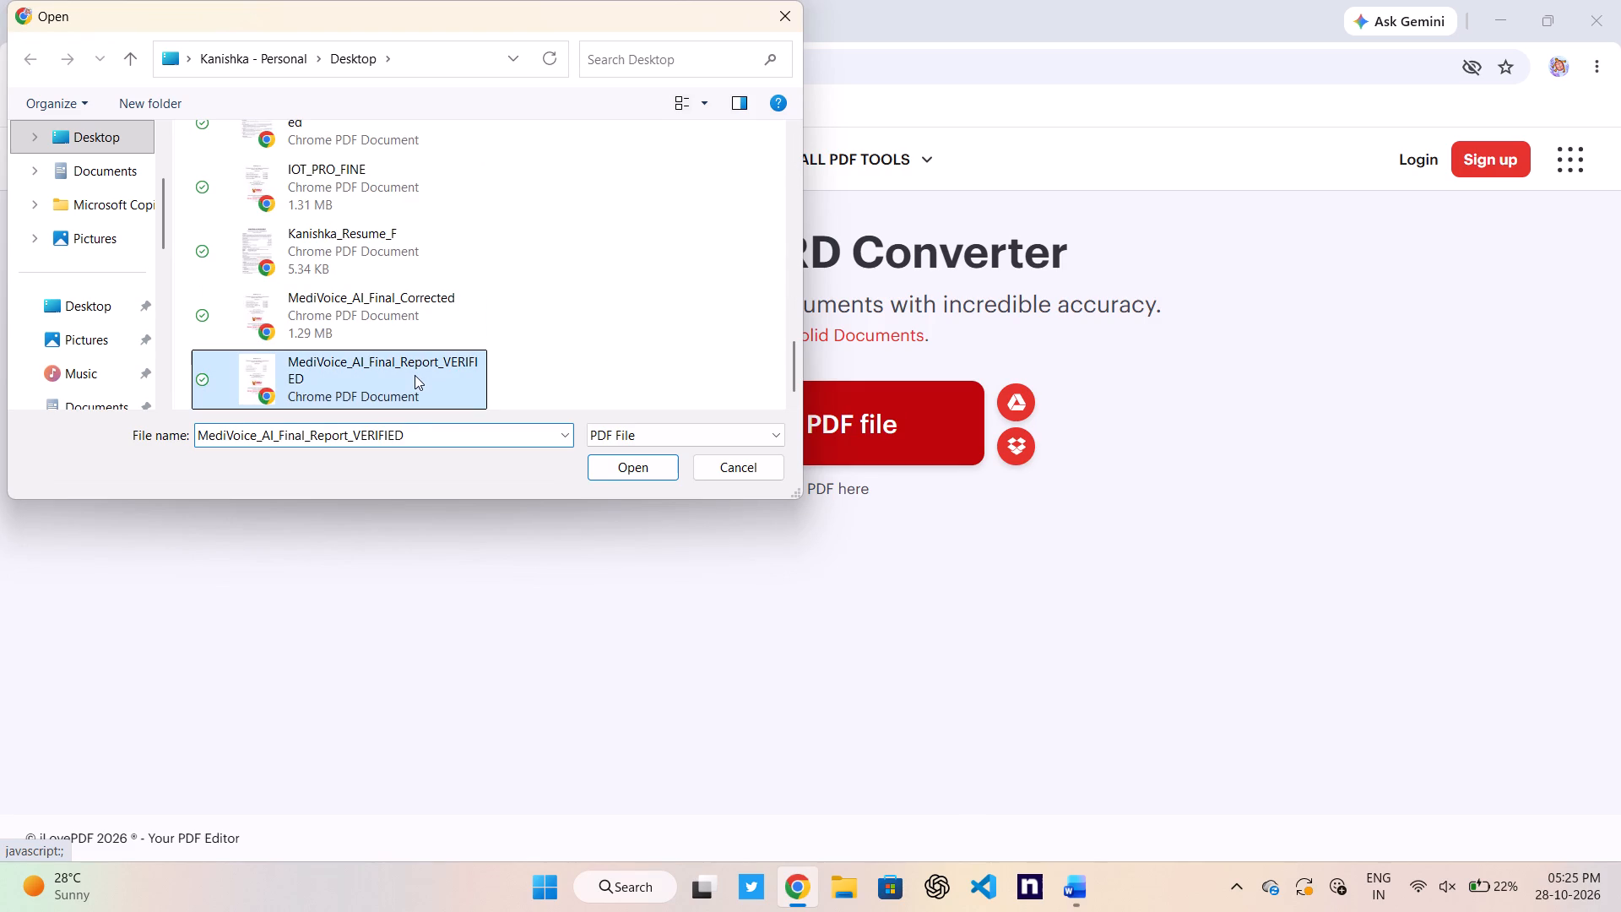
click(660, 470)
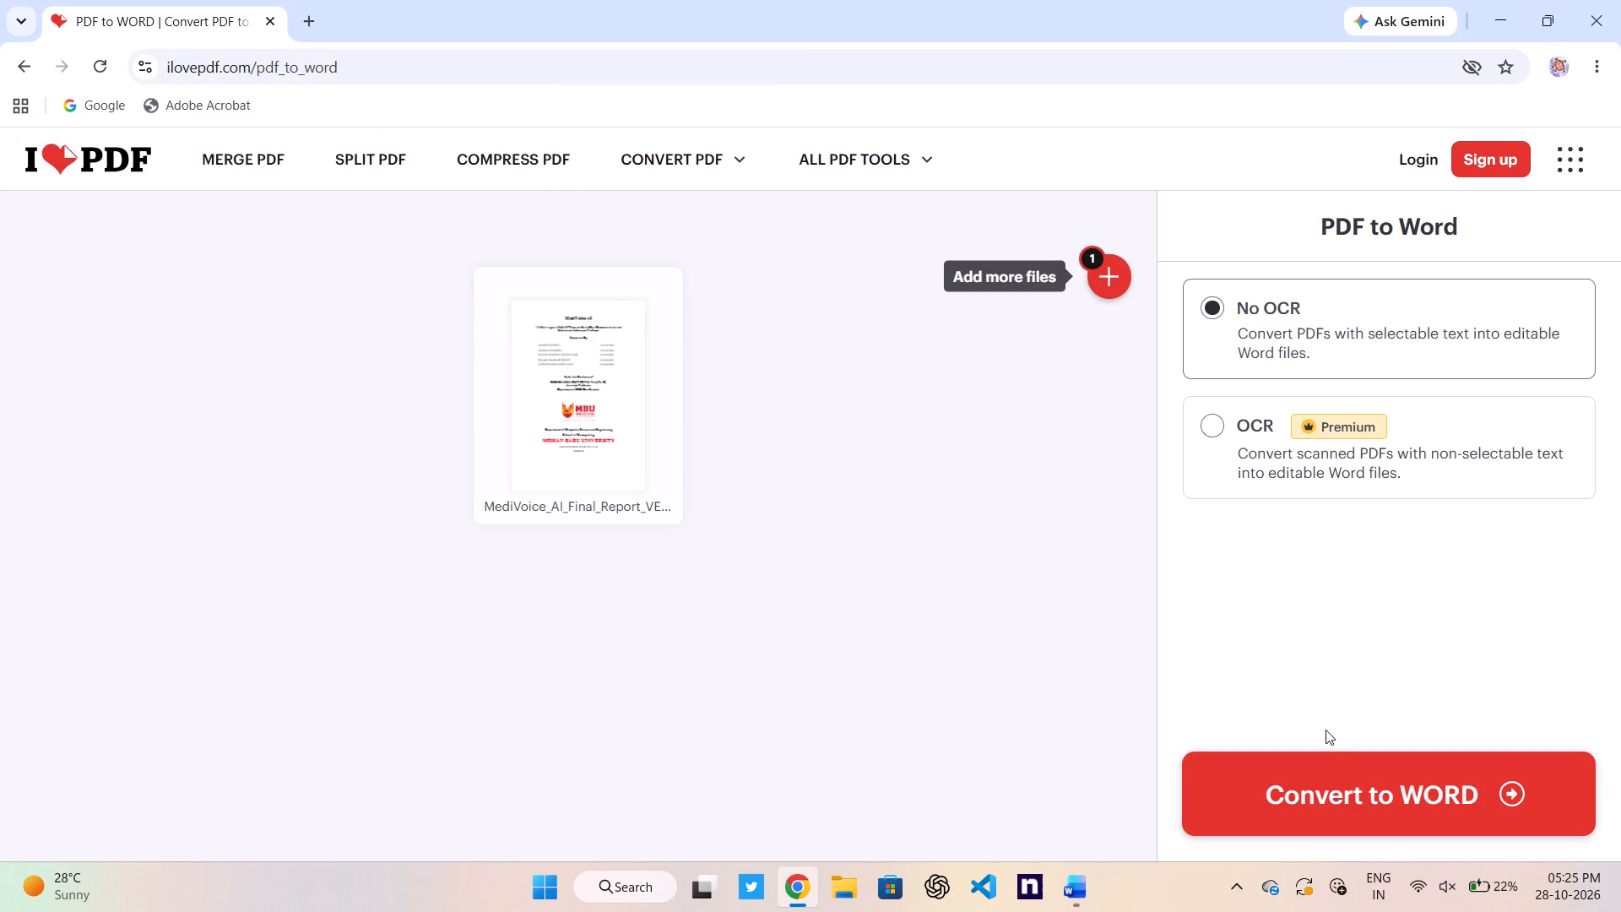
click(1340, 767)
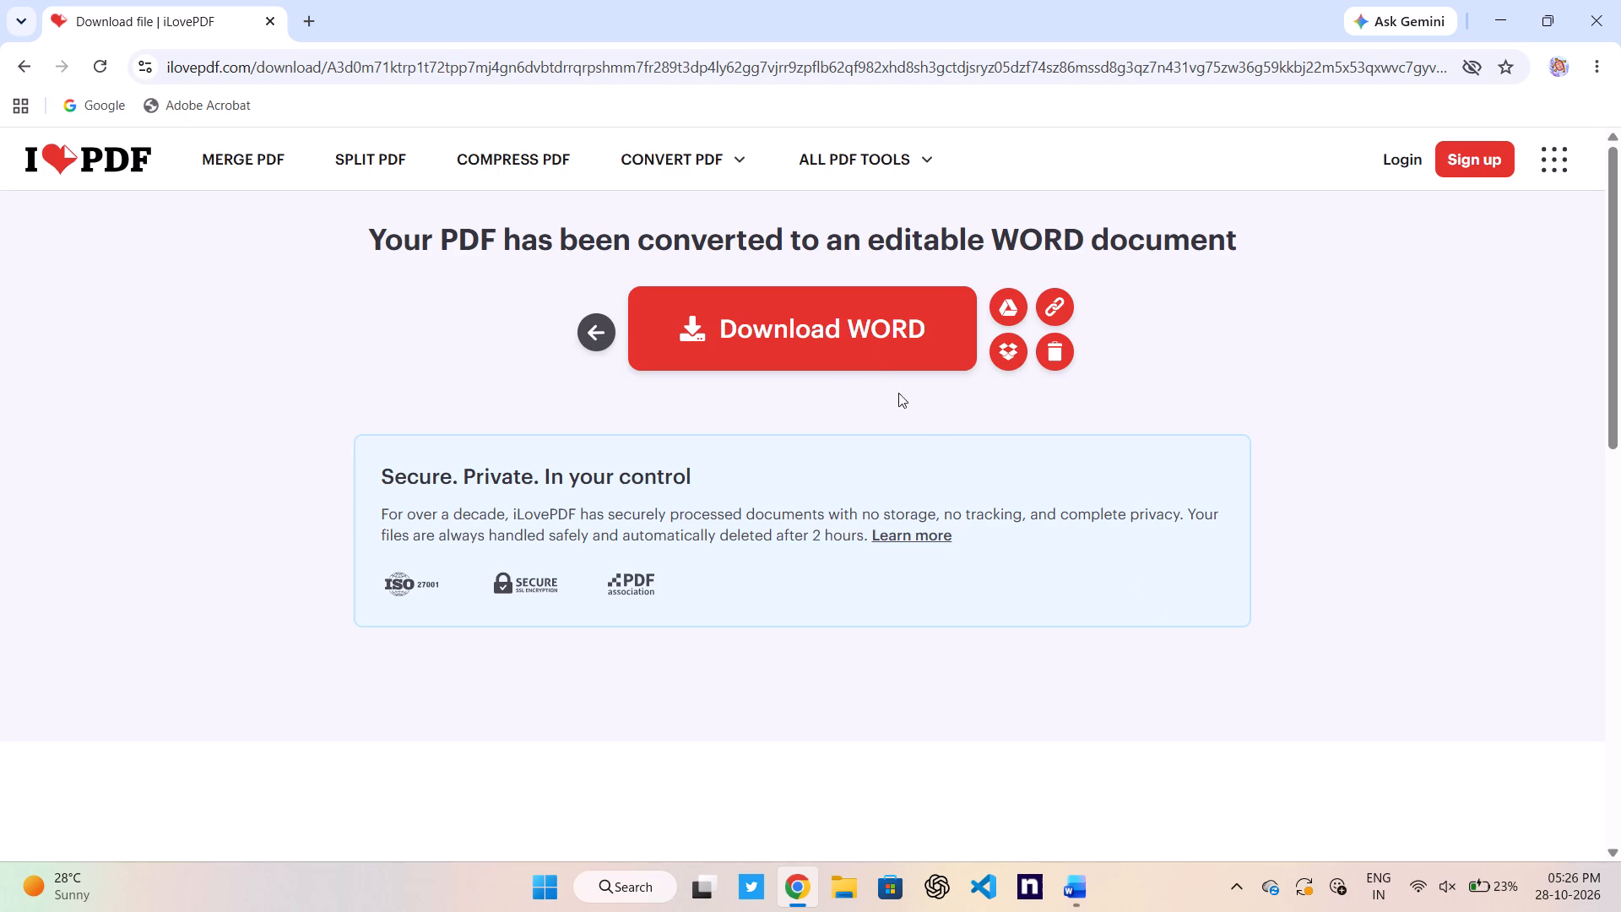
click(857, 338)
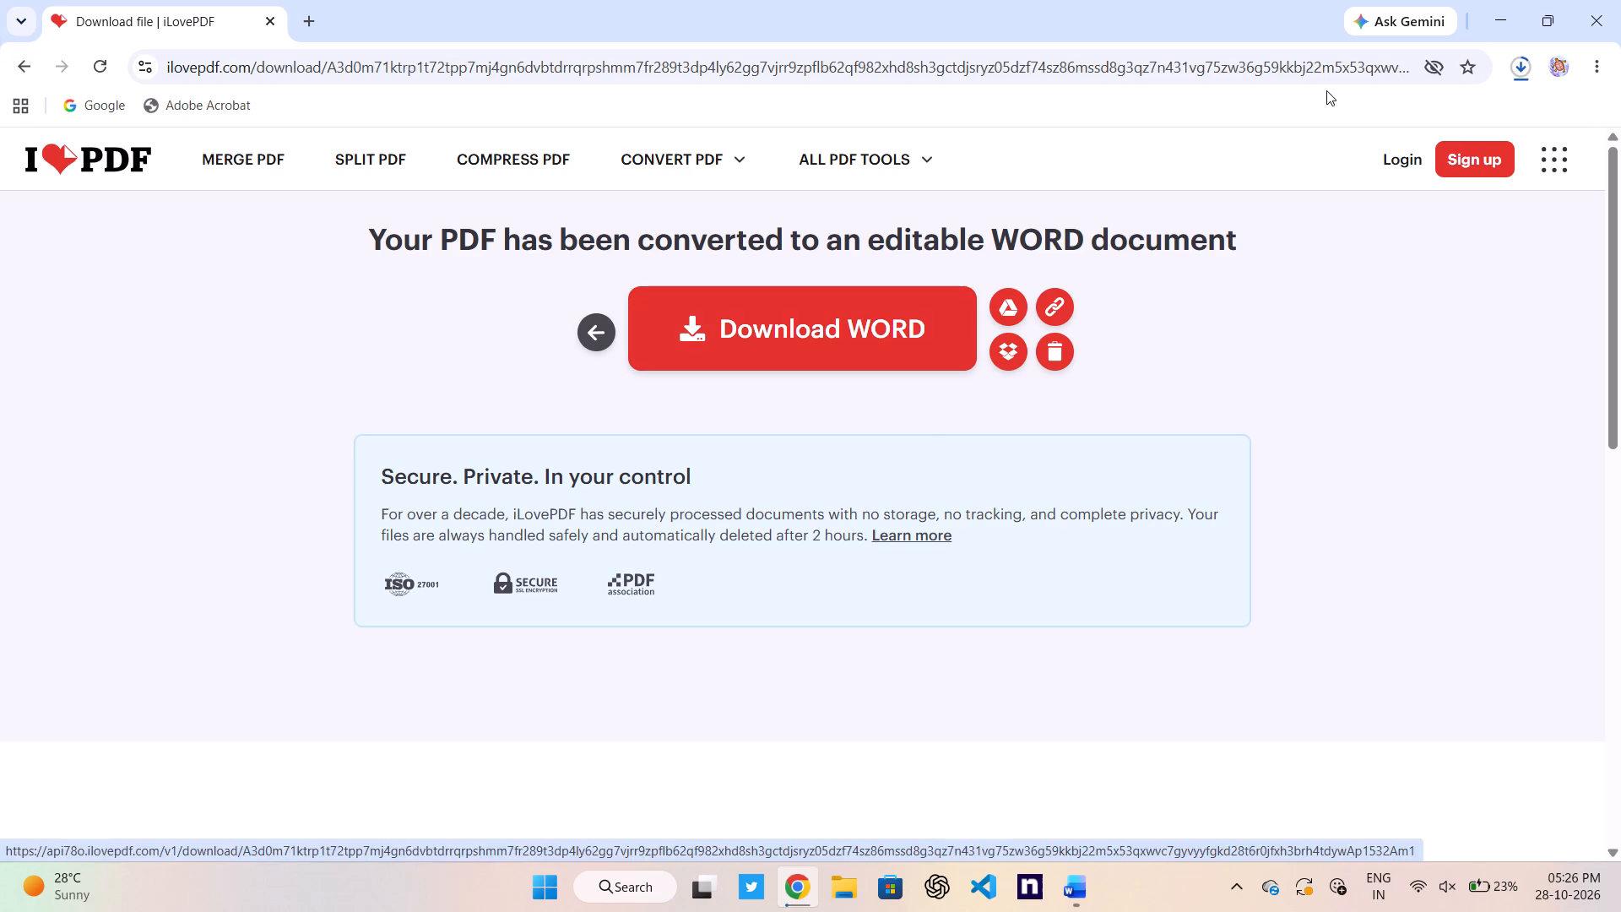
Show the downloaded Word file in its folder, copy it to the Desktop, and close the browser and folder windows.
click(1524, 72)
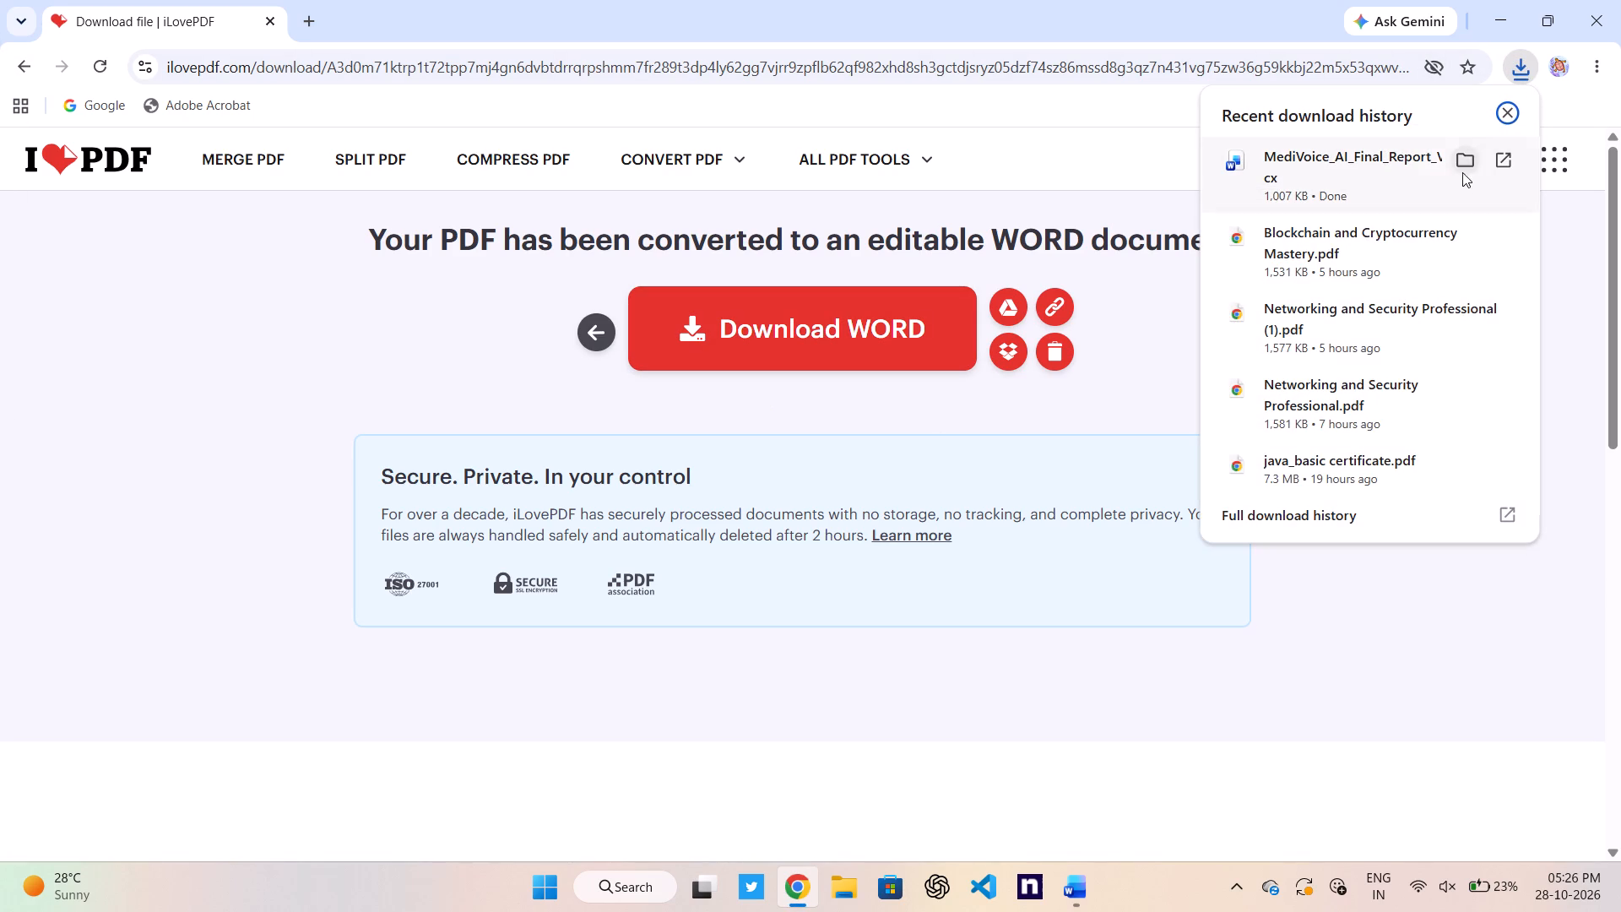
click(1469, 162)
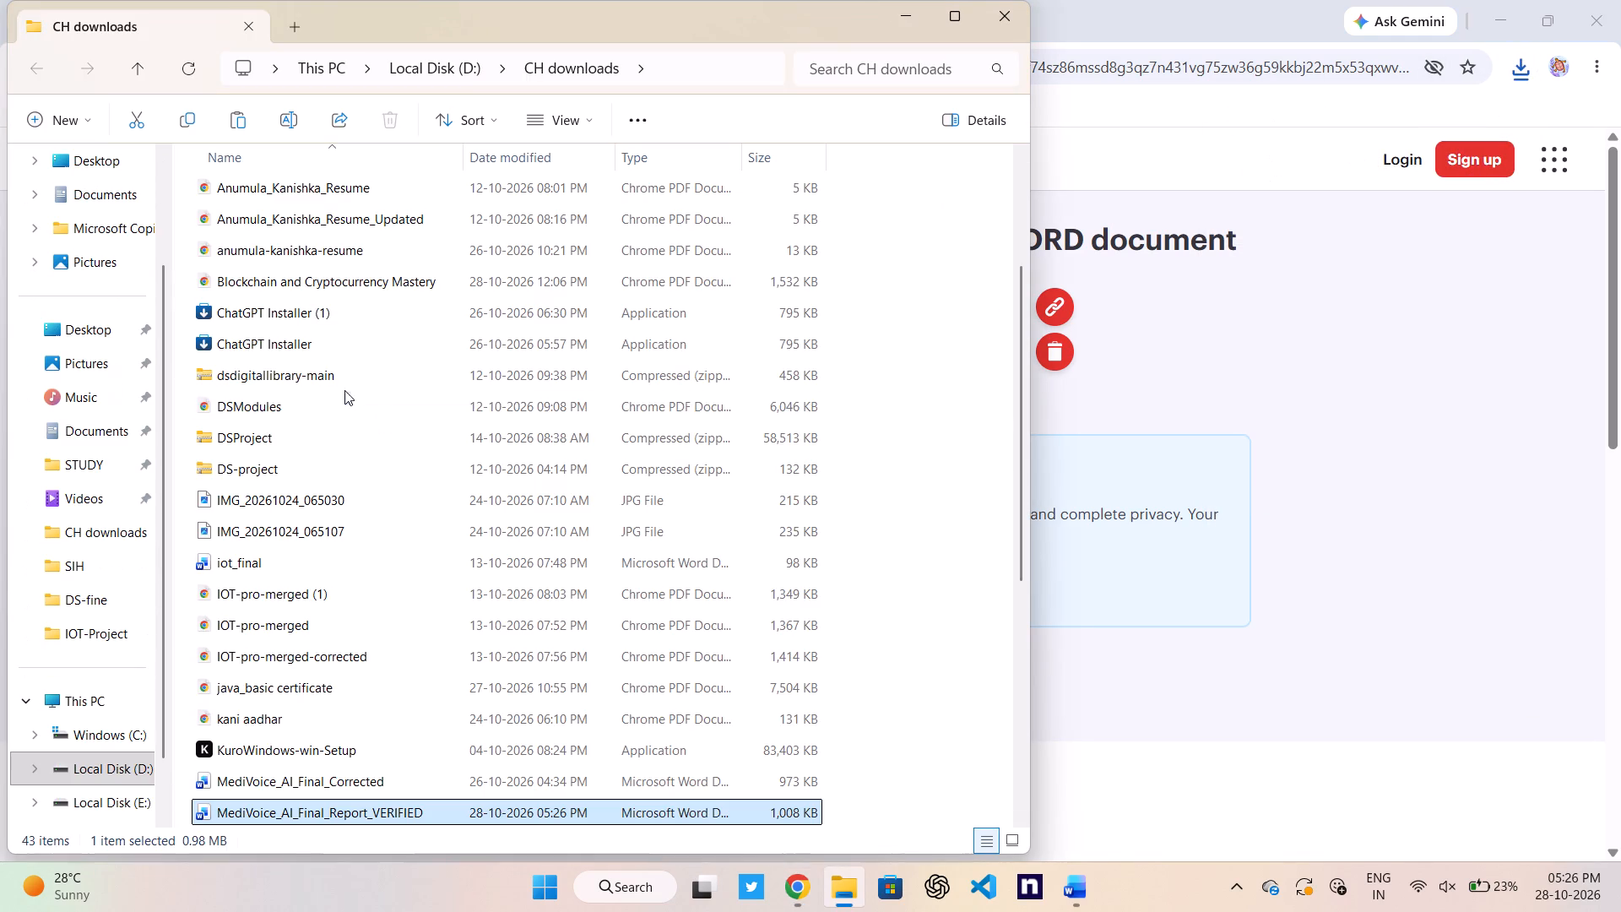
drag(273, 813, 54, 303)
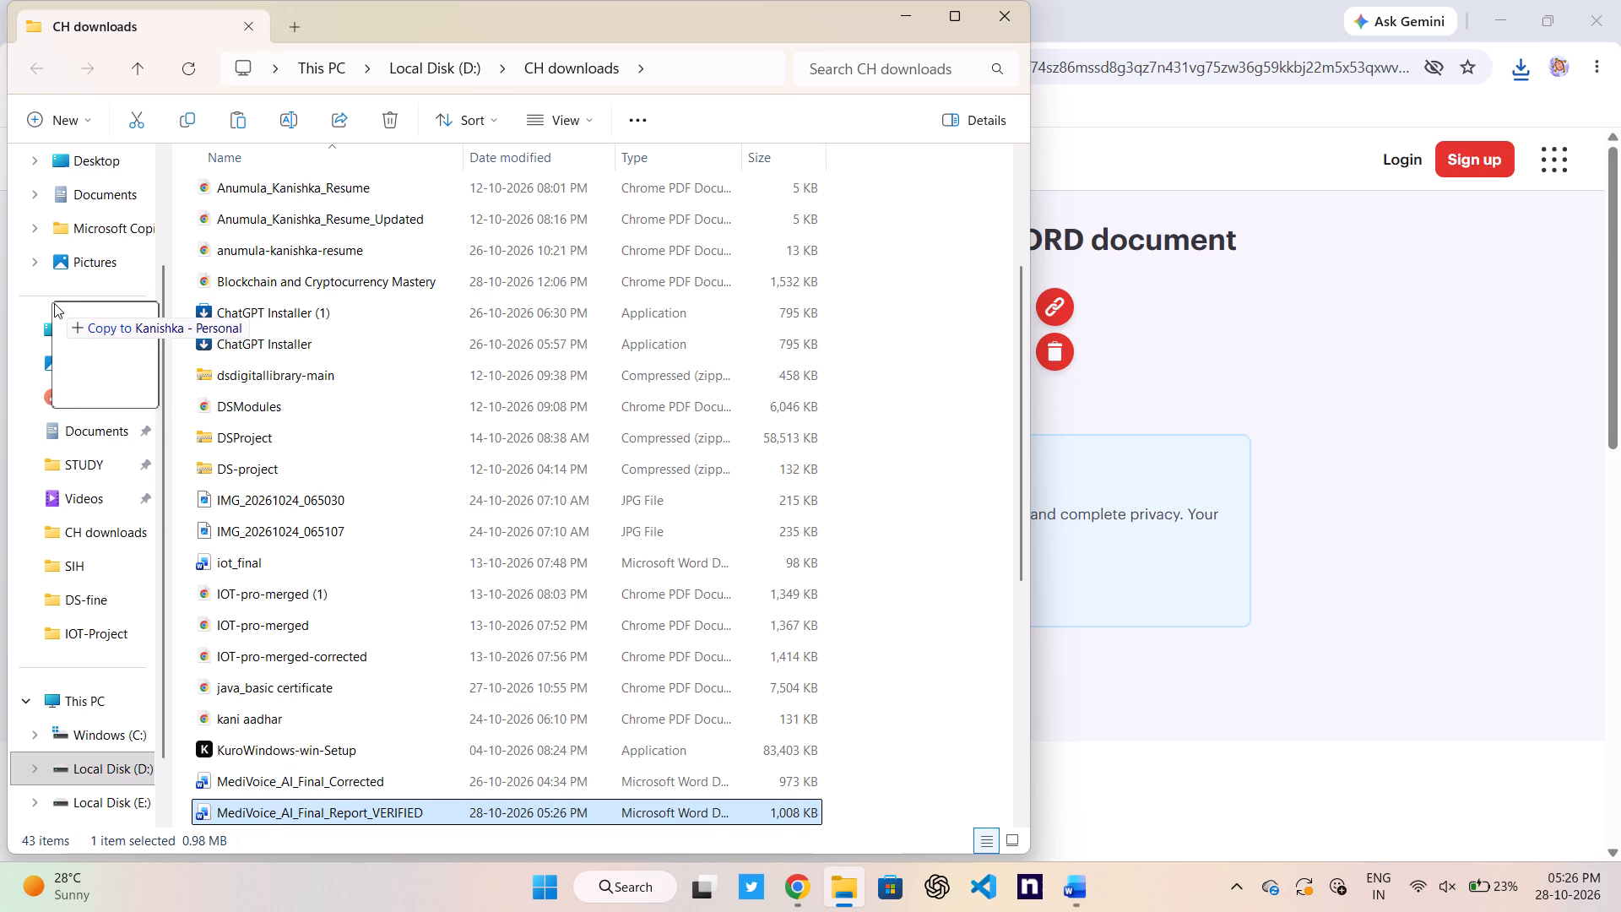
drag(54, 303, 65, 330)
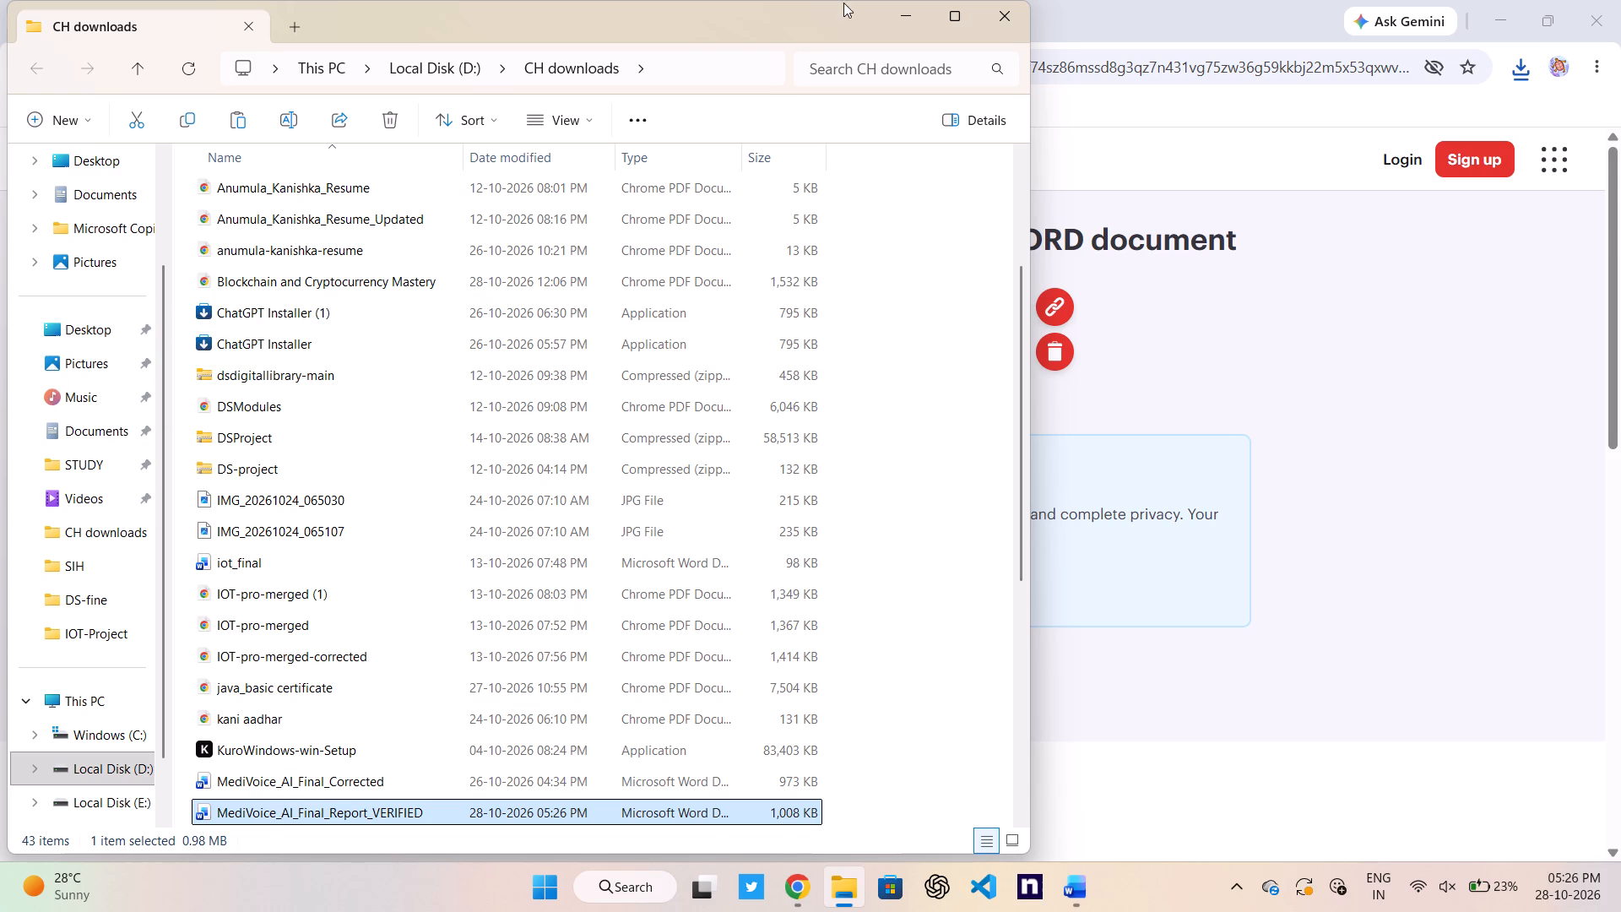
click(1620, 0)
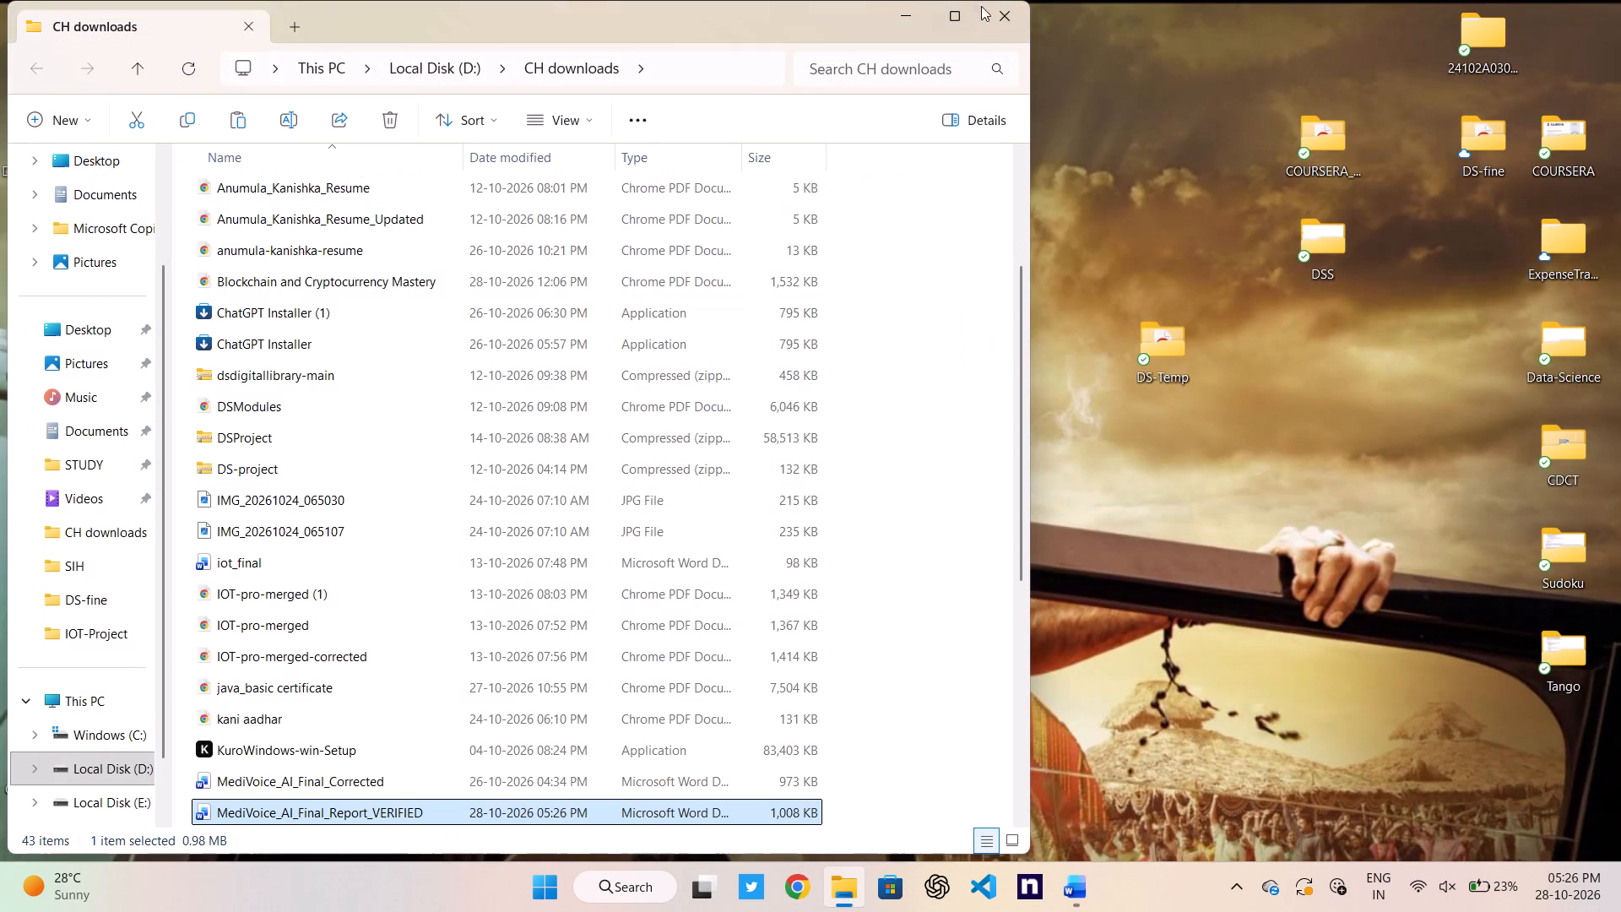
click(994, 15)
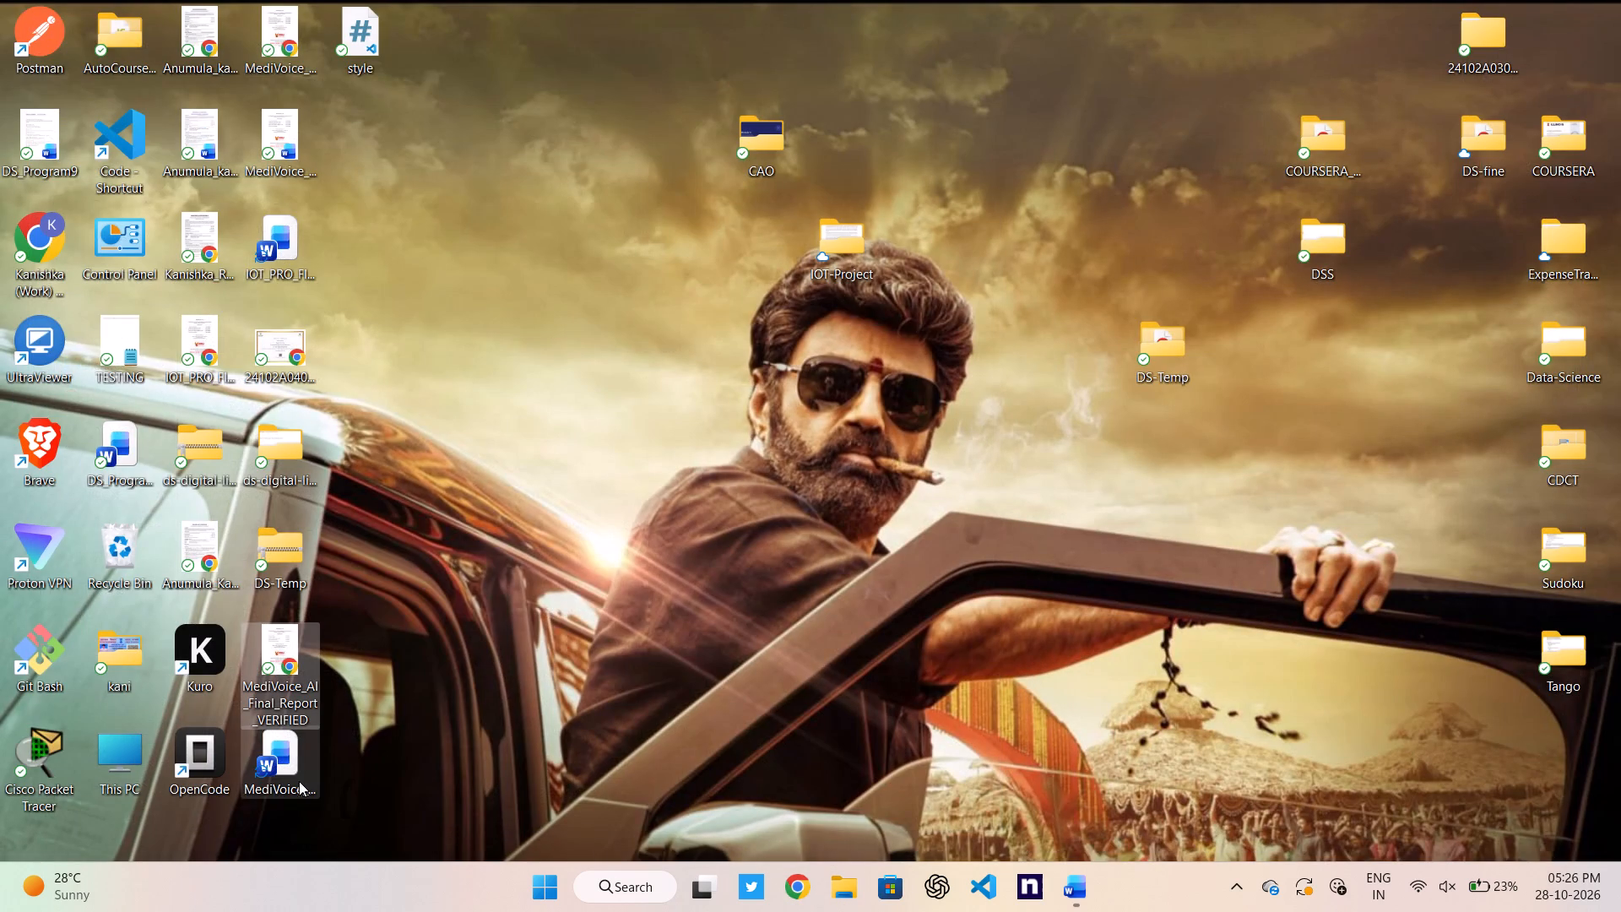
Open the MediVoice_AI_Final_Report_VERIFIED Word document and format the cover page's student names and roll numbers as 12 pt bold.
double_click(289, 771)
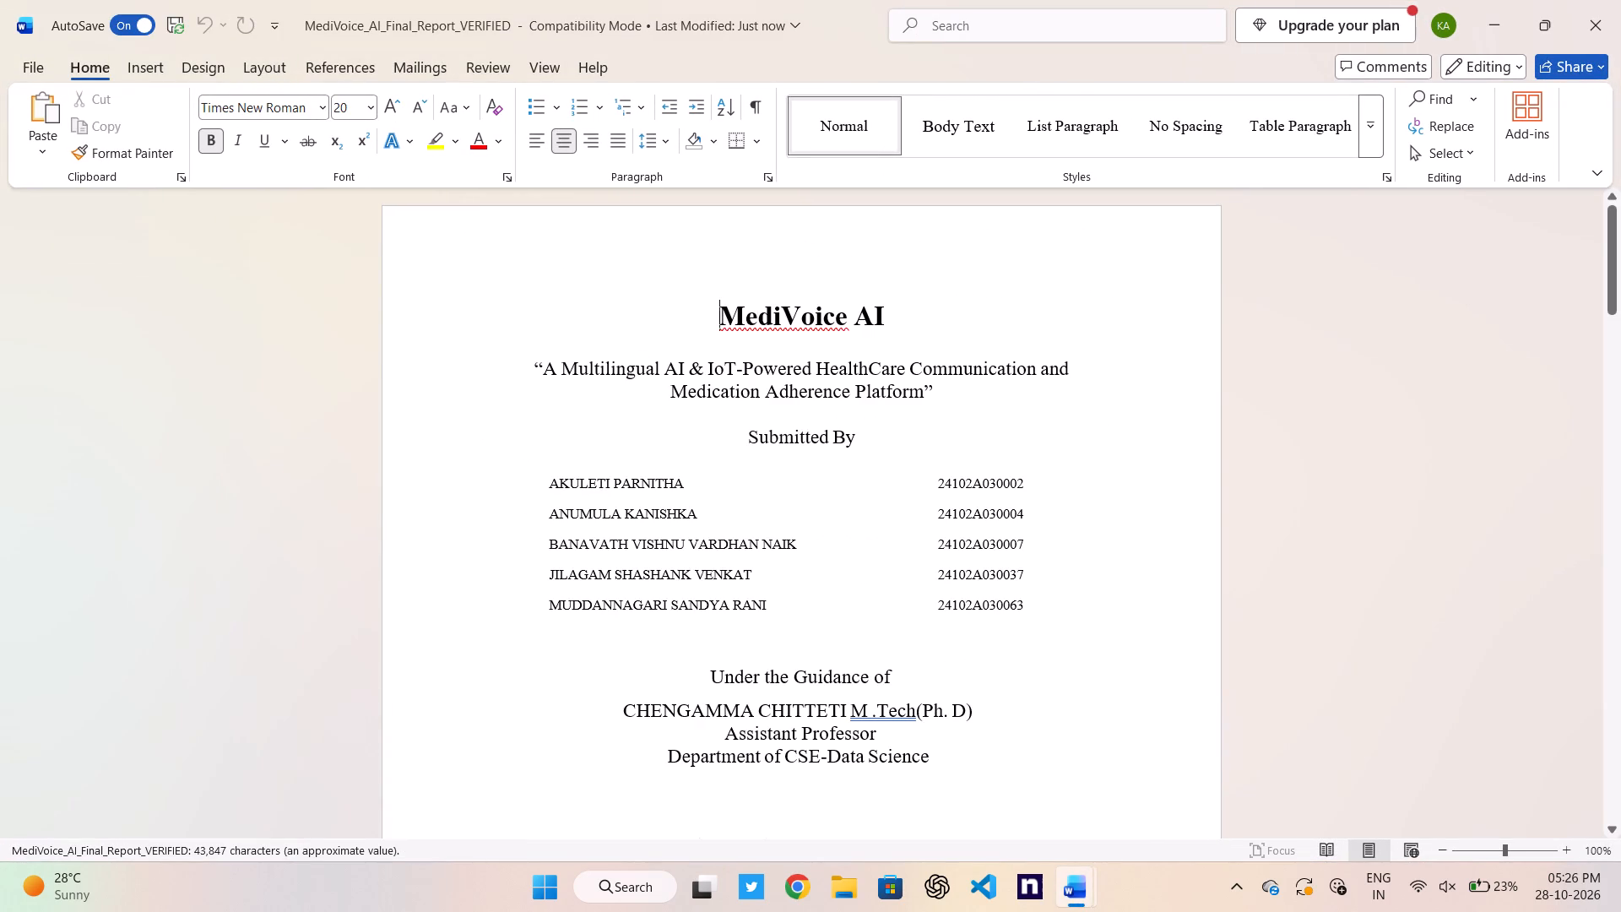
drag(1035, 606, 583, 467)
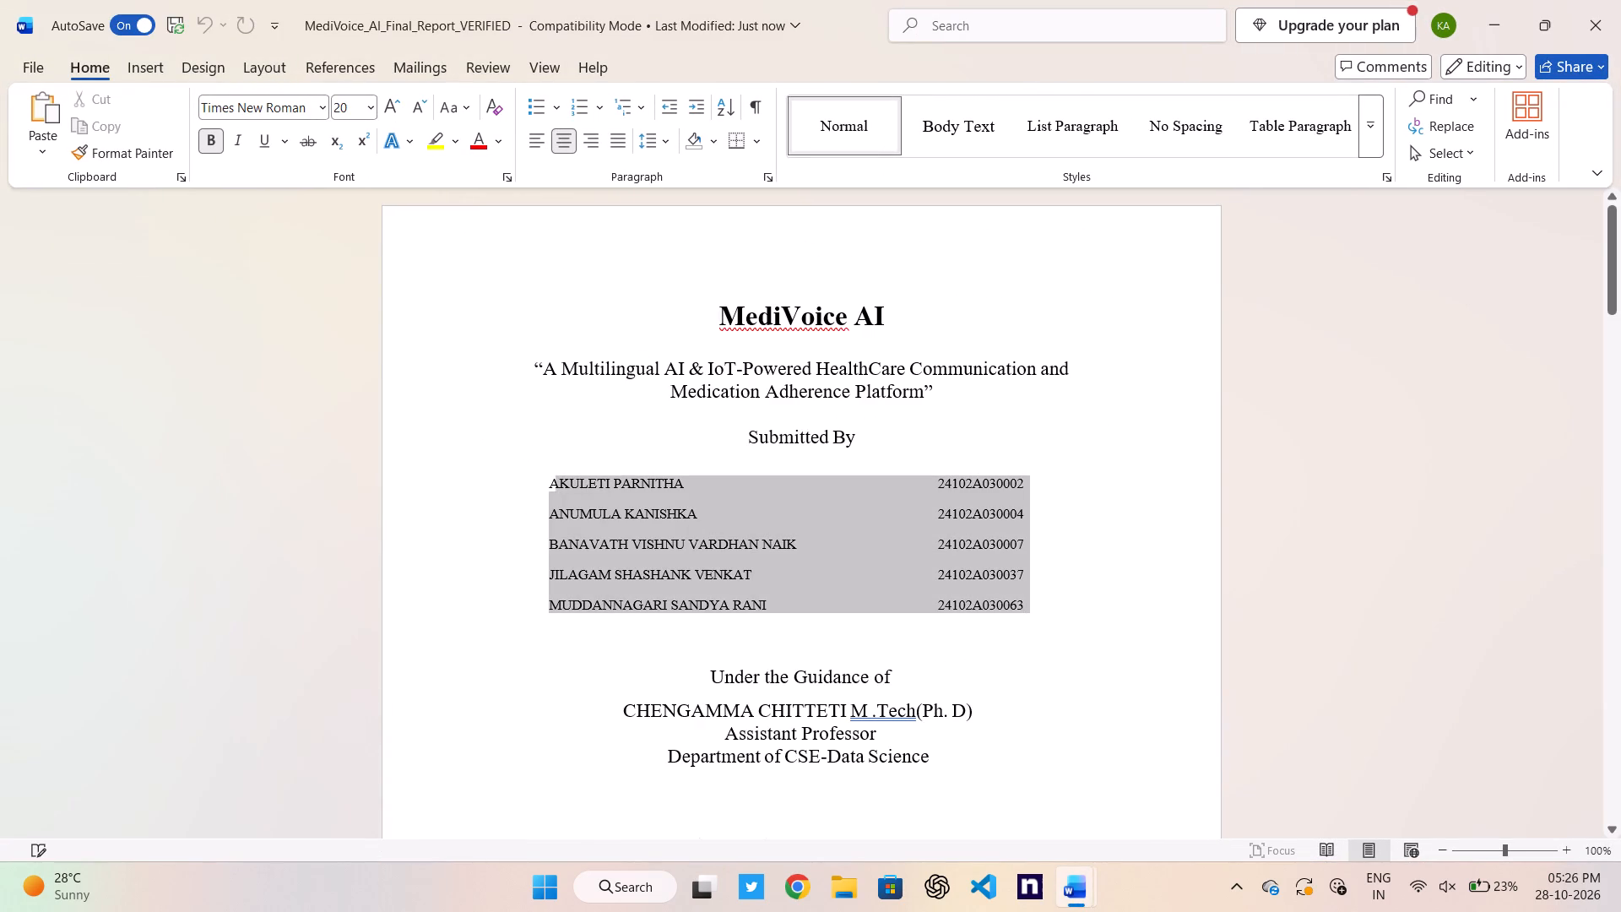
drag(583, 467, 578, 464)
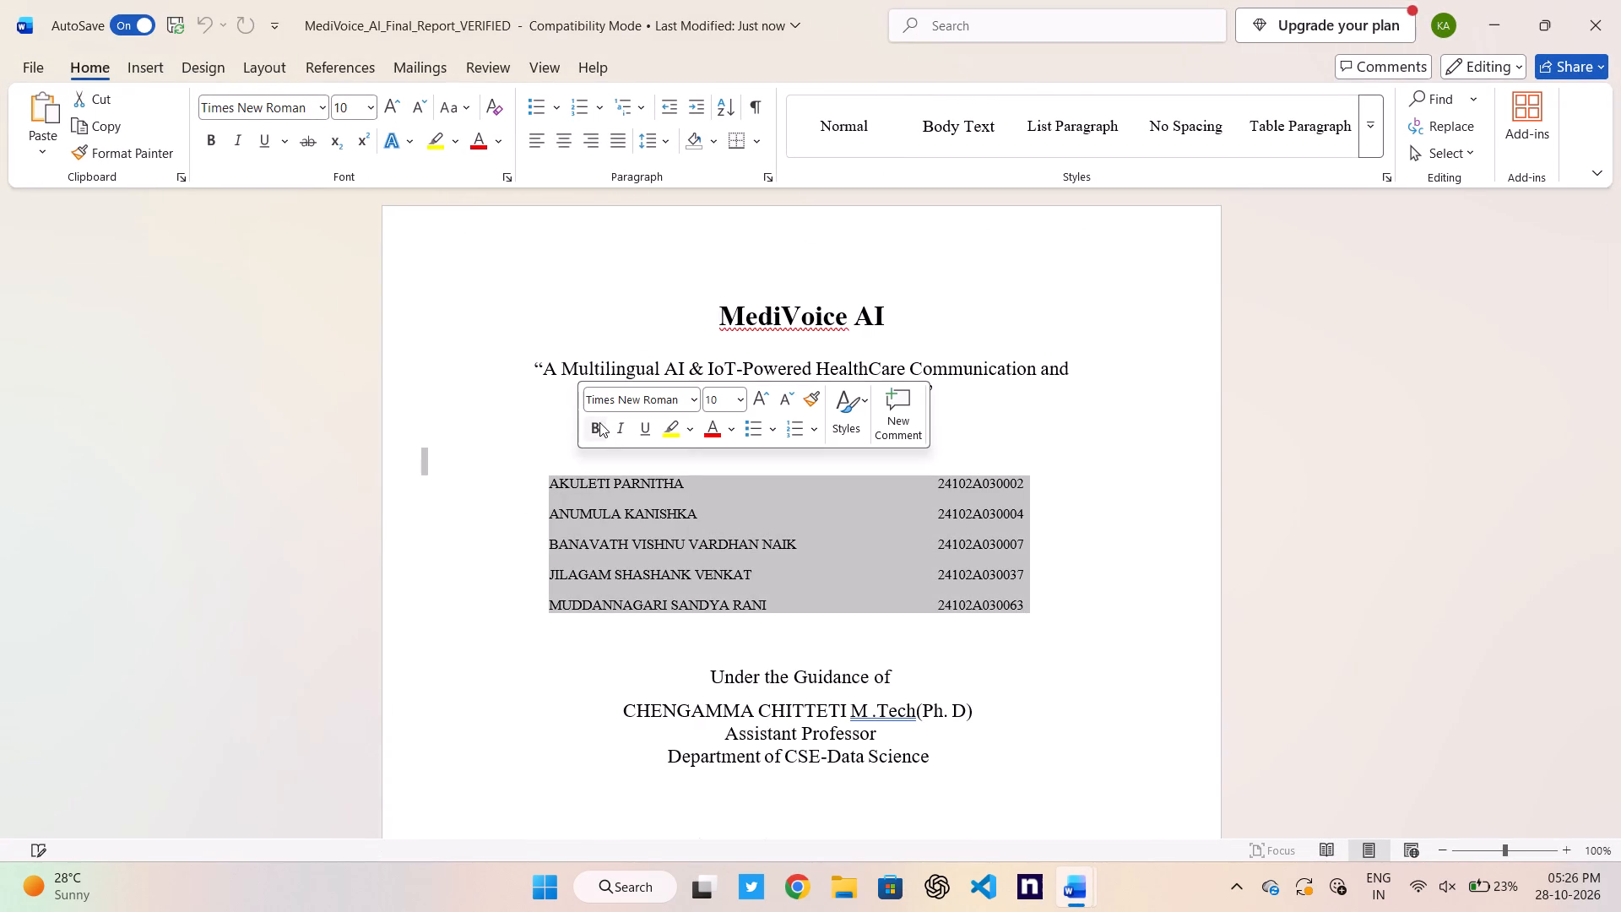
click(599, 422)
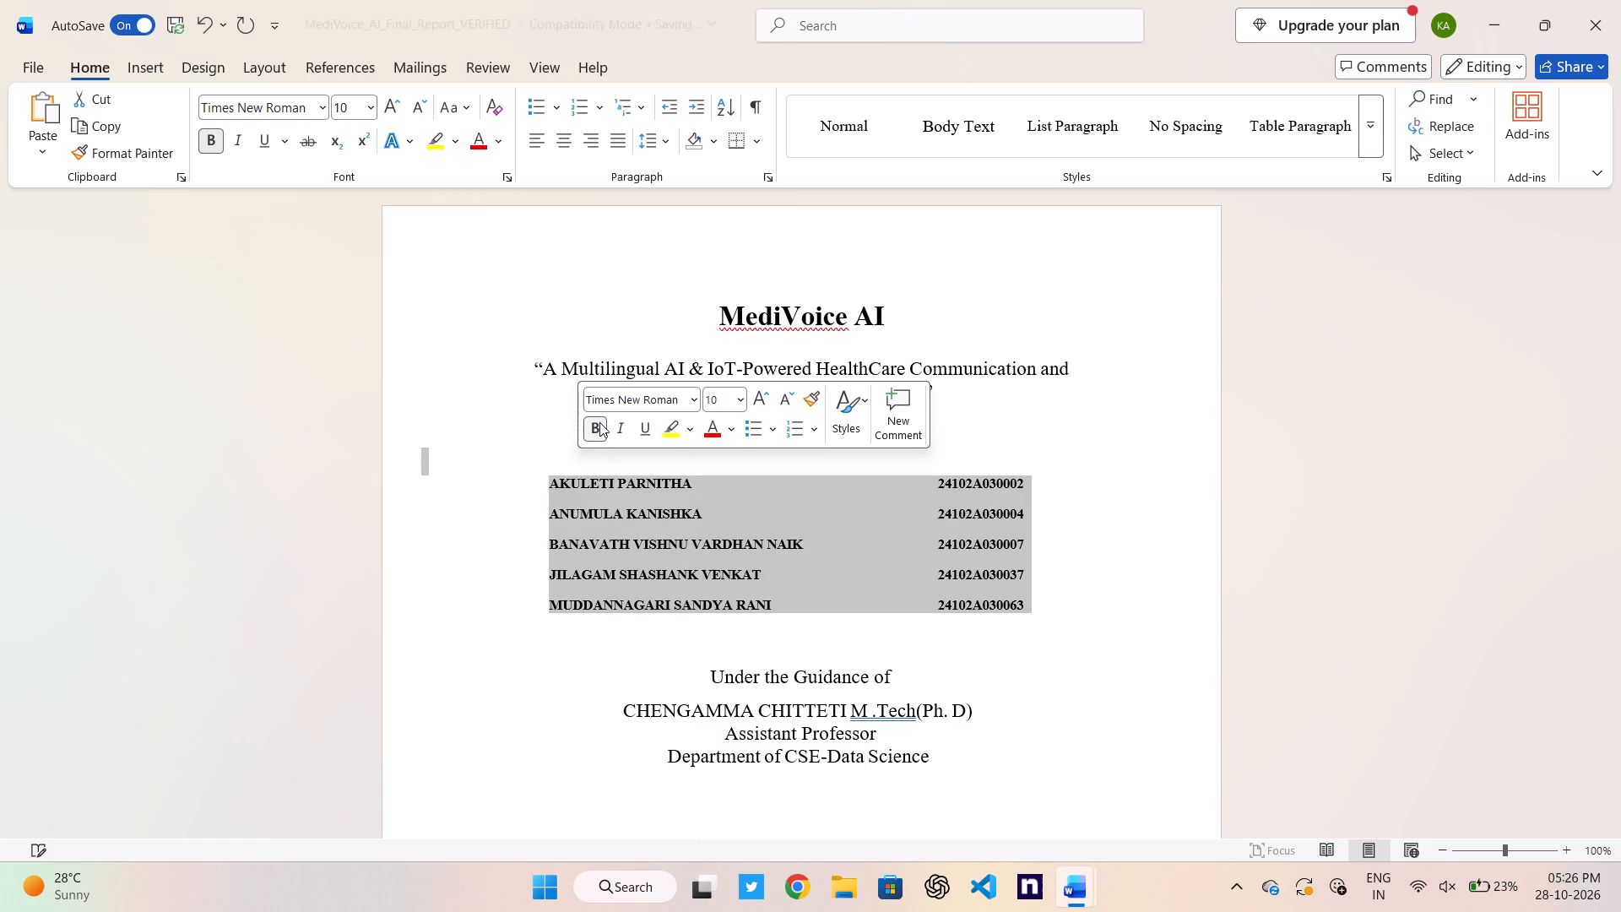
click(755, 401)
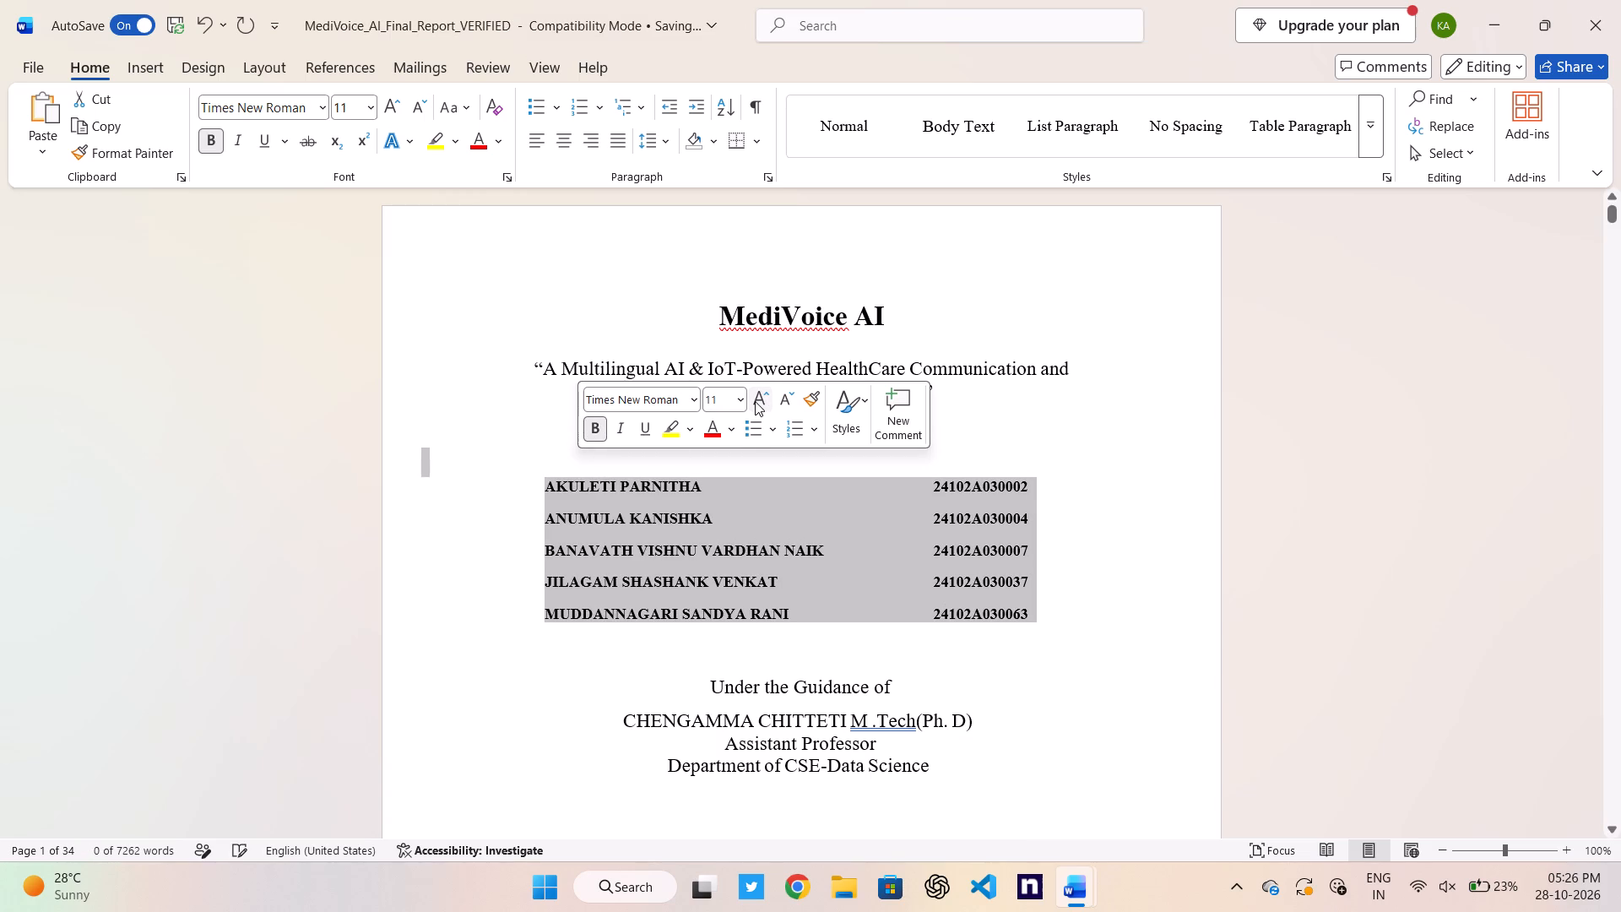
click(755, 401)
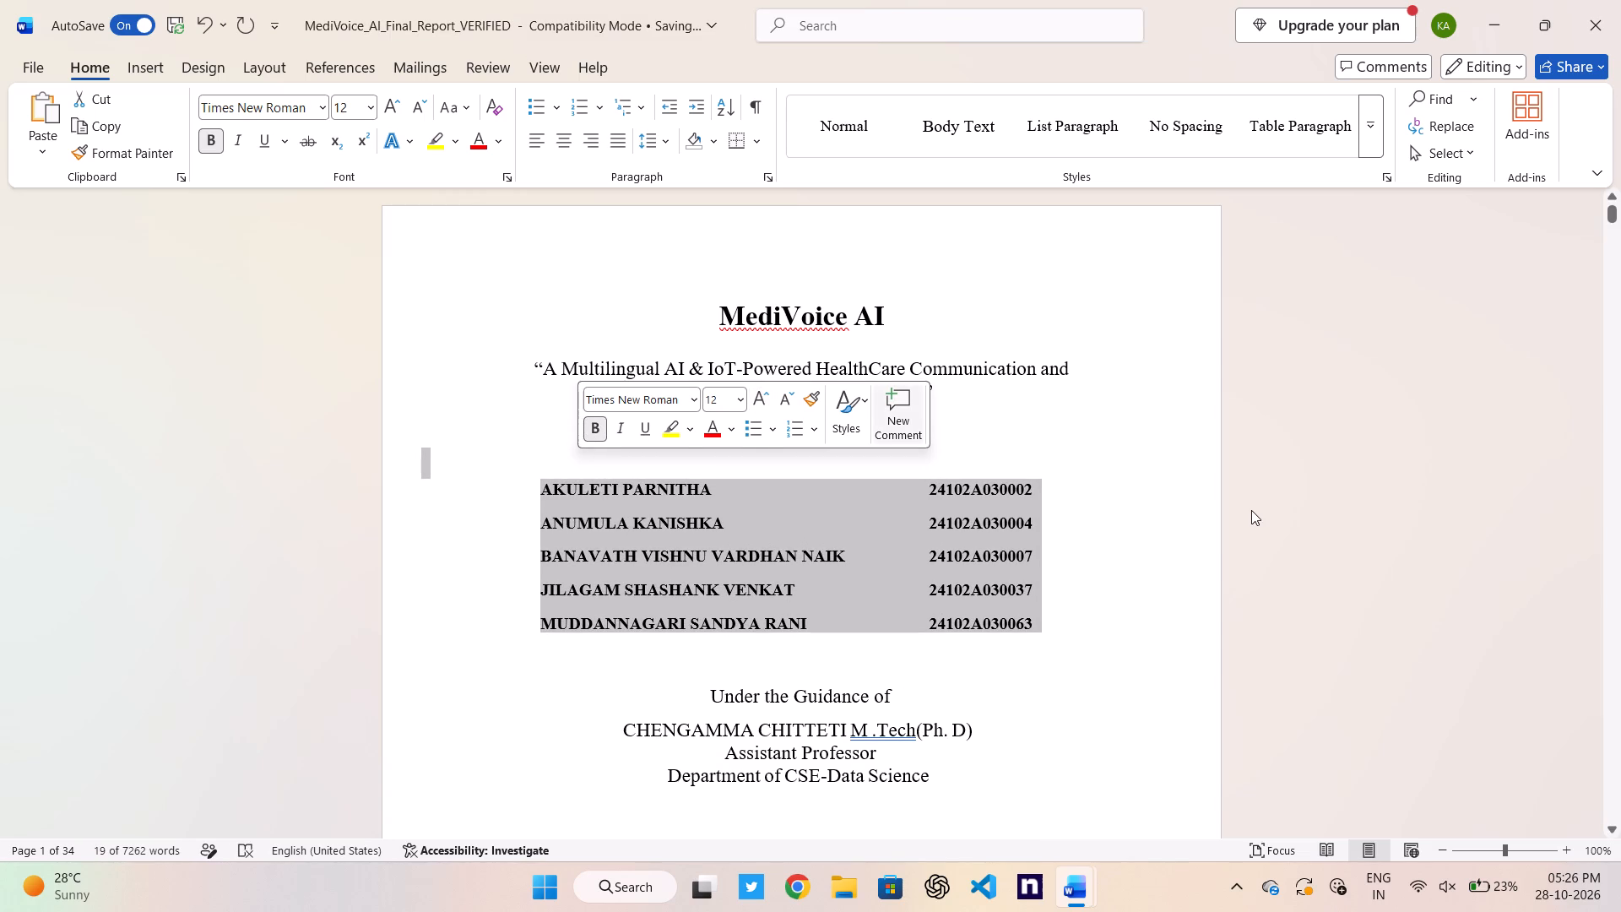
click(1251, 510)
Increase the font size of the student names and roll numbers on the certificate page to 10 pt.
scroll(1251, 510, down, 2)
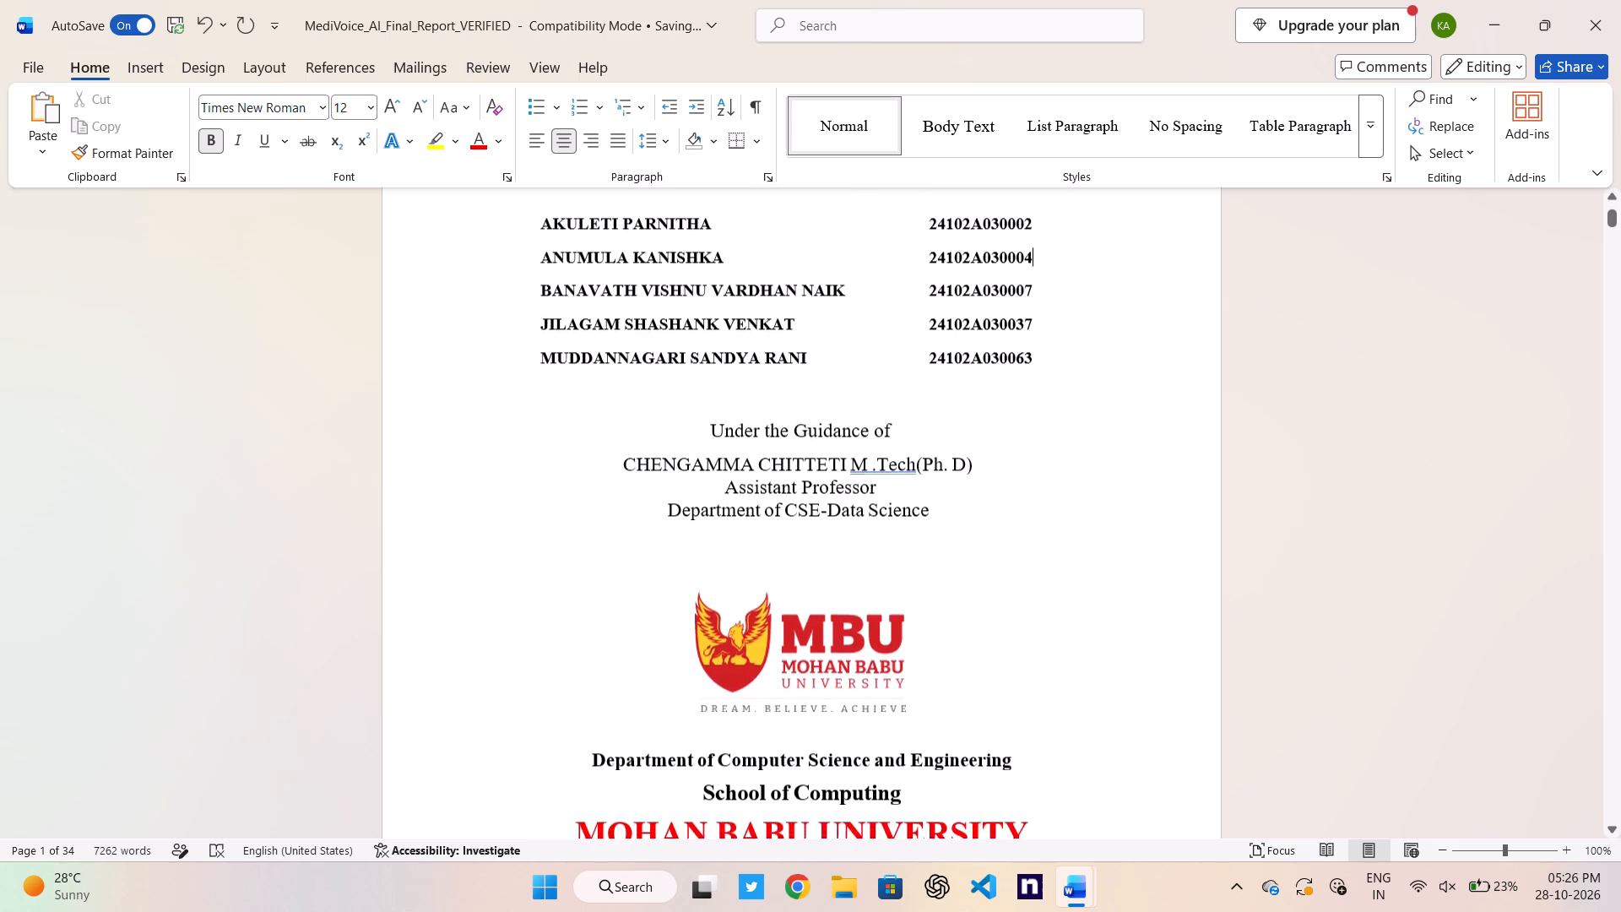
scroll(1251, 510, down, 9)
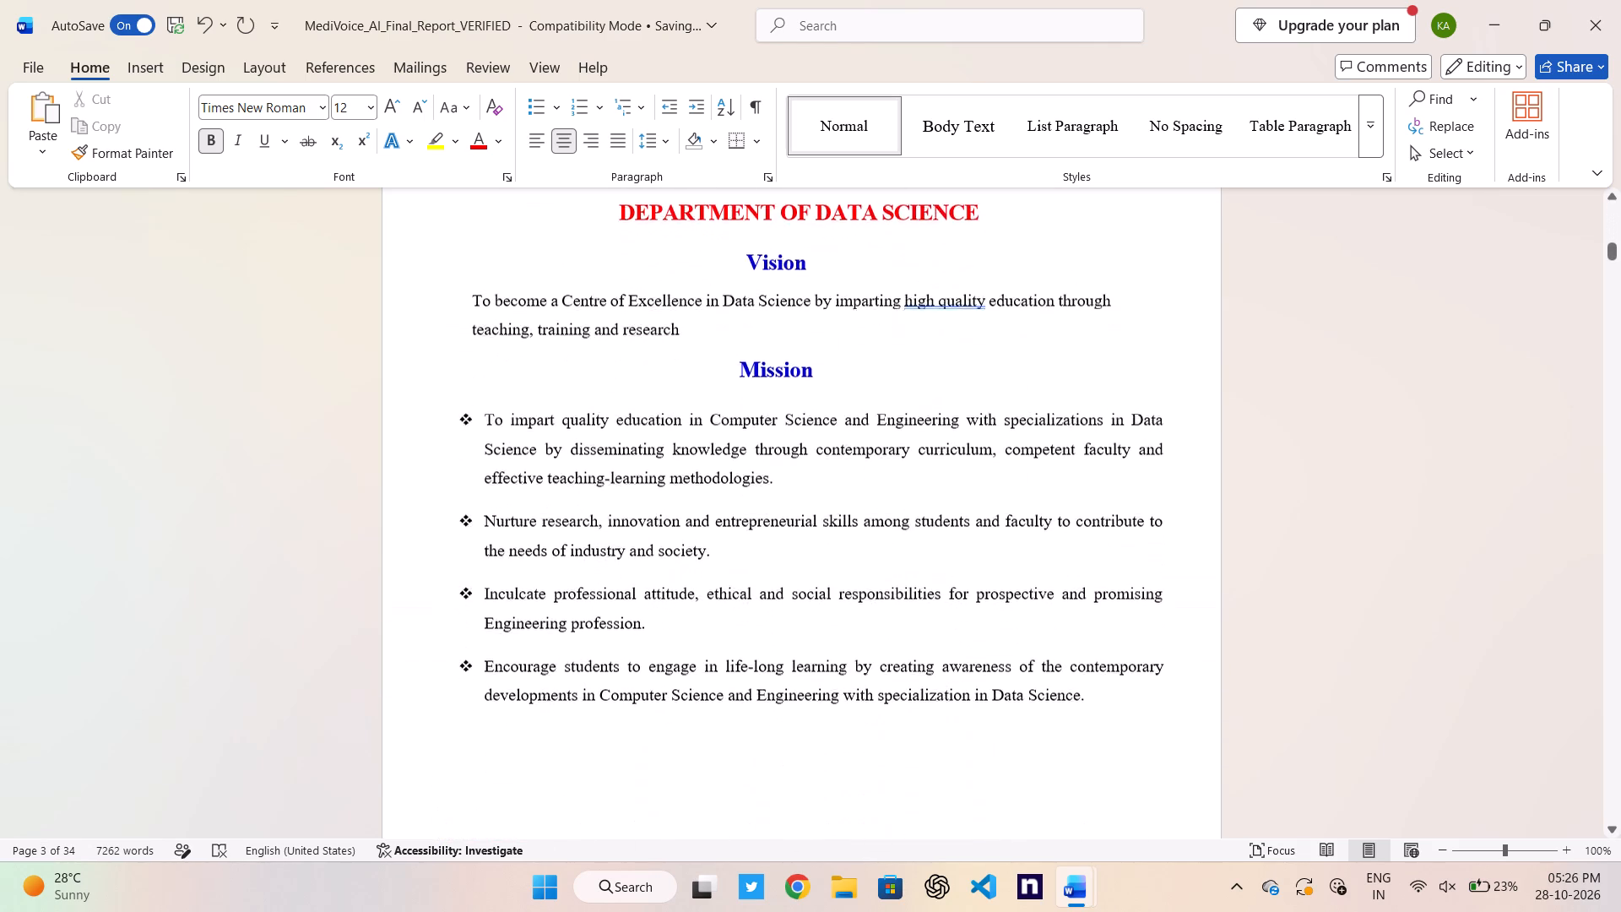
scroll(1251, 510, down, 4)
scroll(1251, 510, up, 5)
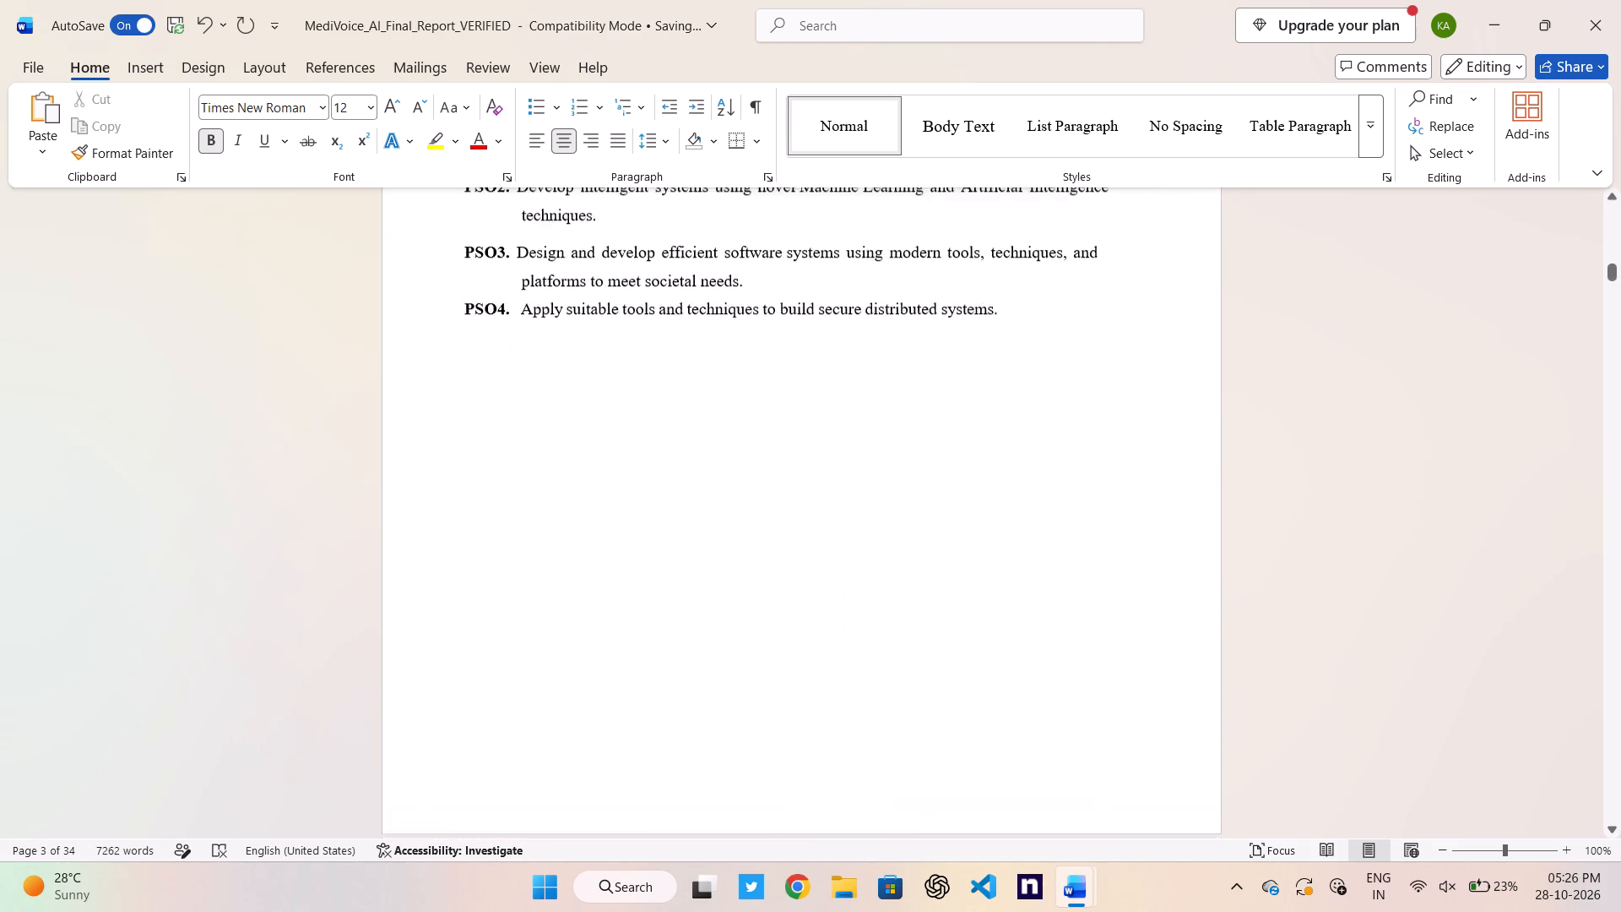
scroll(1251, 510, up, 2)
scroll(1251, 510, right, 1)
scroll(1251, 510, up, 1)
scroll(1251, 510, right, 1)
scroll(1251, 510, up, 1)
scroll(1251, 510, right, 1)
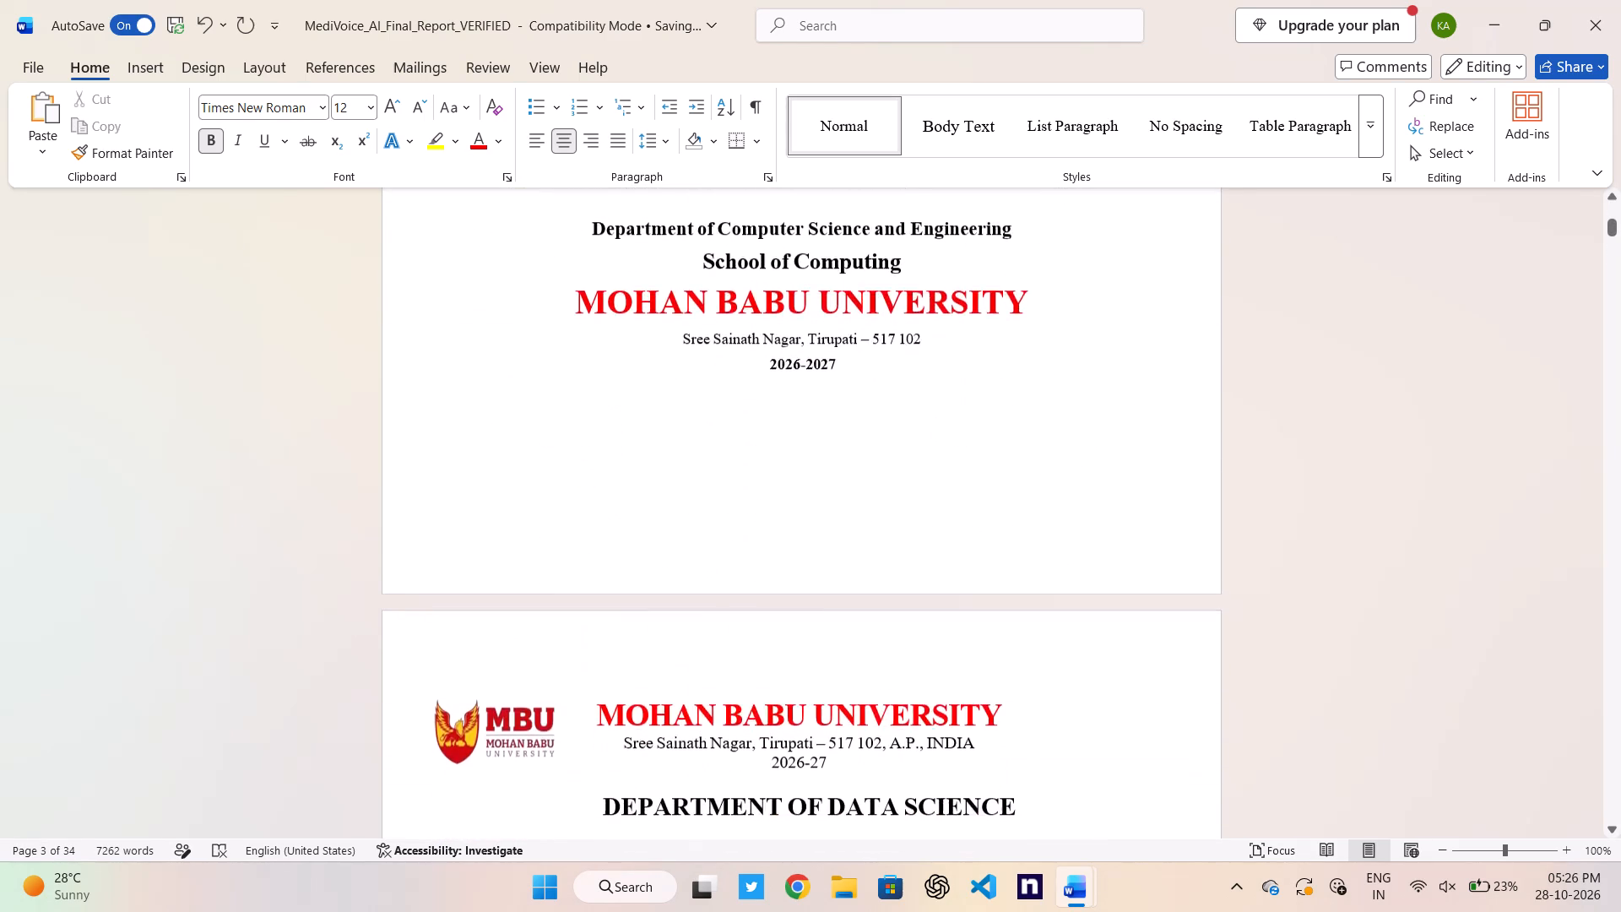
scroll(1251, 510, right, 1)
drag(1033, 714, 603, 610)
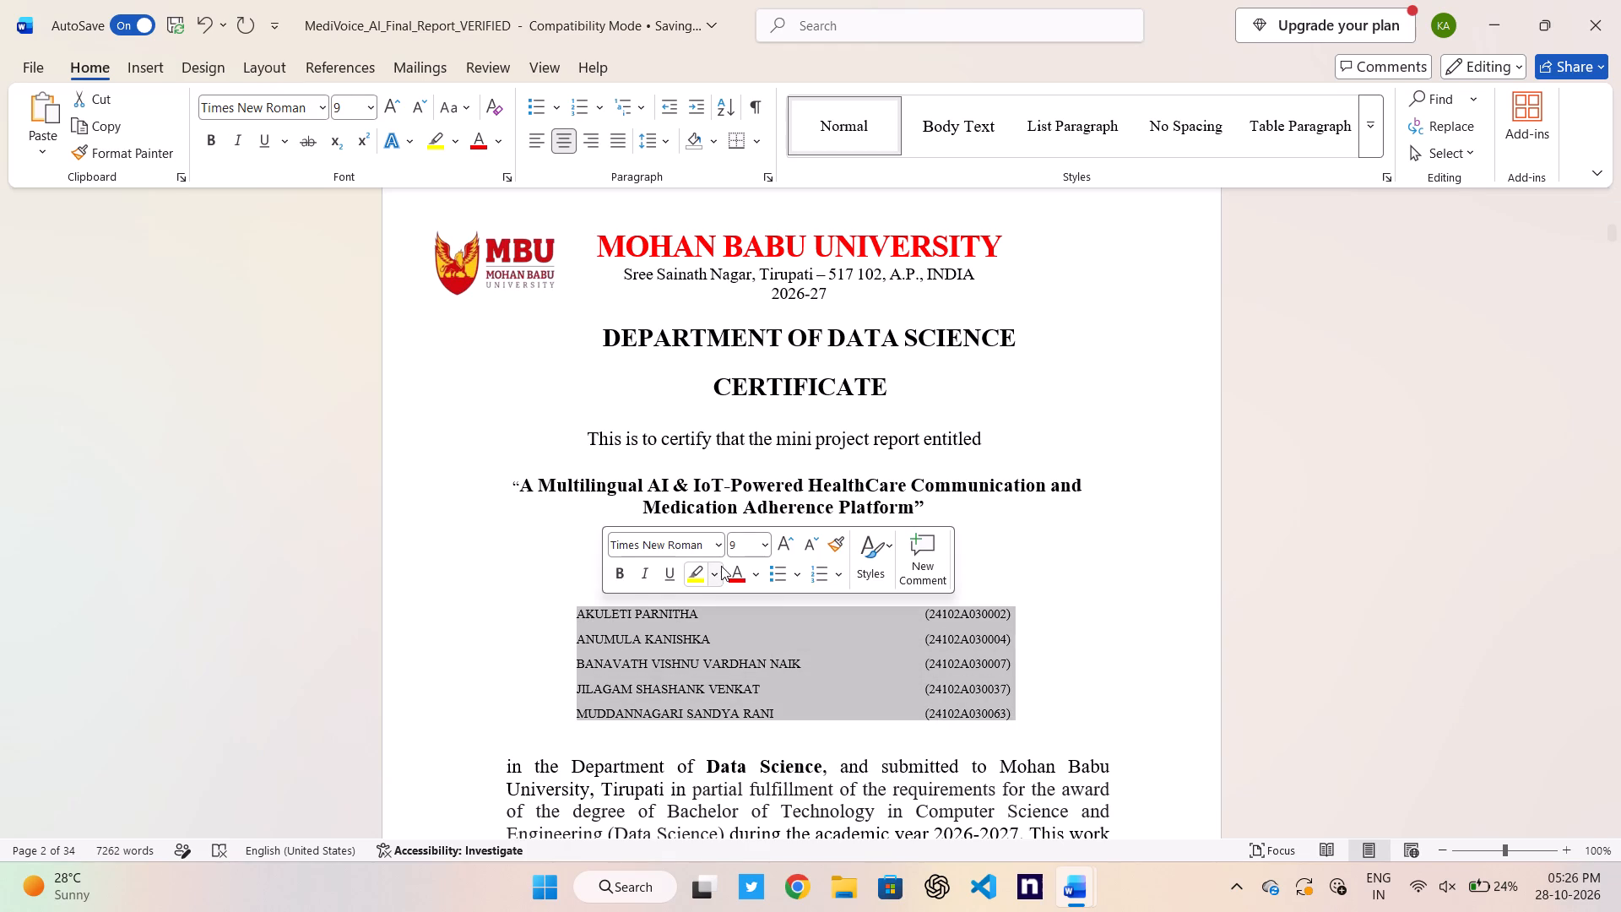
click(783, 551)
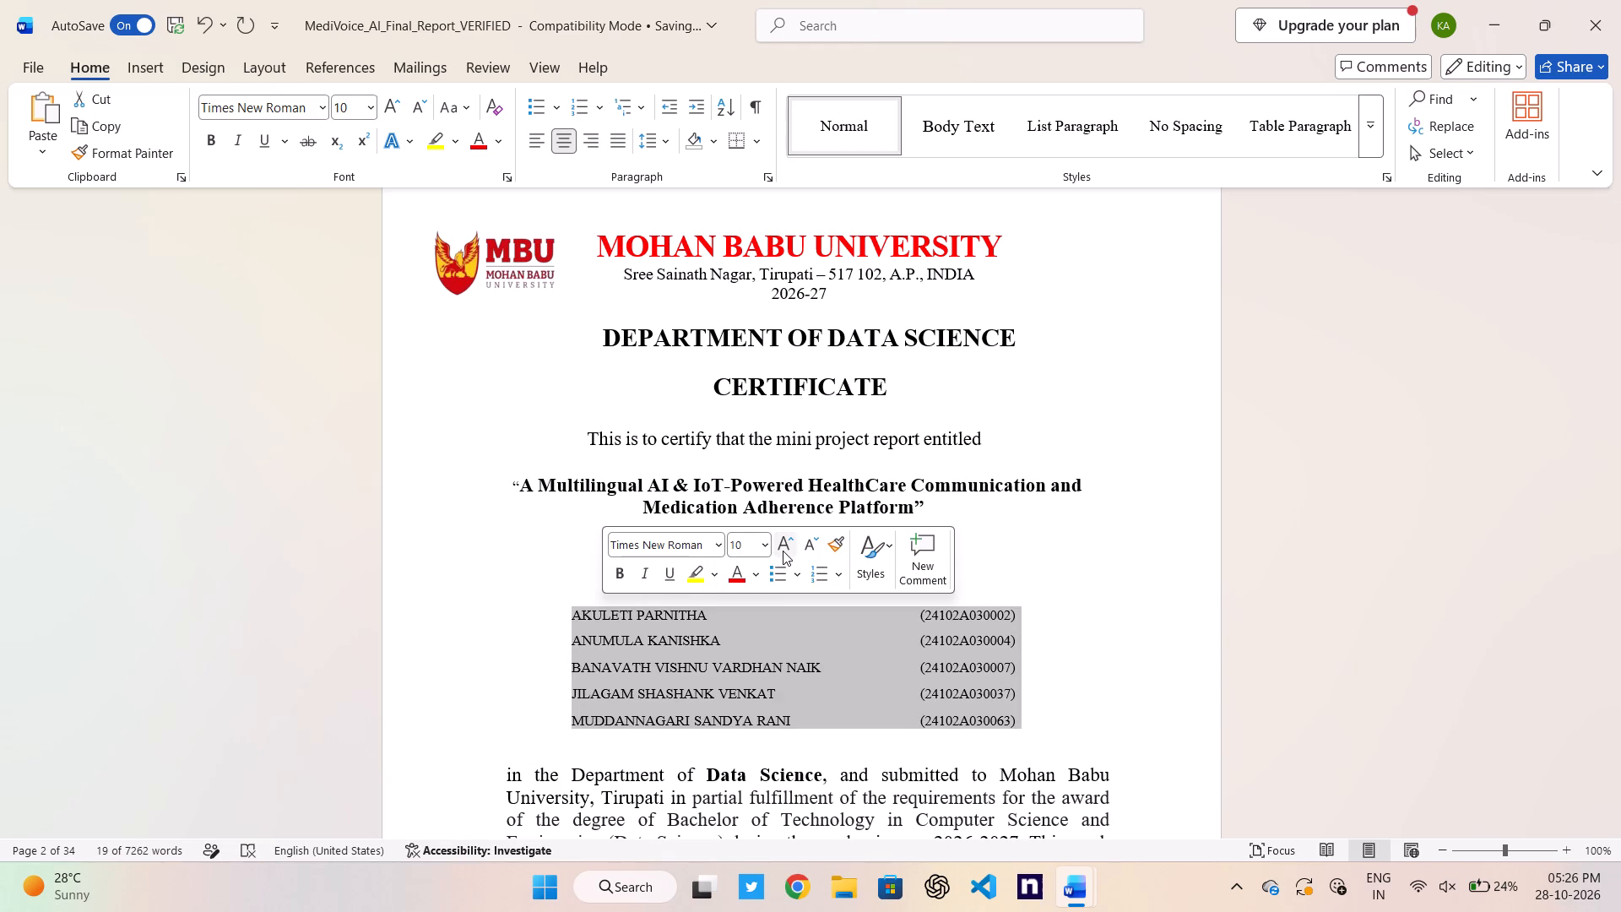
click(1127, 604)
Delete the qualification "M .Tech(Ph. D)" after the guide's name on the cover page.
scroll(1127, 604, down, 3)
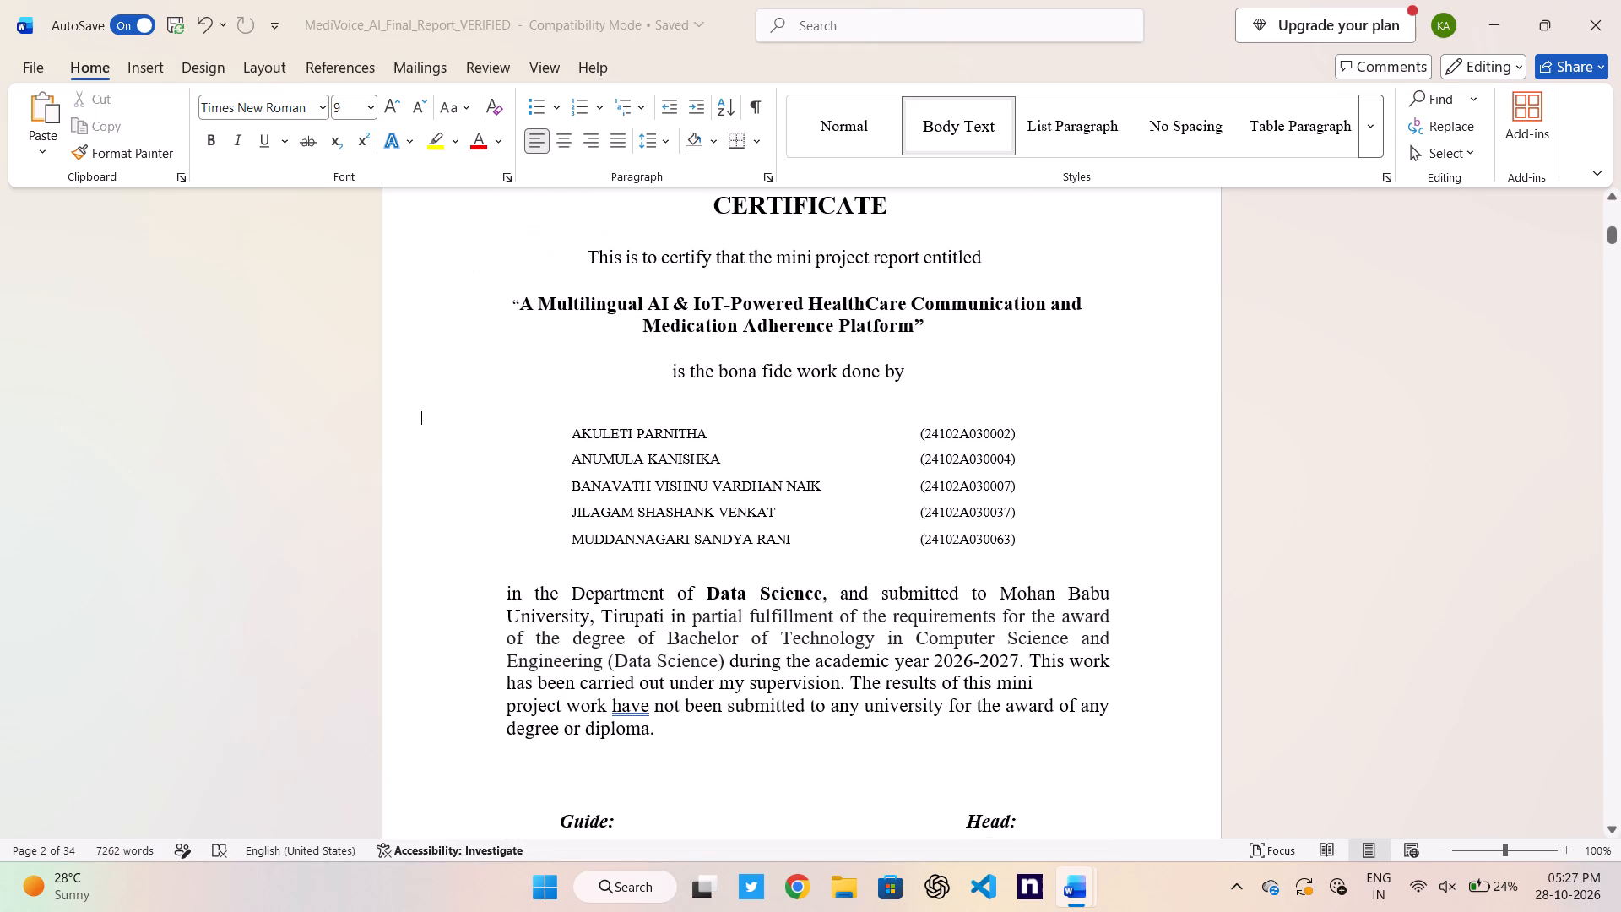
scroll(1127, 604, down, 2)
scroll(1127, 604, up, 5)
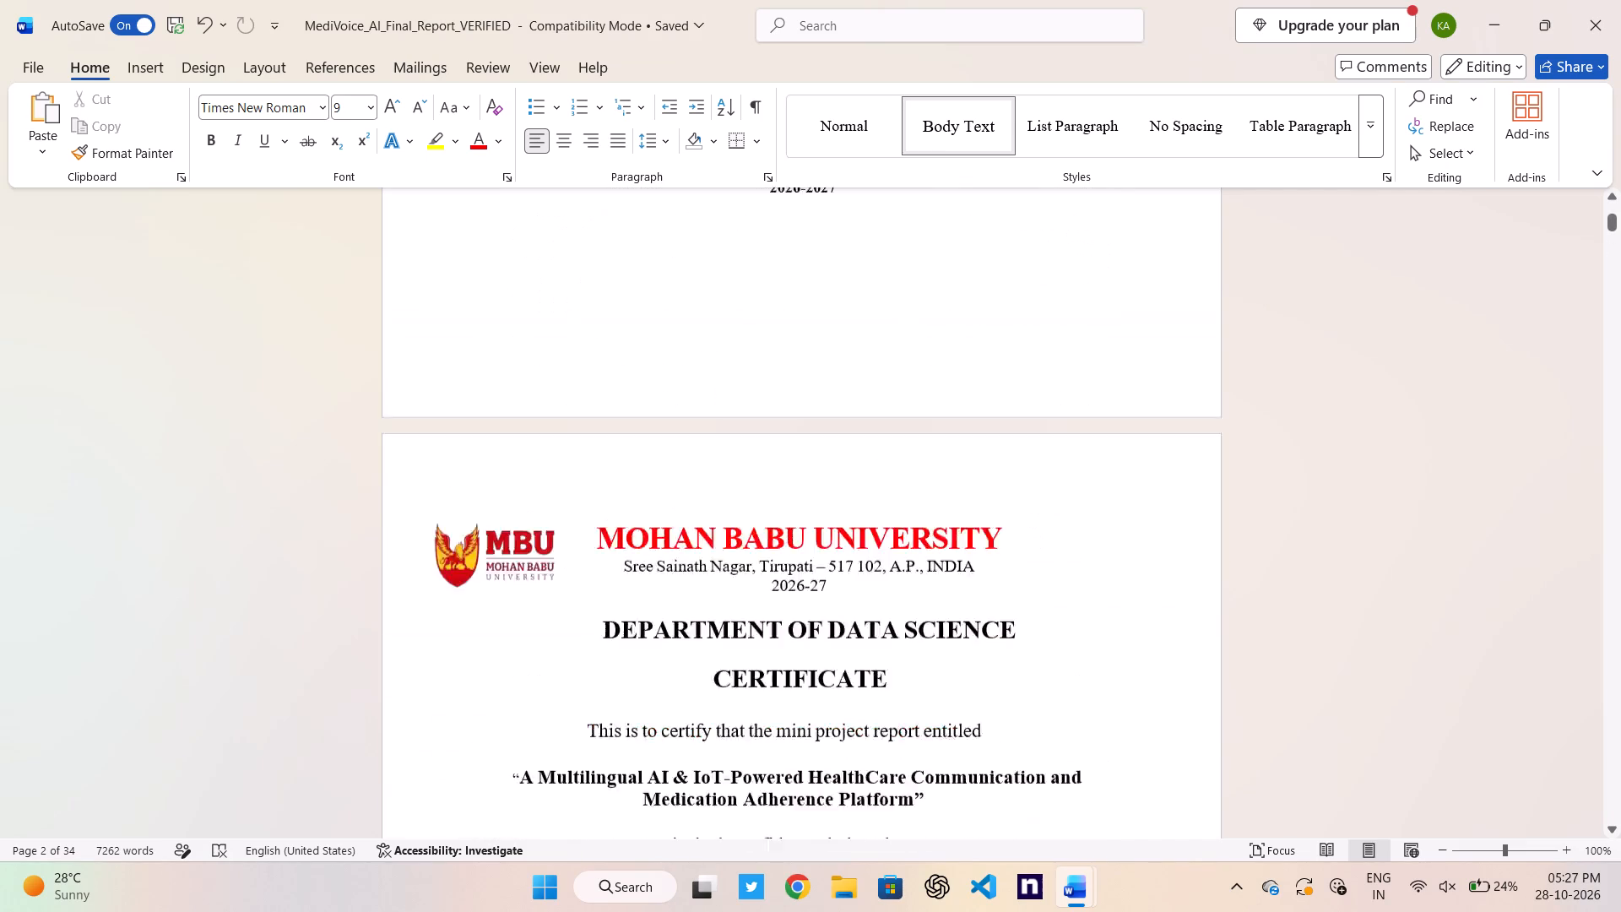
scroll(1127, 604, up, 1)
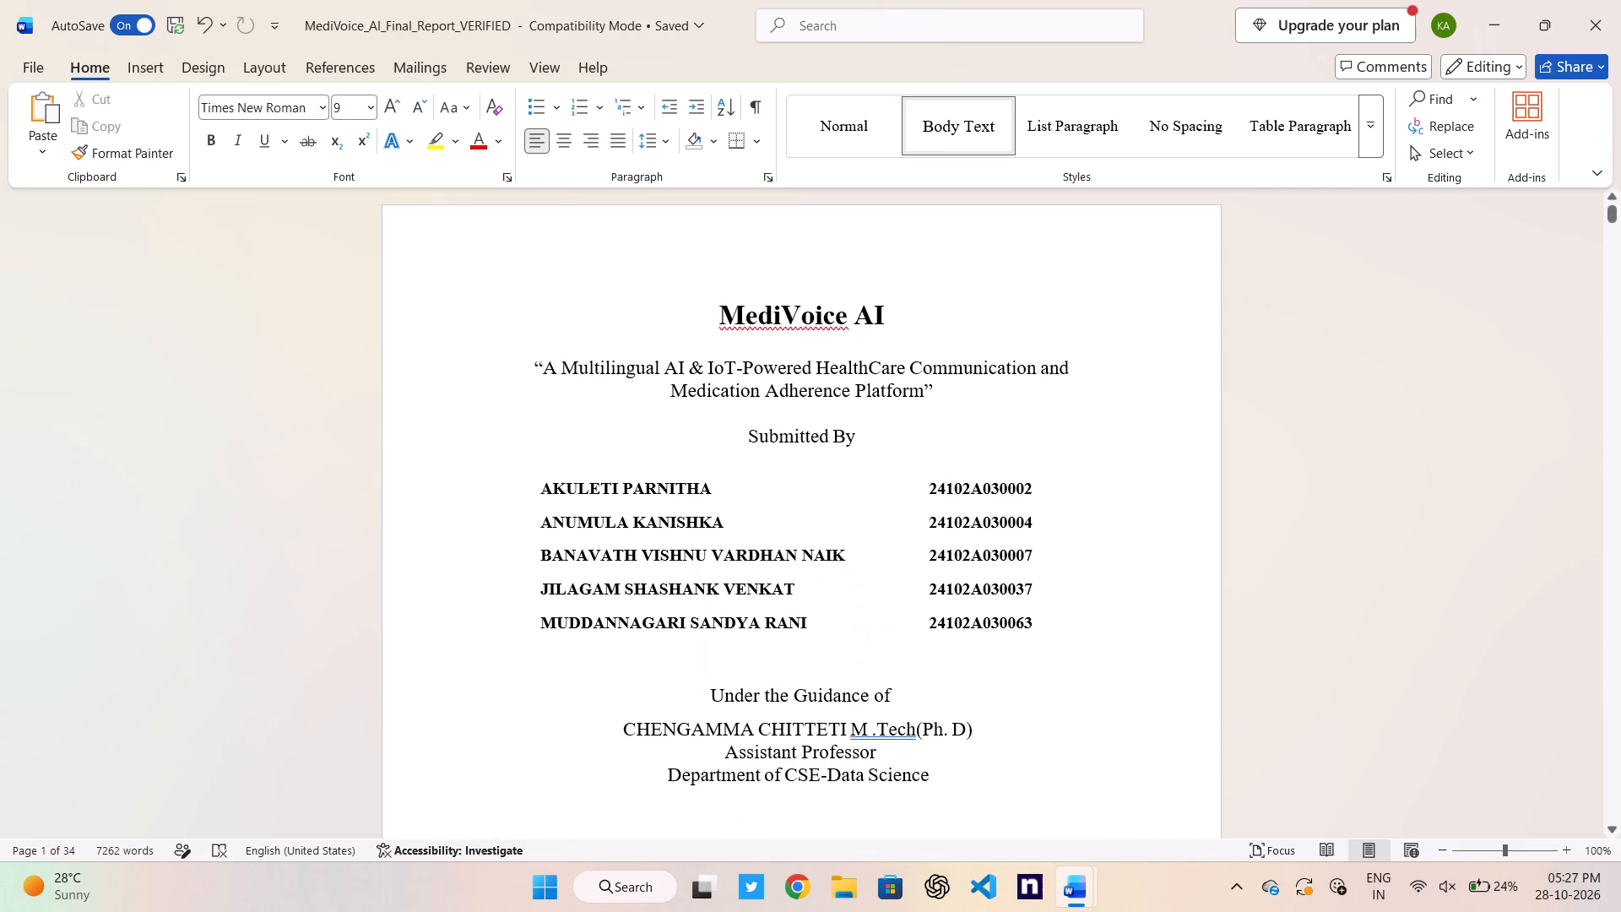
click(987, 726)
key(BackSpace)
key(BackSpace)
key(BackSpace)
key(BackSpace)
key(BackSpace)
key(BackSpace)
key(BackSpace)
key(BackSpace)
key(BackSpace)
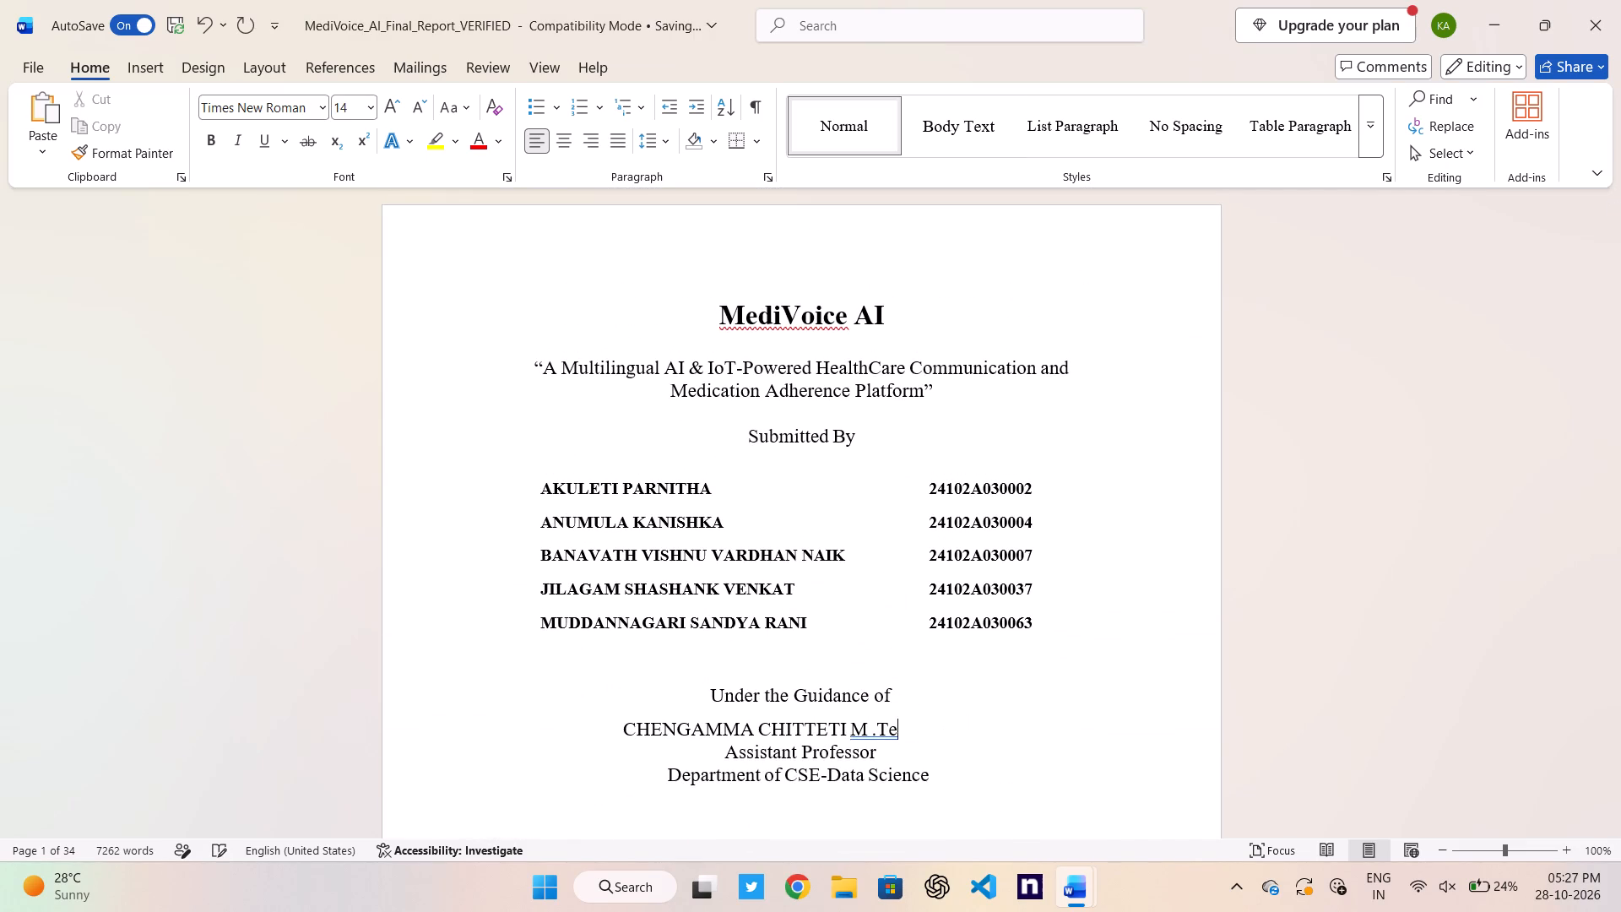
key(BackSpace)
key(BackSpace)
key(BackSpace)
key(BackSpace)
key(BackSpace)
Indent the guide's name line on the cover page to centre it above "Assistant Professor", undoing the last indent action.
key(Left)
key(Left)
key(Left)
key(Left)
key(Left)
key(Left)
key(Left)
key(Left)
key(Left)
key(Left)
key(Left)
key(Left)
key(Left)
key(Left)
key(Left)
key(Left)
key(Left)
key(Left)
key(Left)
key(Left)
key(Left)
key(Right)
key(Right)
key(Right)
key(Tab)
key(Tab)
key(Tab)
key(Tab)
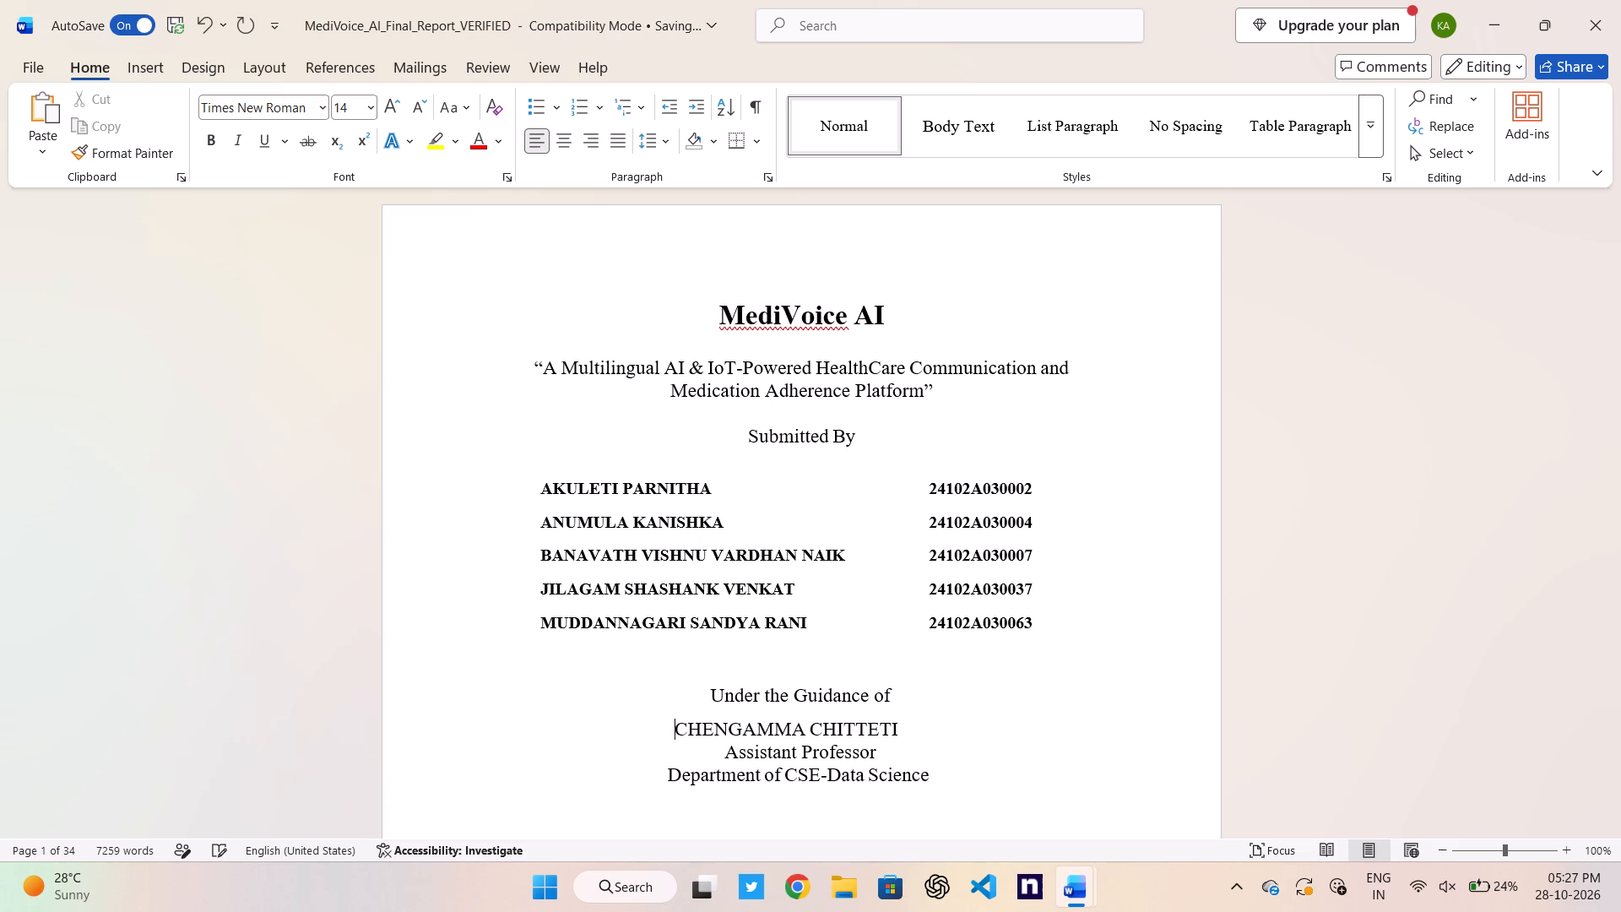
key(ctrl+z)
Delete the entire table under the TABLE OF CONTENTS heading on page 8.
scroll(987, 726, down, 2)
ctrl+scroll(987, 726, down, 1)
scroll(987, 726, down, 1)
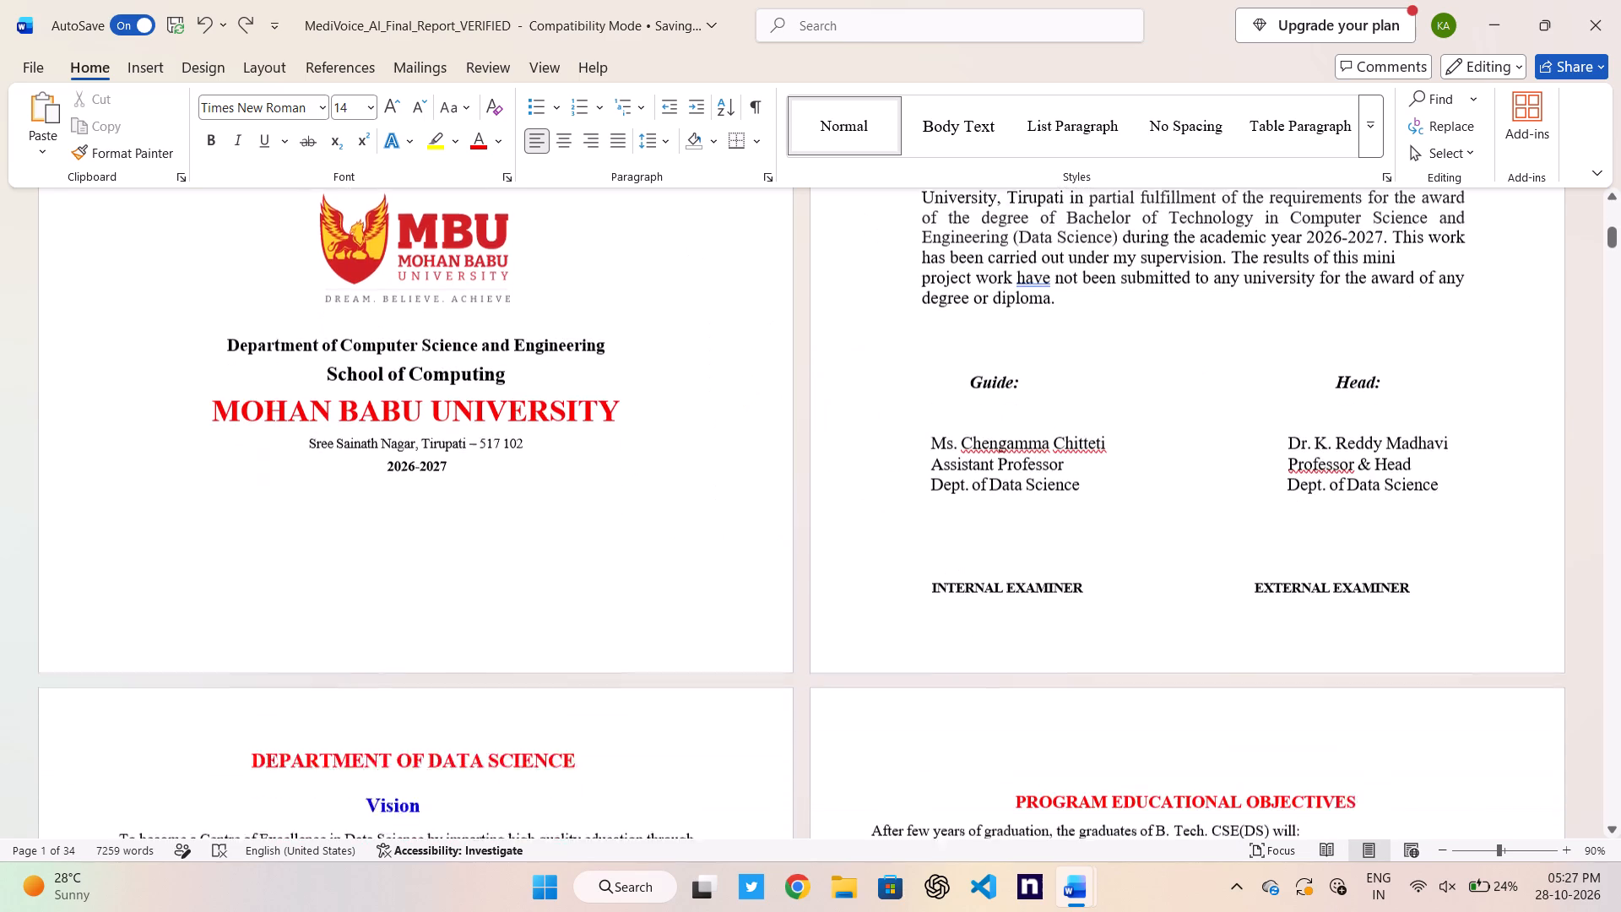
scroll(987, 726, down, 1)
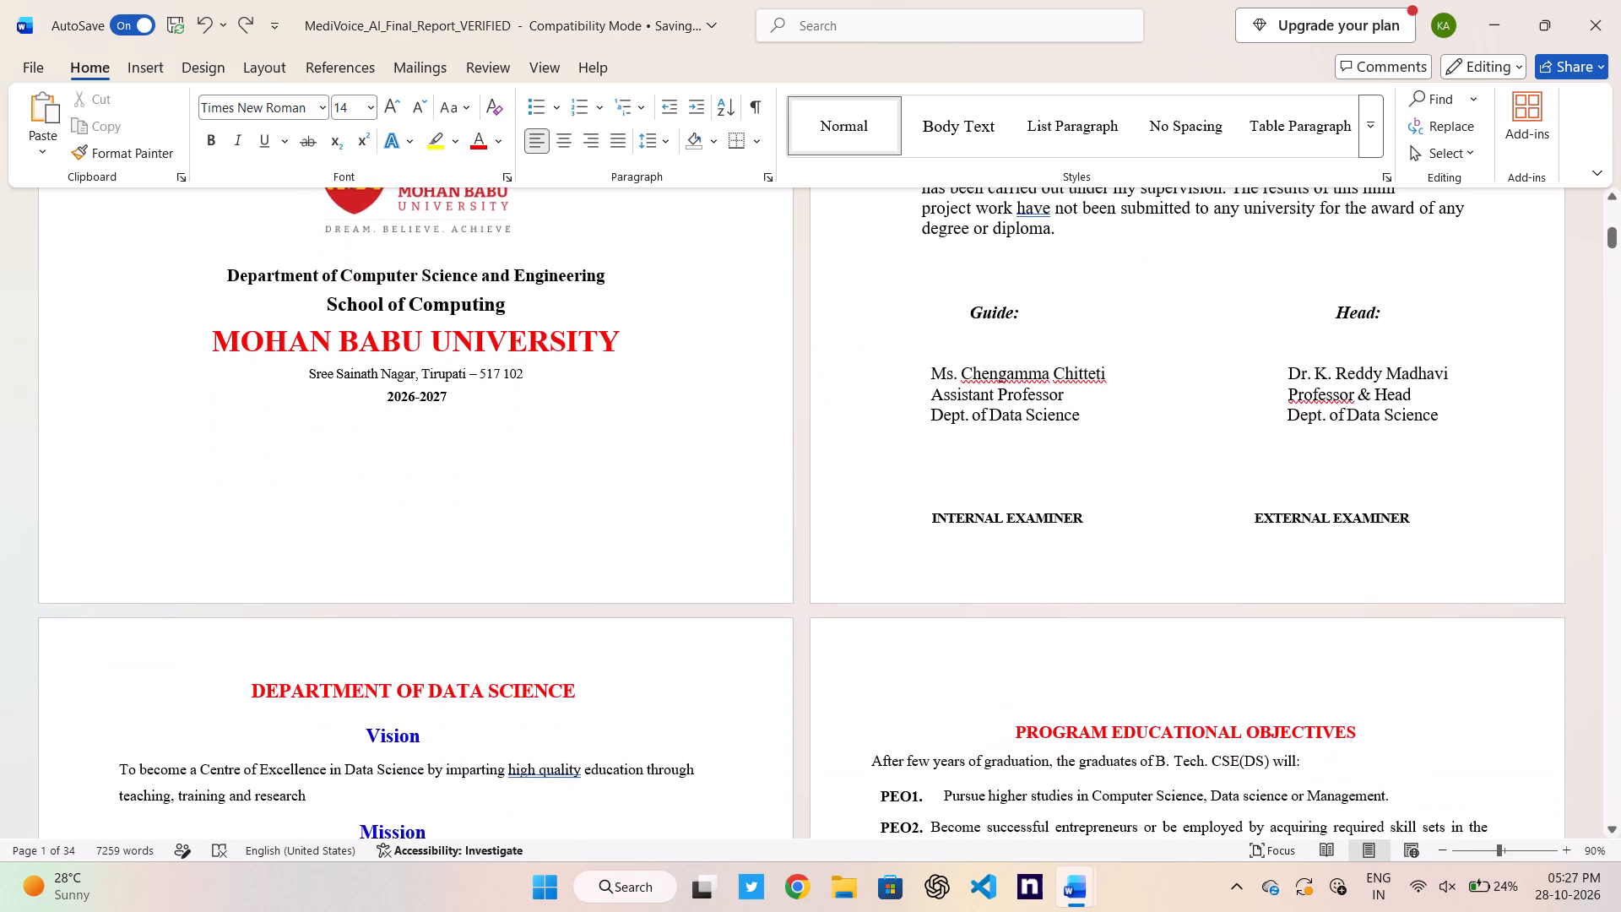
ctrl+scroll(987, 726, up, 2)
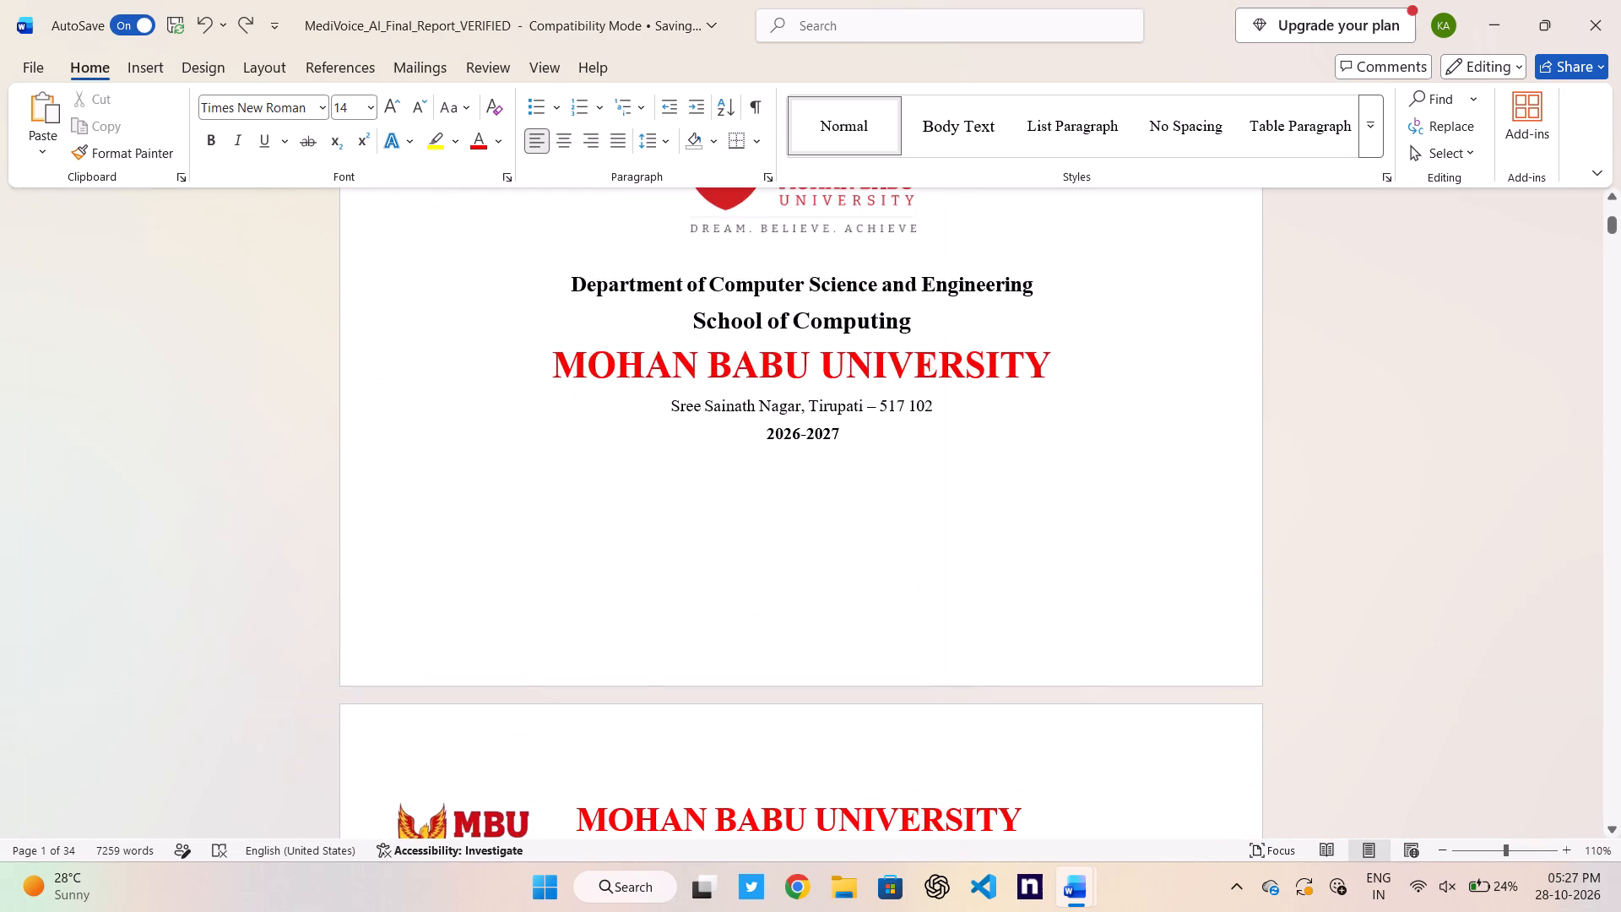
scroll(987, 726, down, 7)
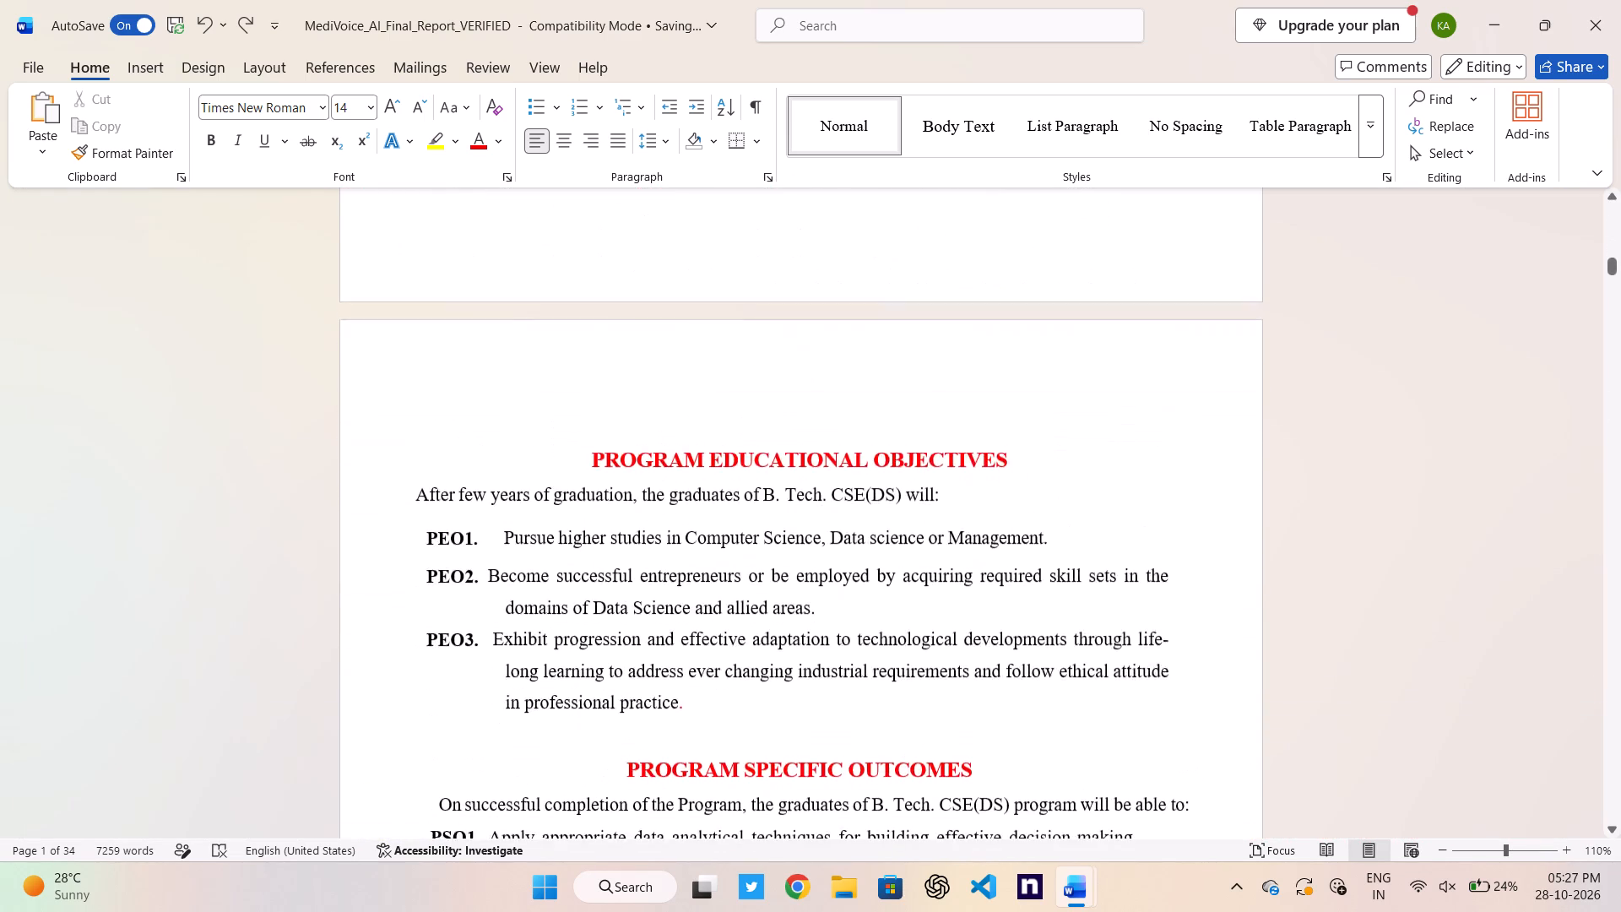
scroll(987, 726, down, 6)
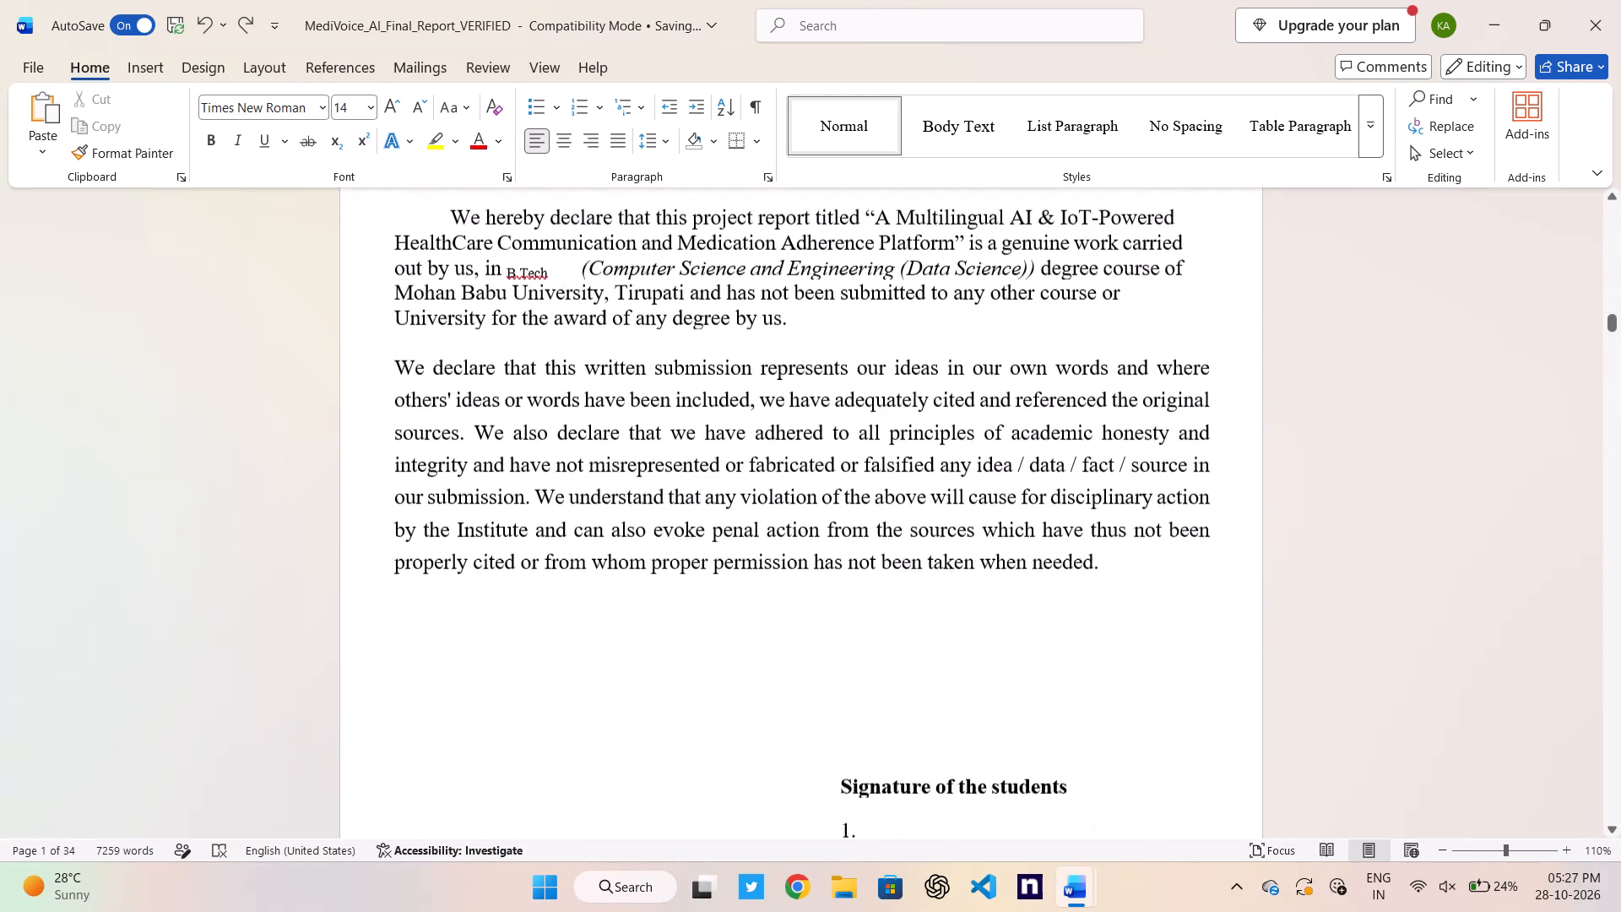
scroll(987, 726, down, 7)
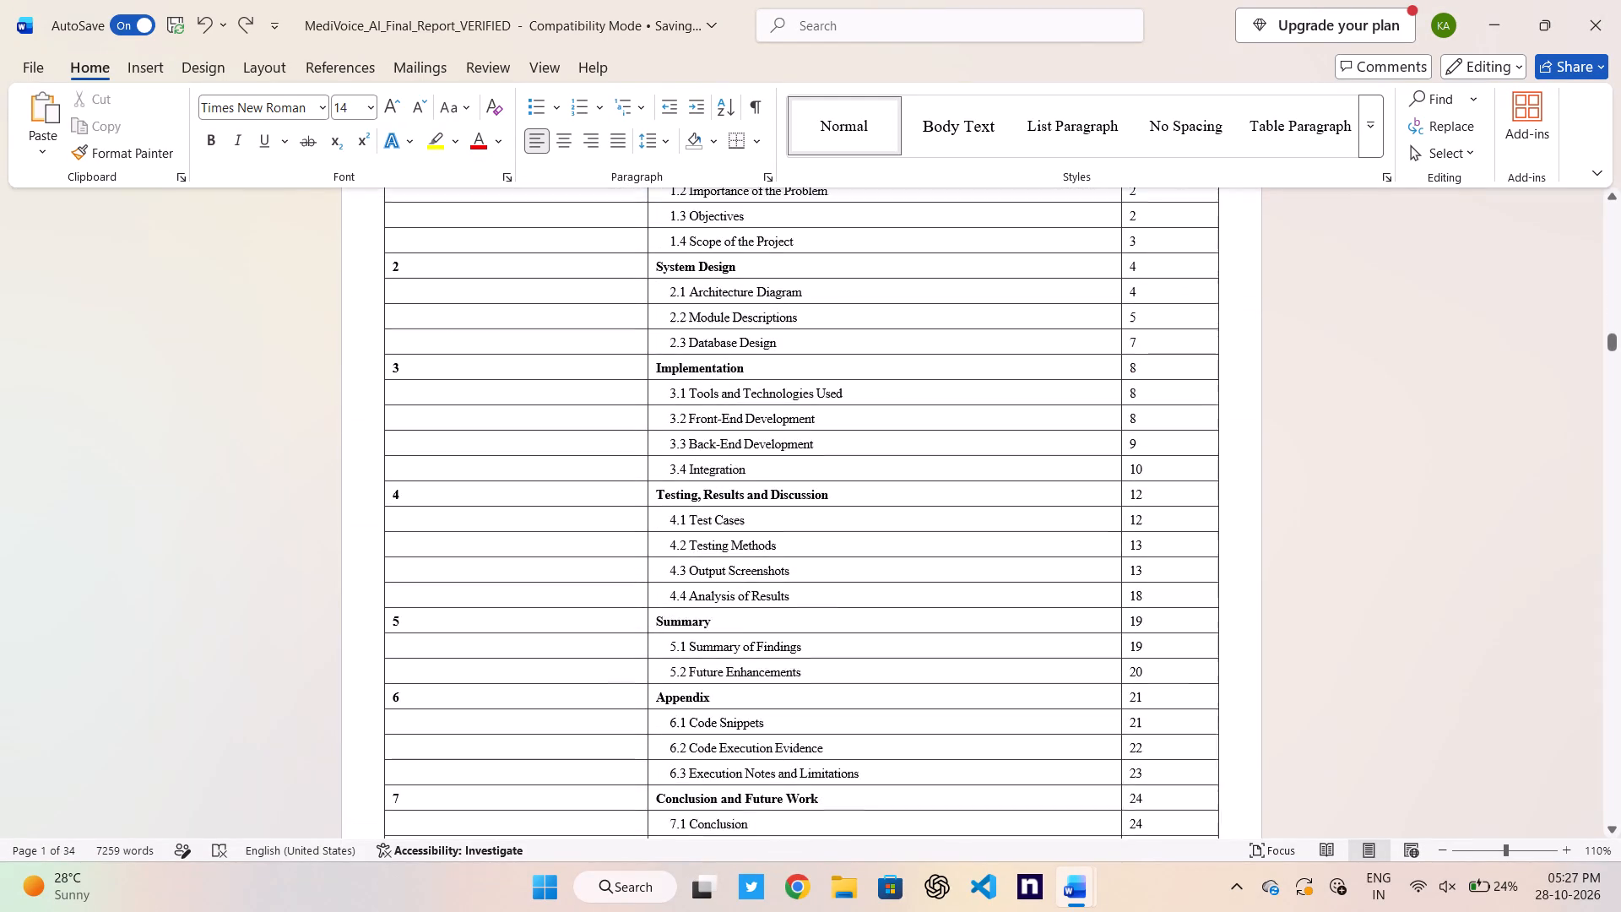
scroll(987, 726, down, 2)
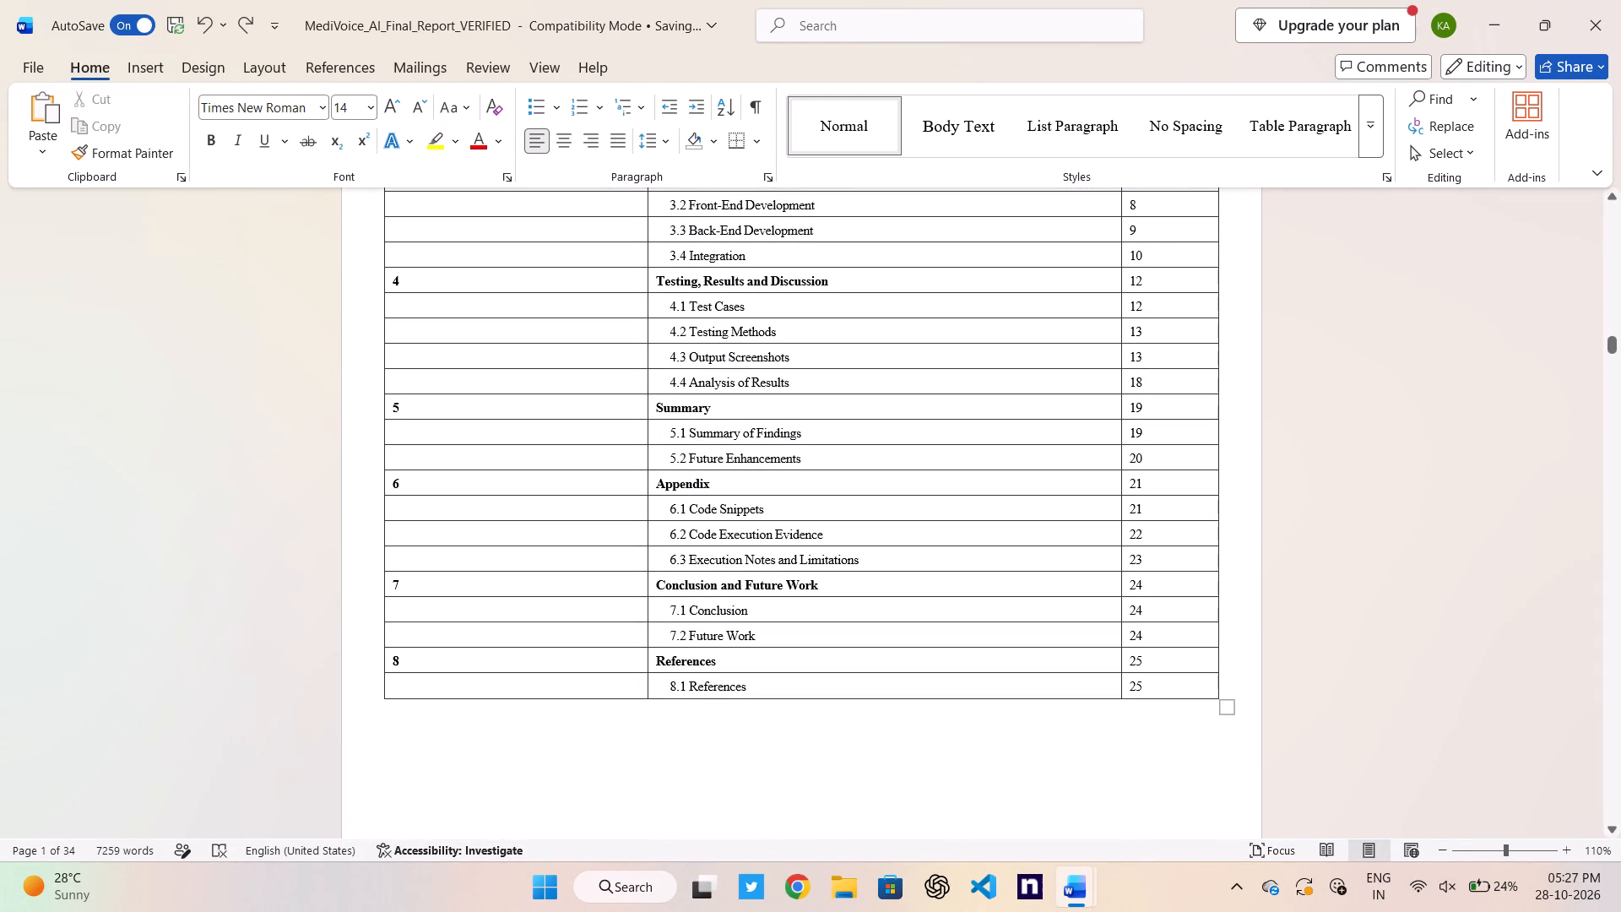
click(1228, 711)
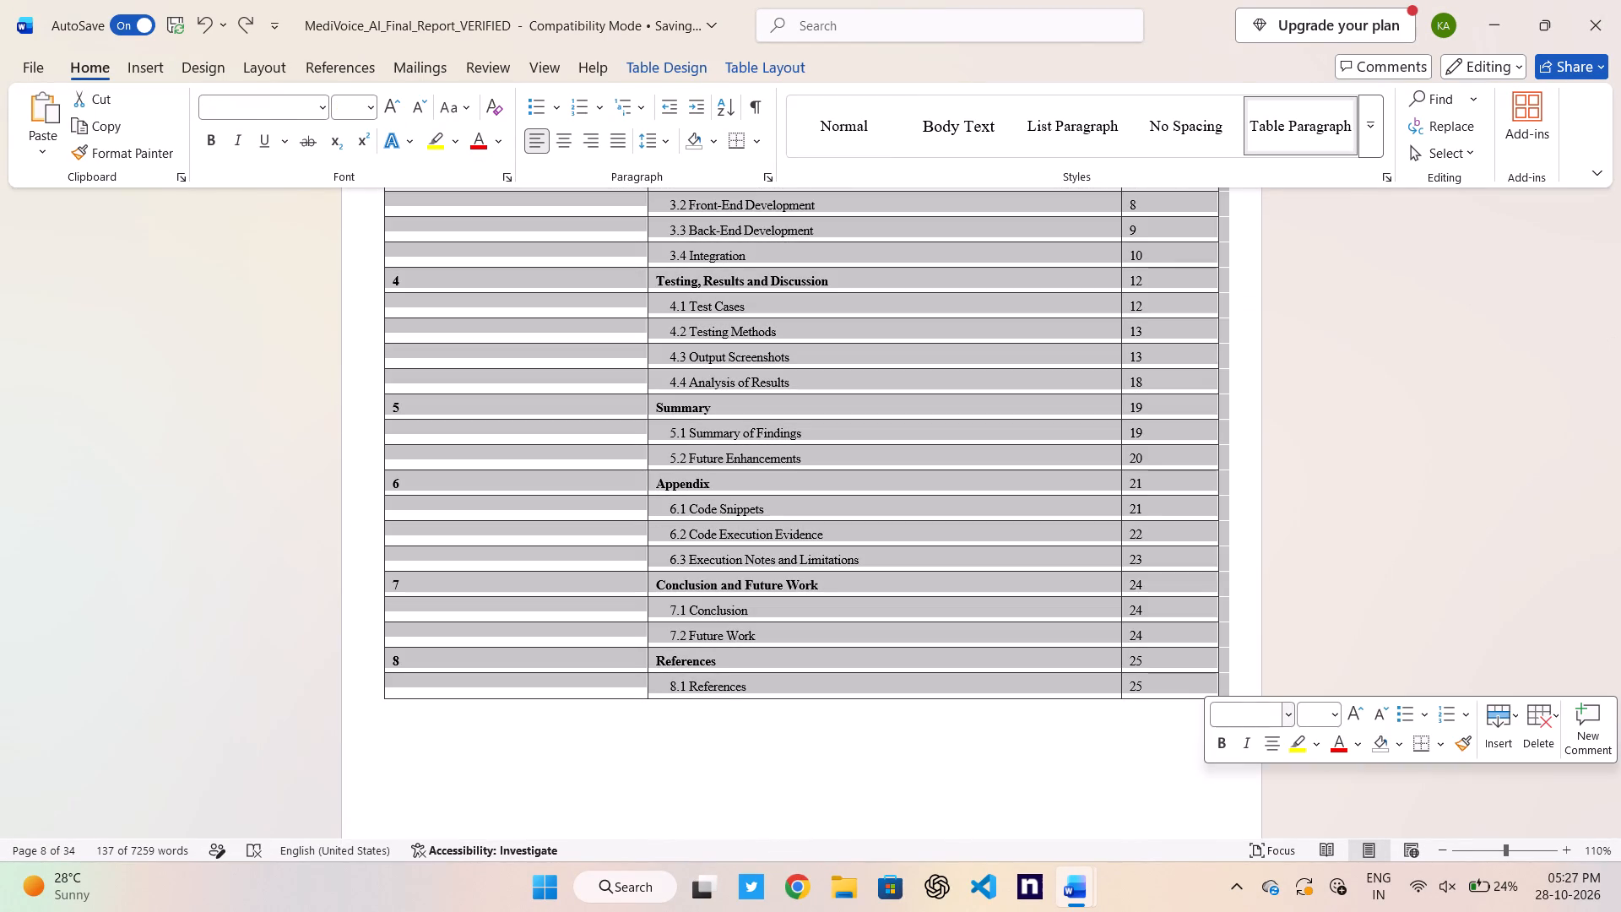
key(BackSpace)
Copy the whole contents table from the IOT_PRO_FINE document and paste it under the report's TABLE OF CONTENTS heading.
scroll(1041, 587, up, 5)
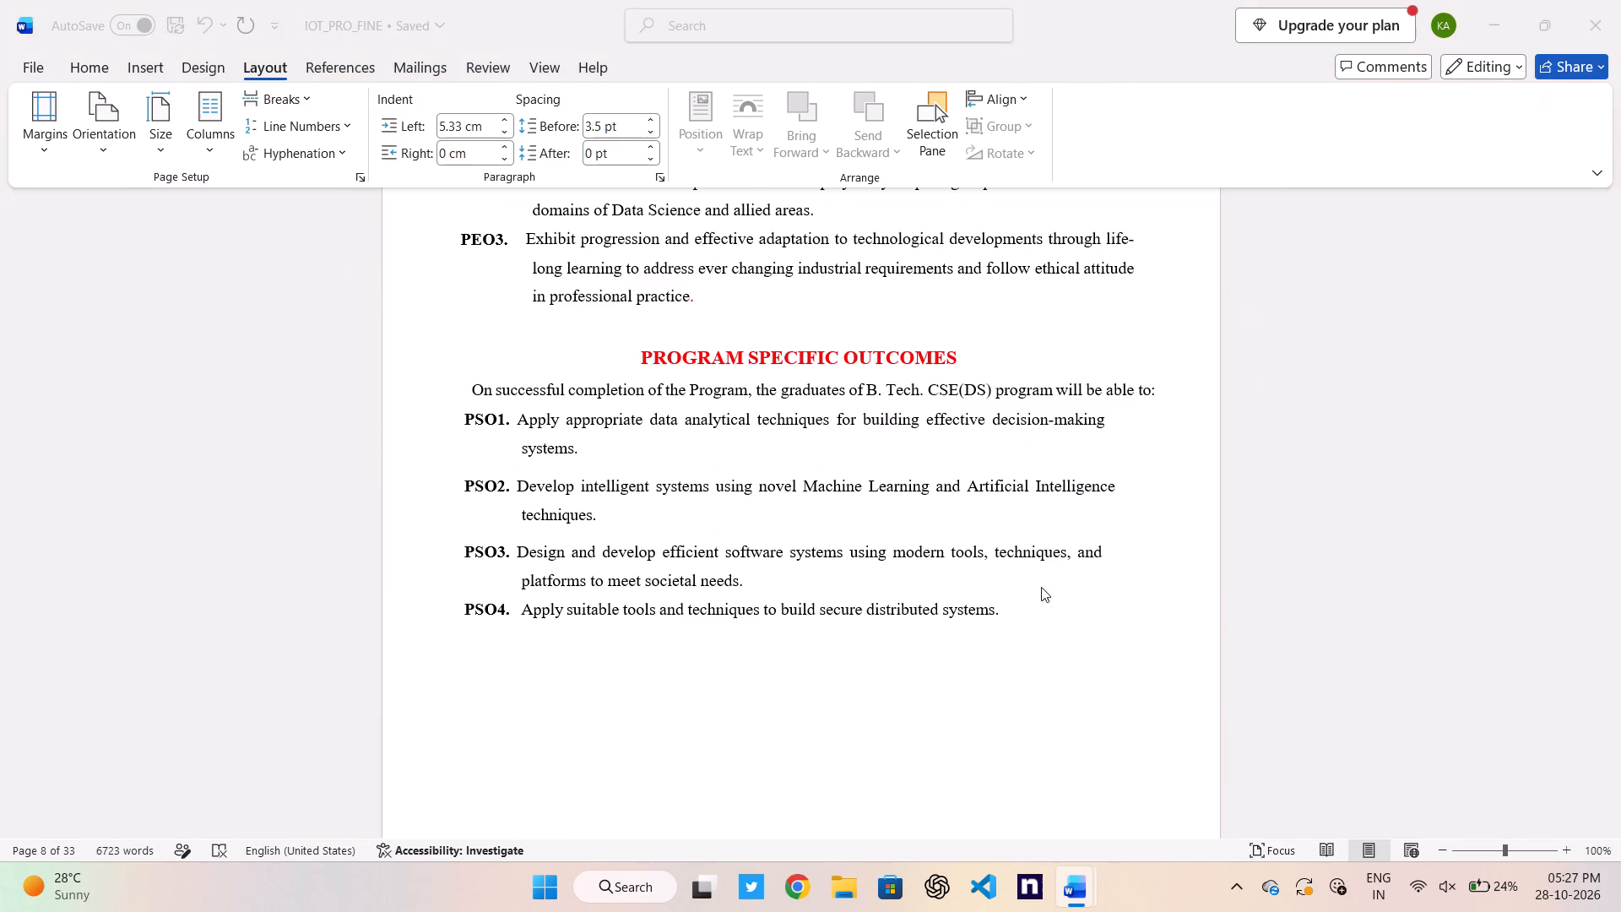
scroll(1041, 587, down, 9)
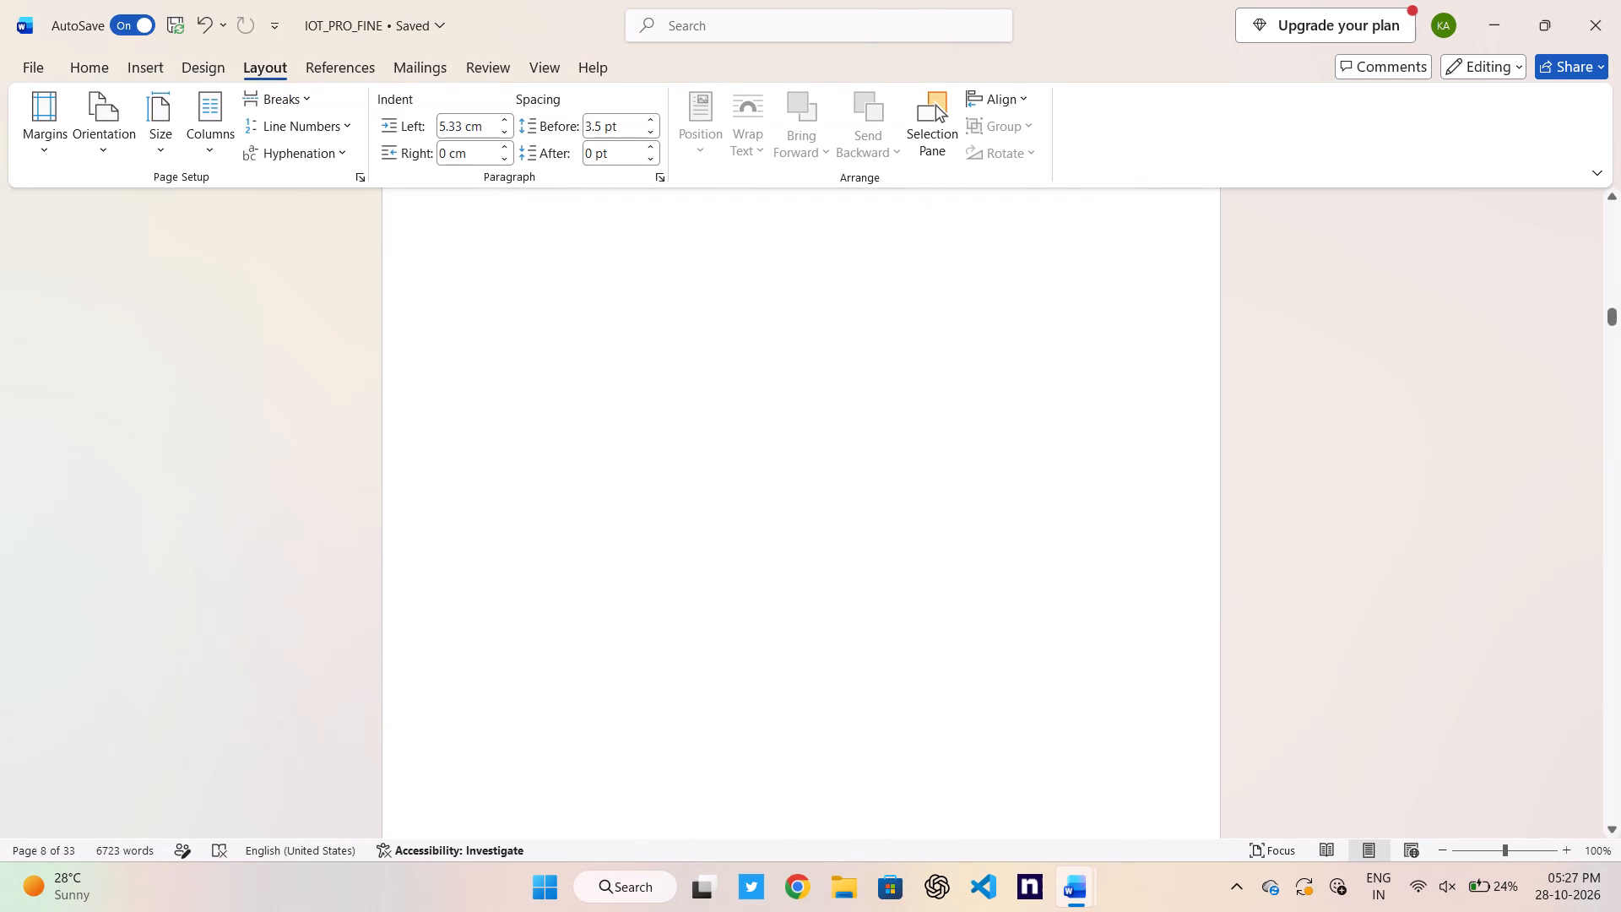
scroll(1041, 587, down, 2)
scroll(1041, 587, up, 4)
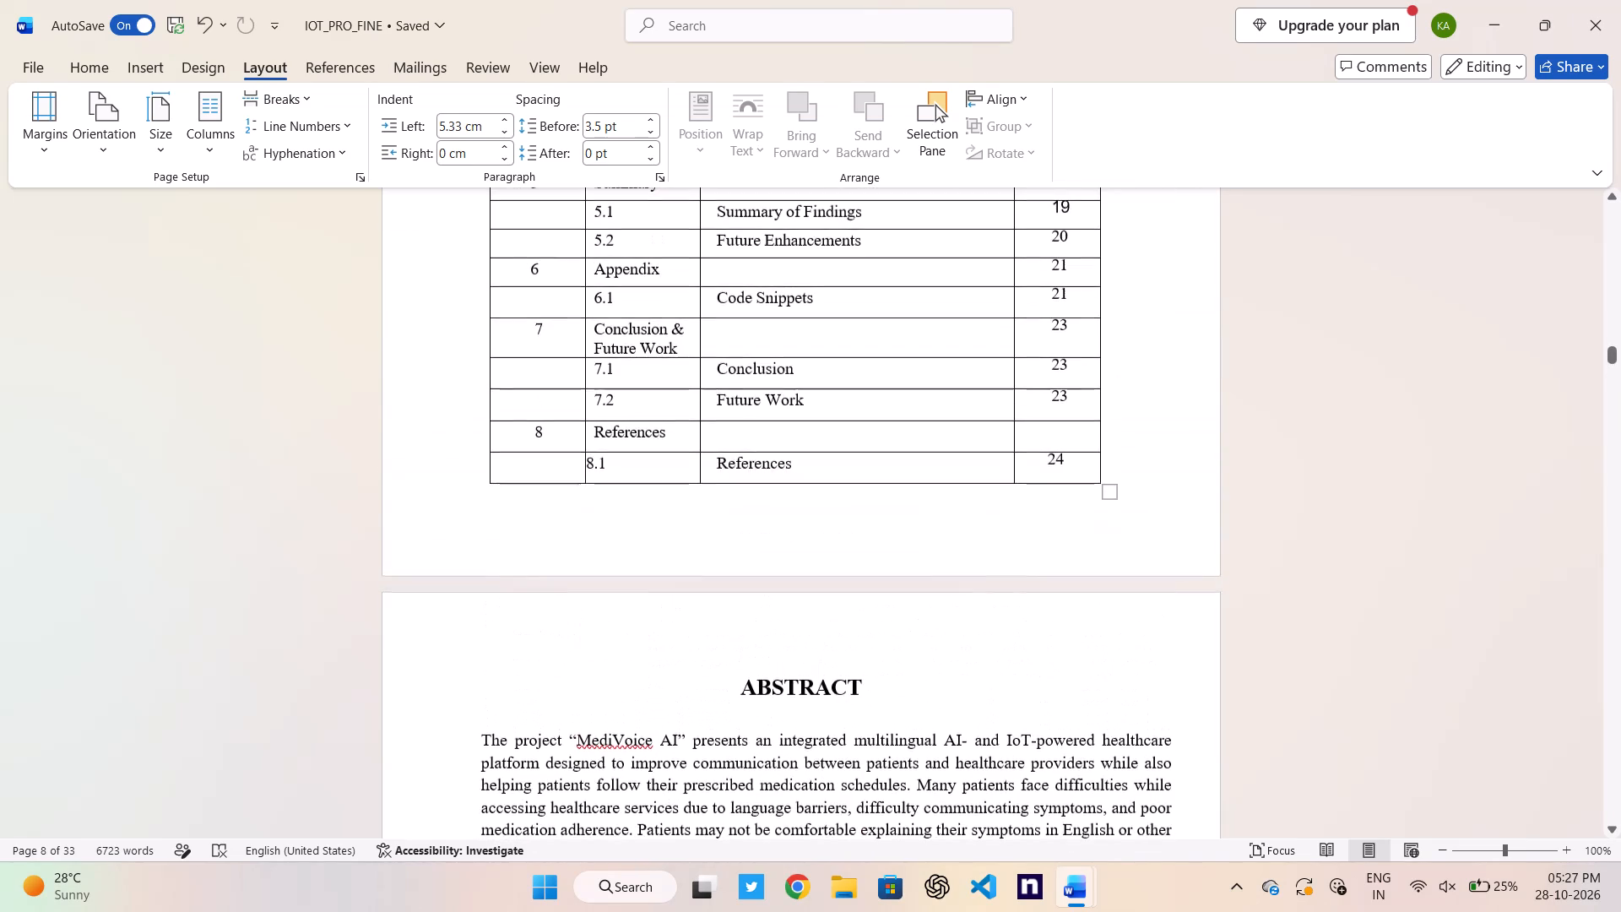
click(1105, 493)
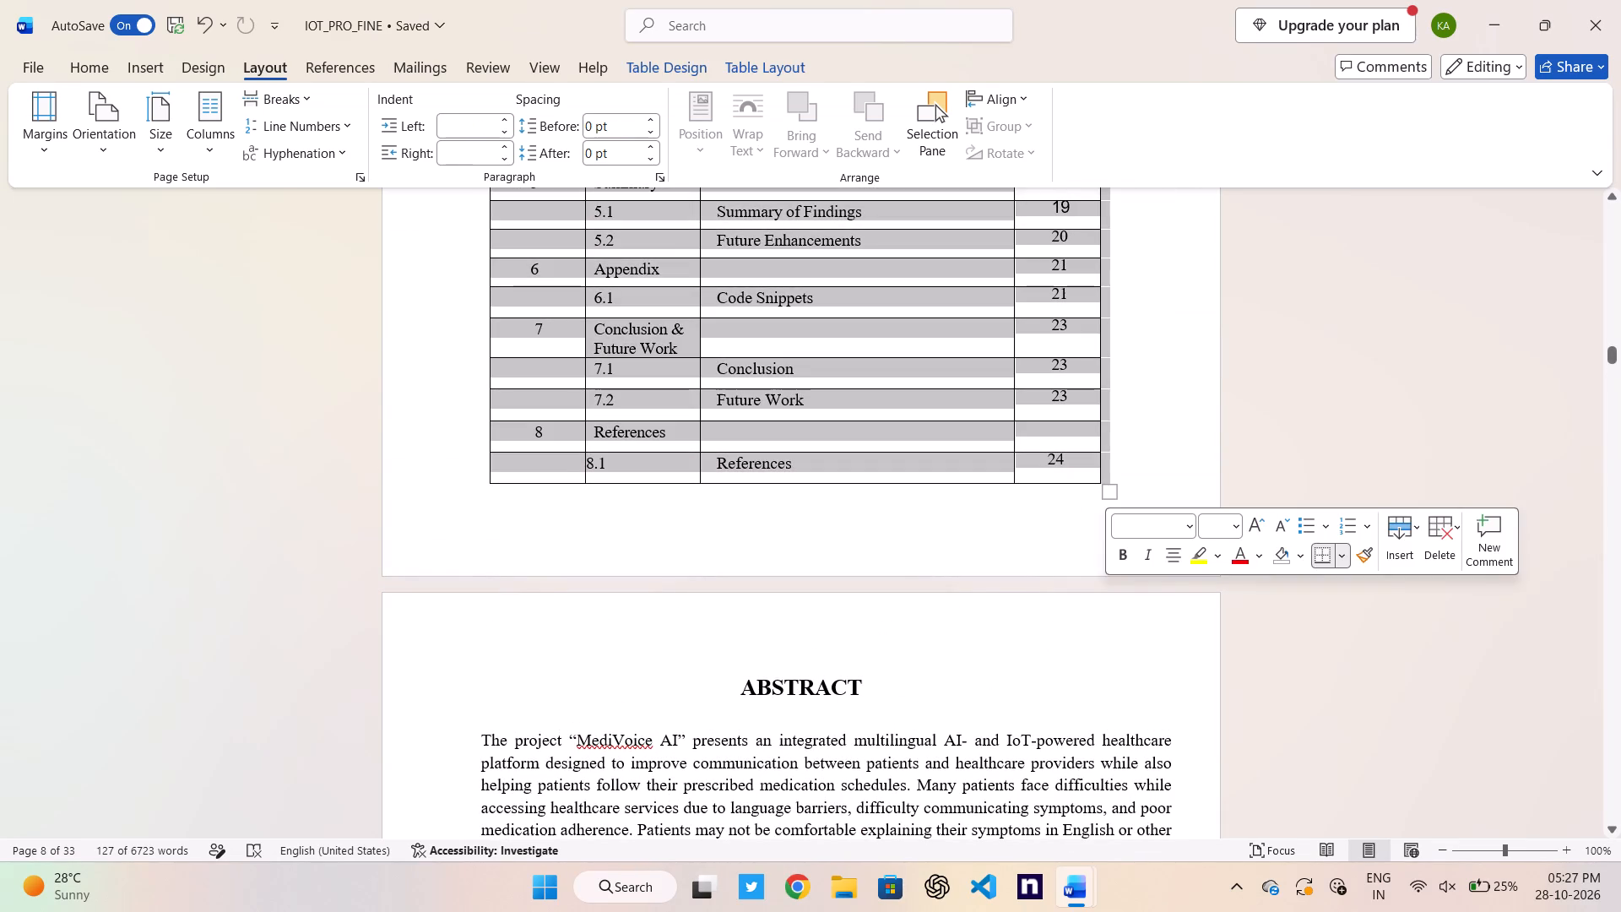
key(ctrl+c)
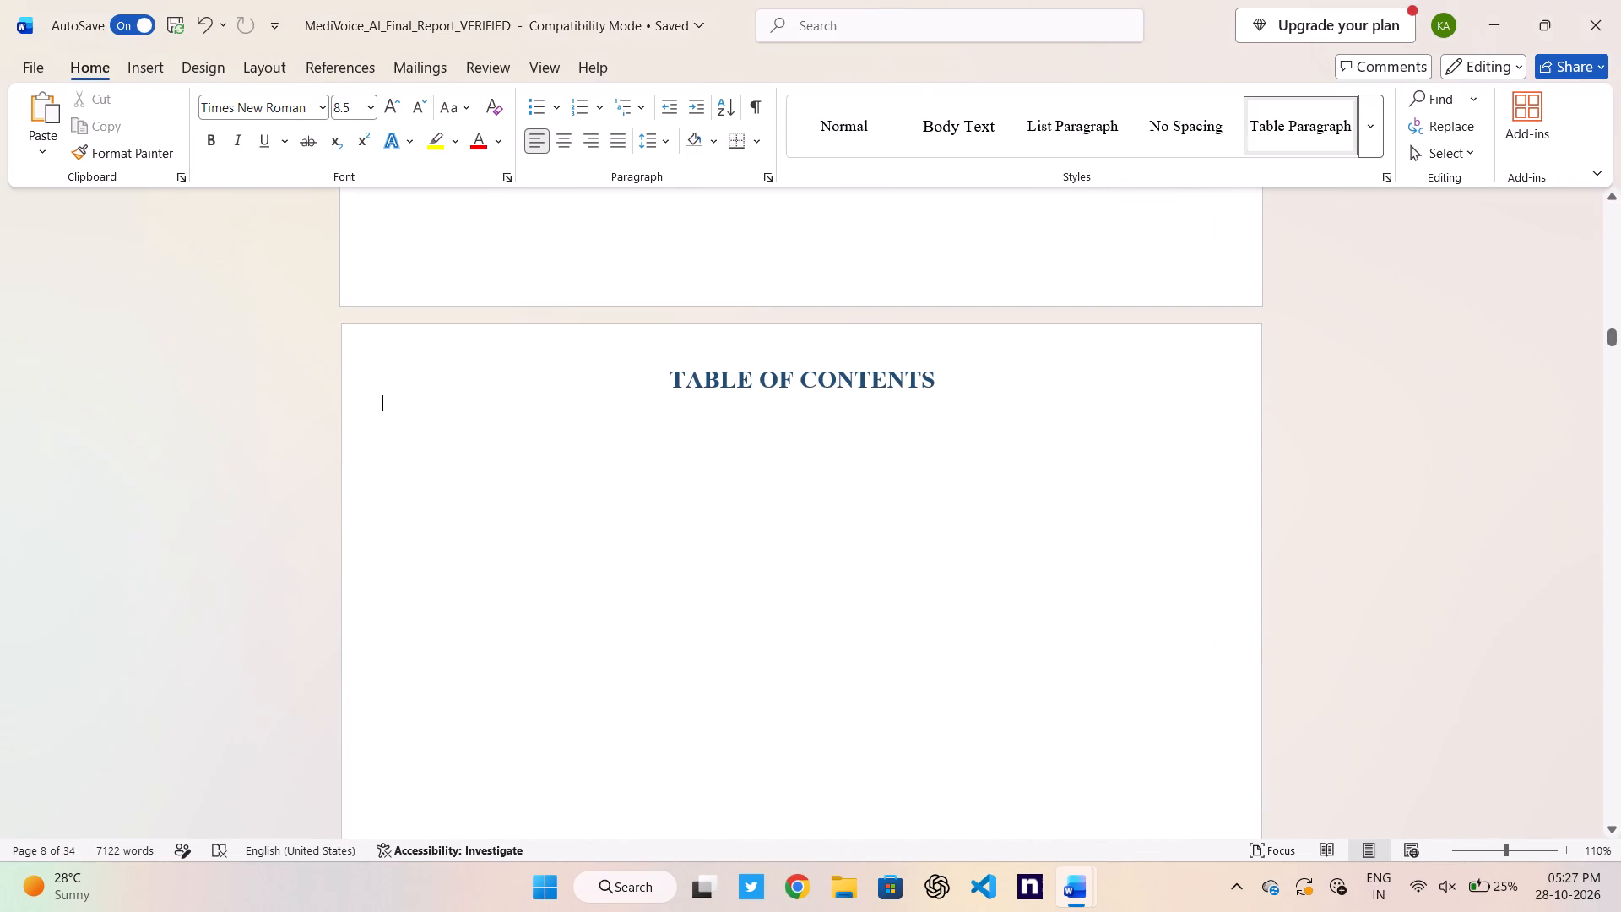
key(Tab)
key(ctrl+v)
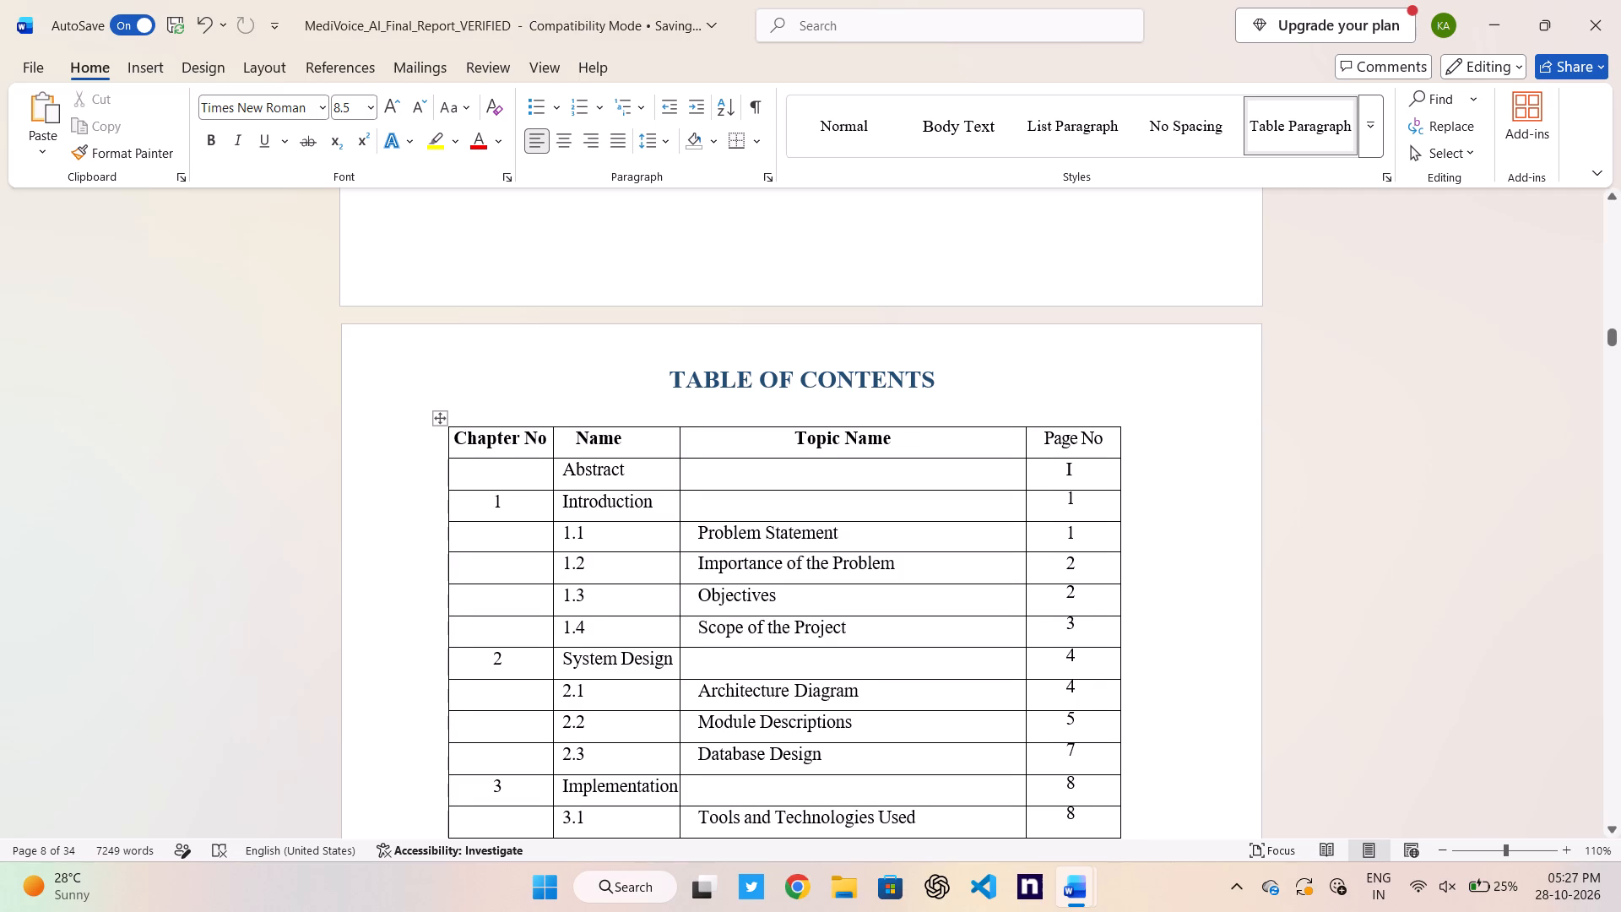
Shift the pasted contents table slightly to the right and indent the TABLE OF CONTENTS heading by one tab to match.
drag(439, 418, 495, 415)
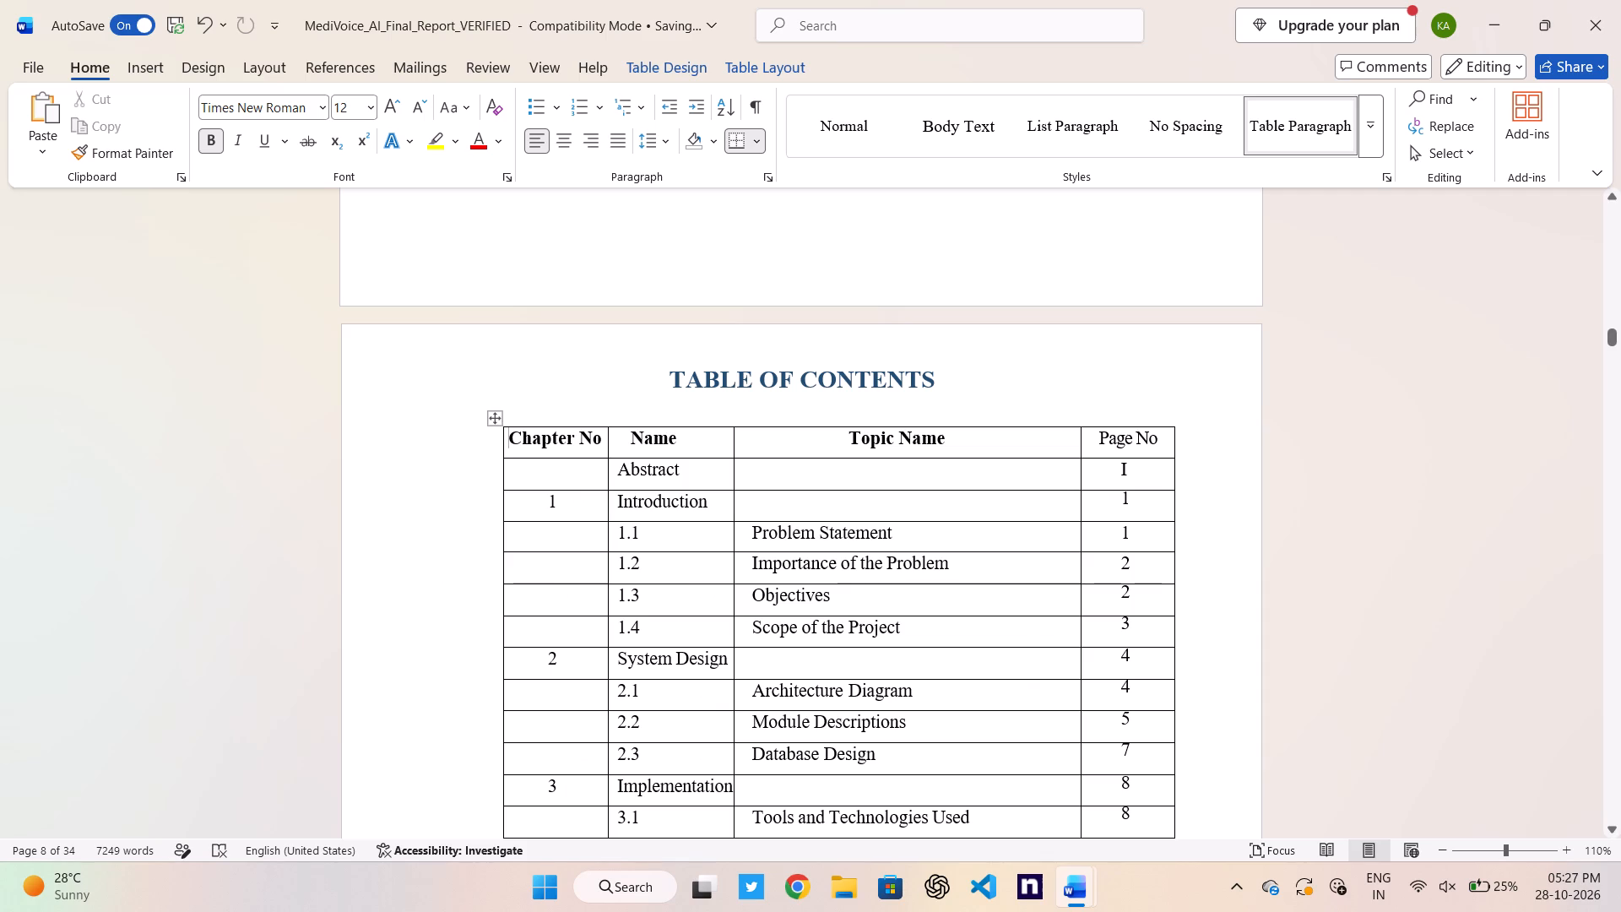
click(678, 382)
key(Left)
key(Tab)
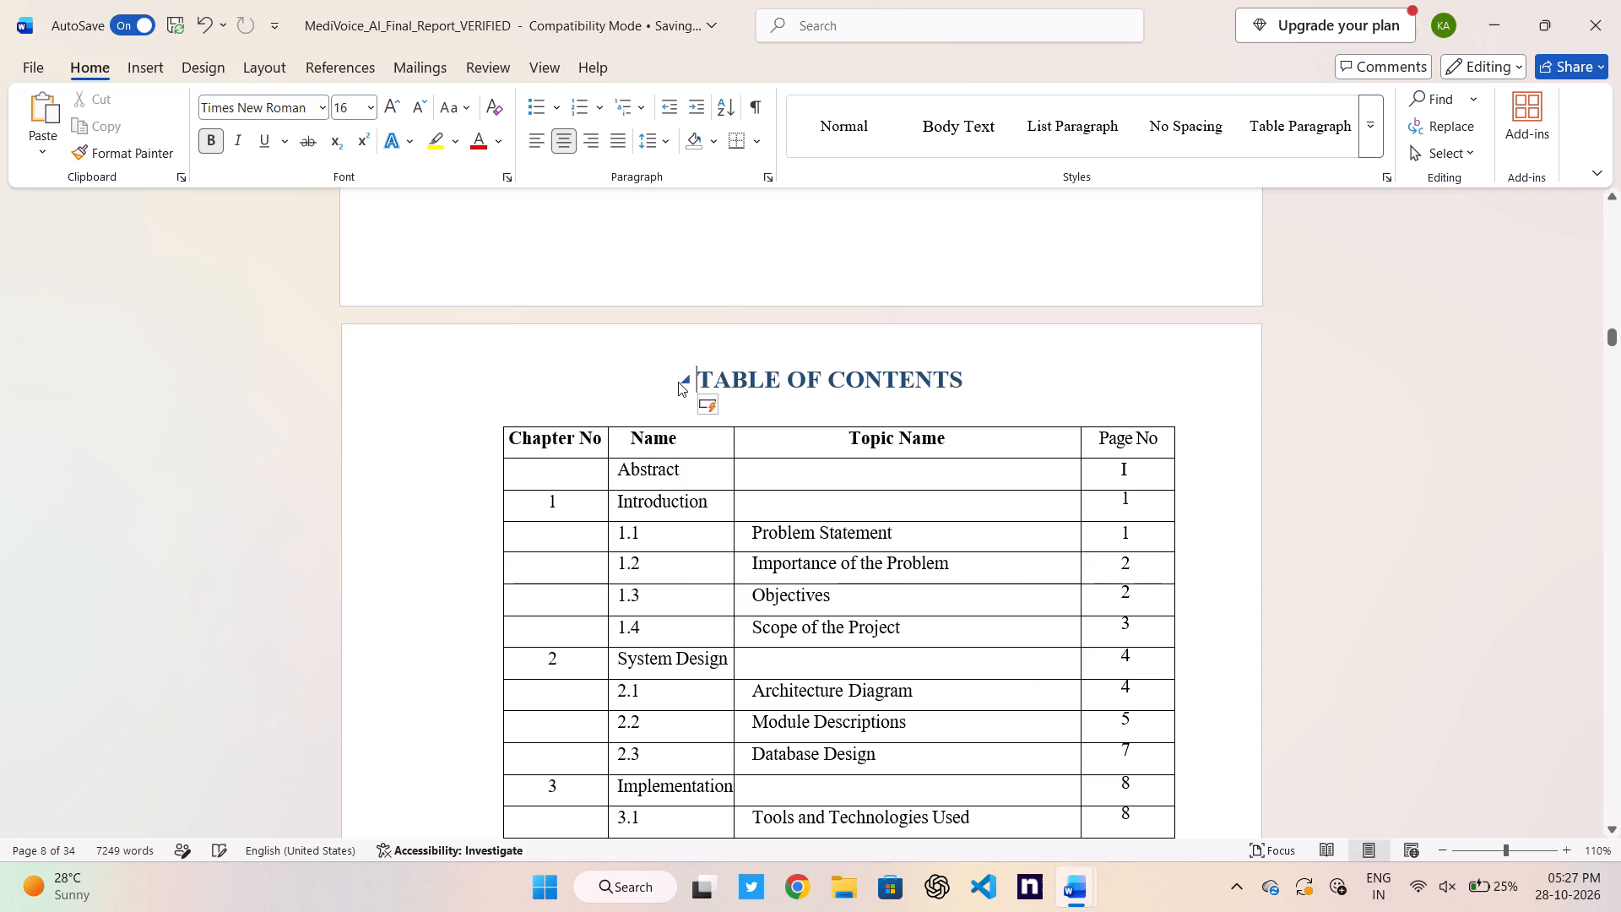
key(Tab)
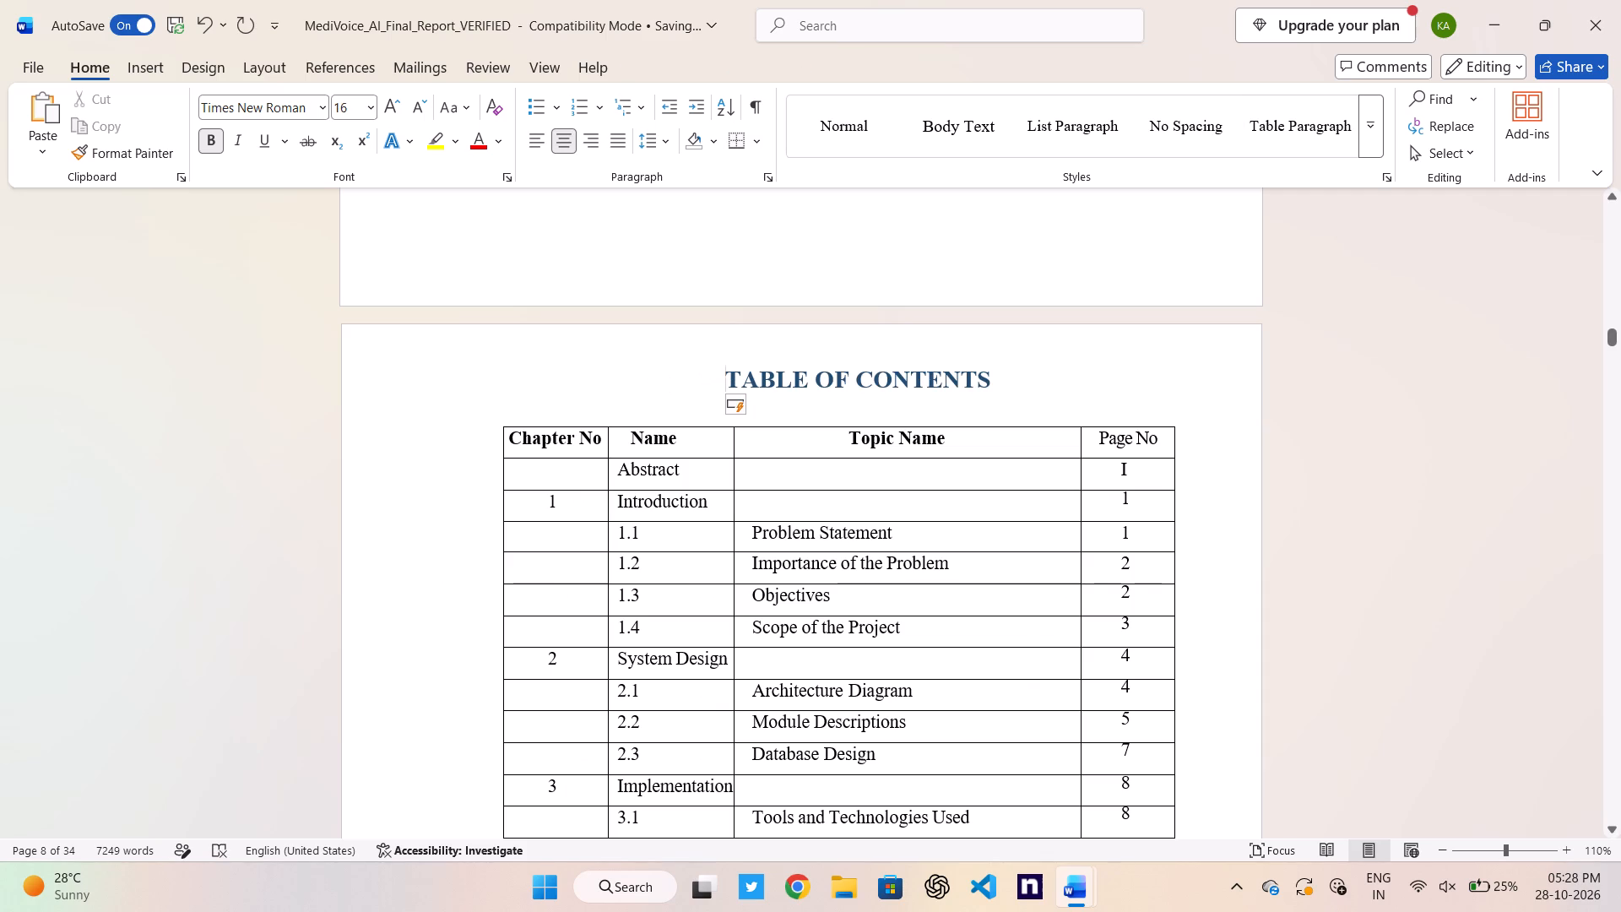
key(BackSpace)
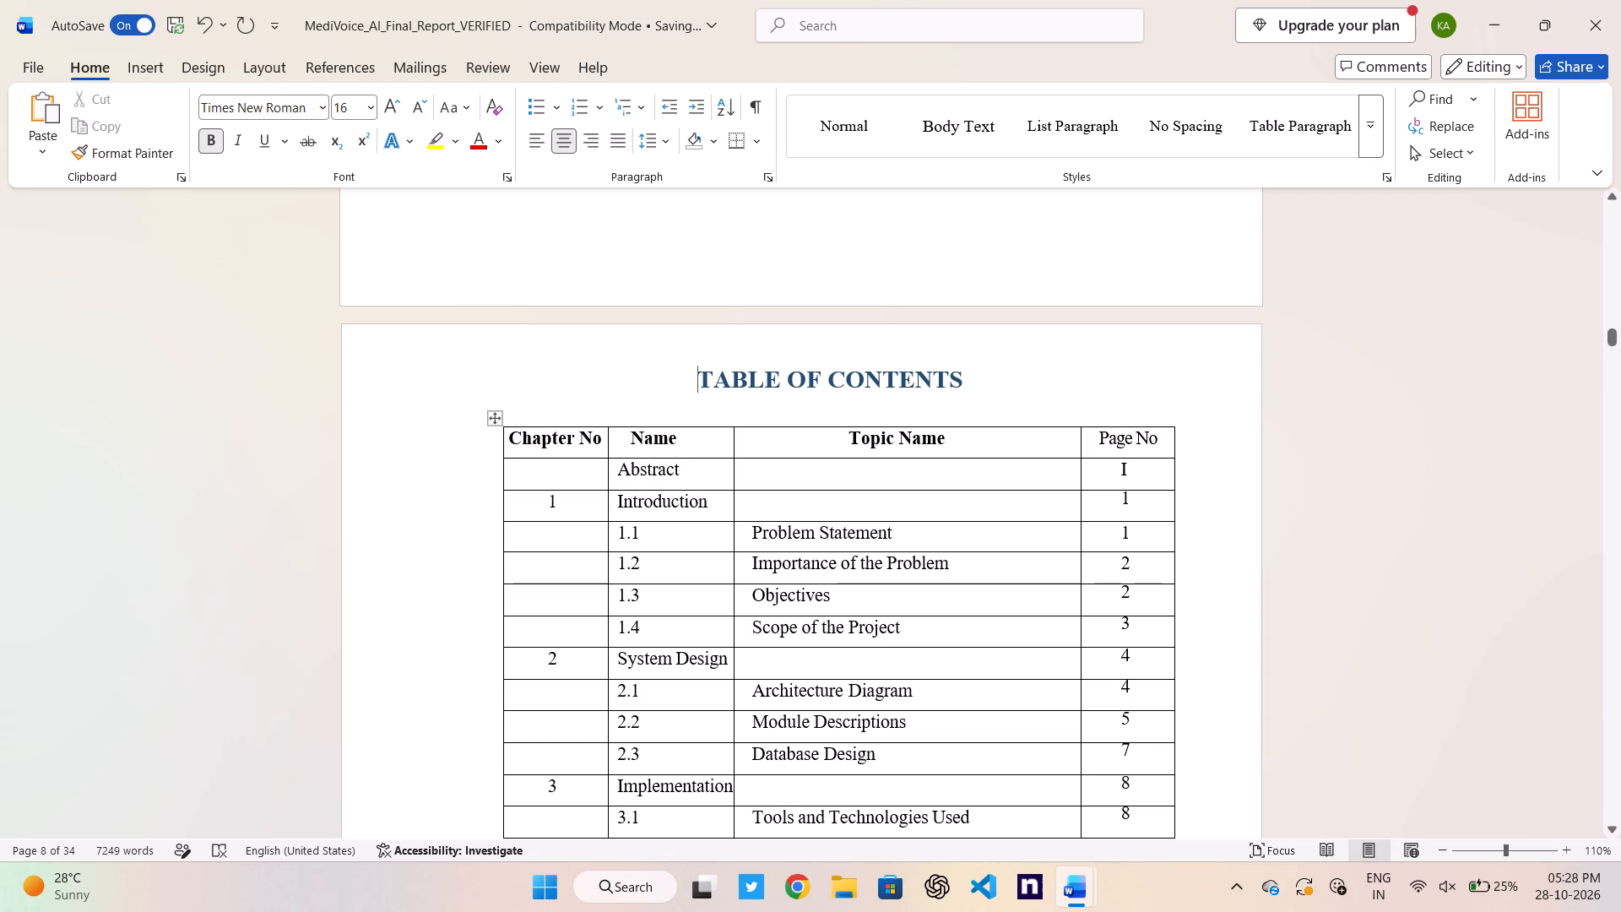
click(1362, 574)
Check the pasted contents table down to its last row and the space before the ABSTRACT page.
scroll(1362, 574, down, 4)
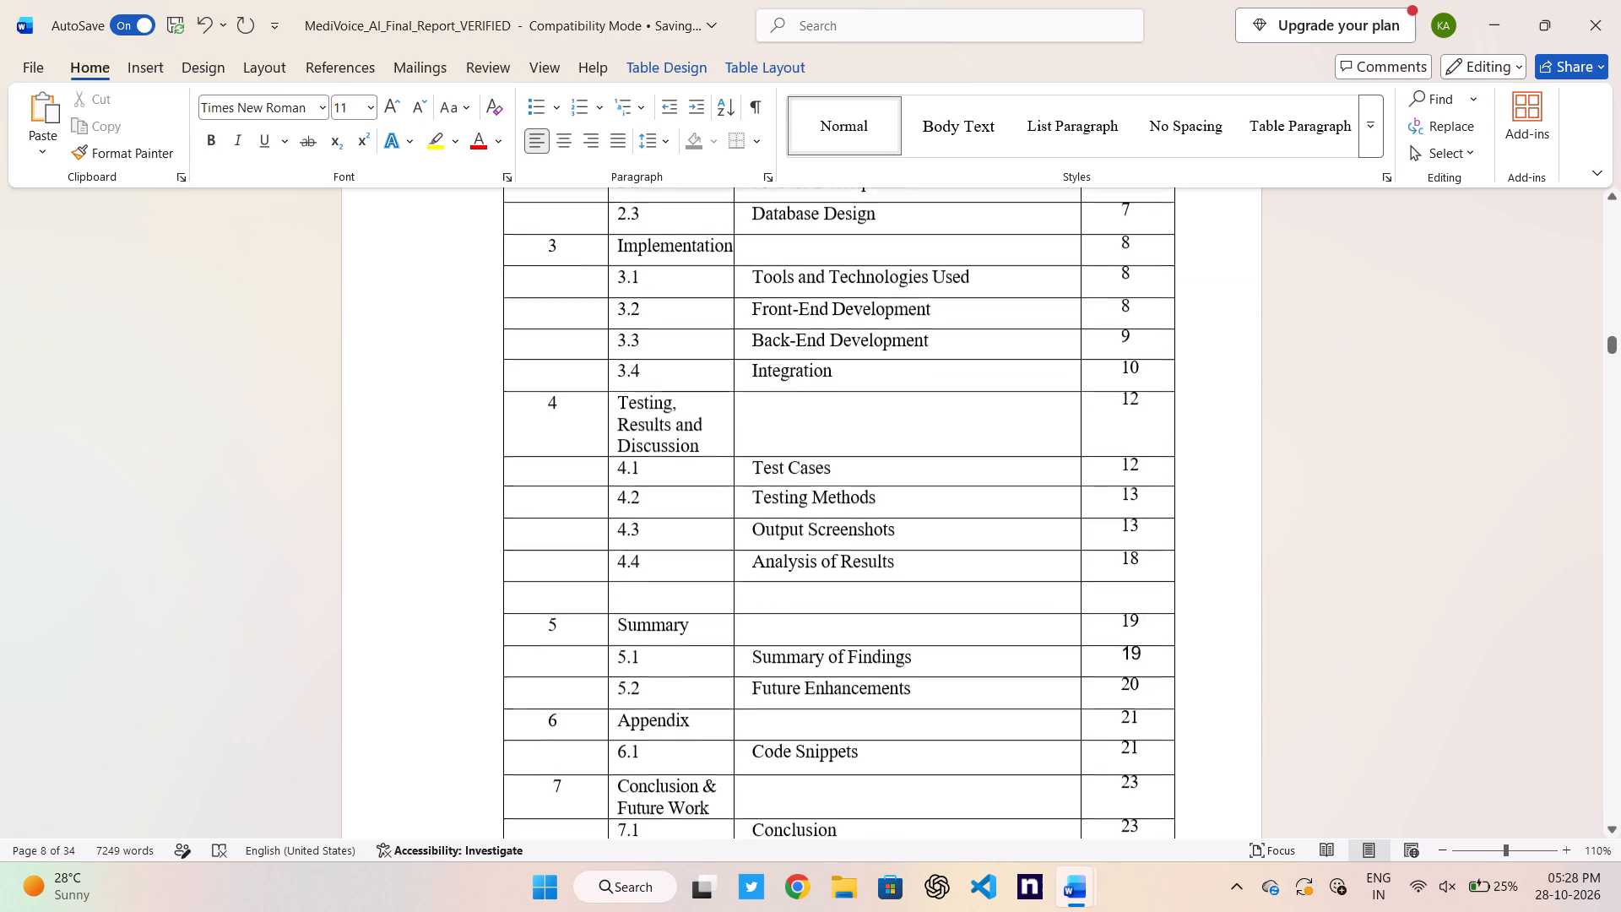
scroll(1362, 574, down, 2)
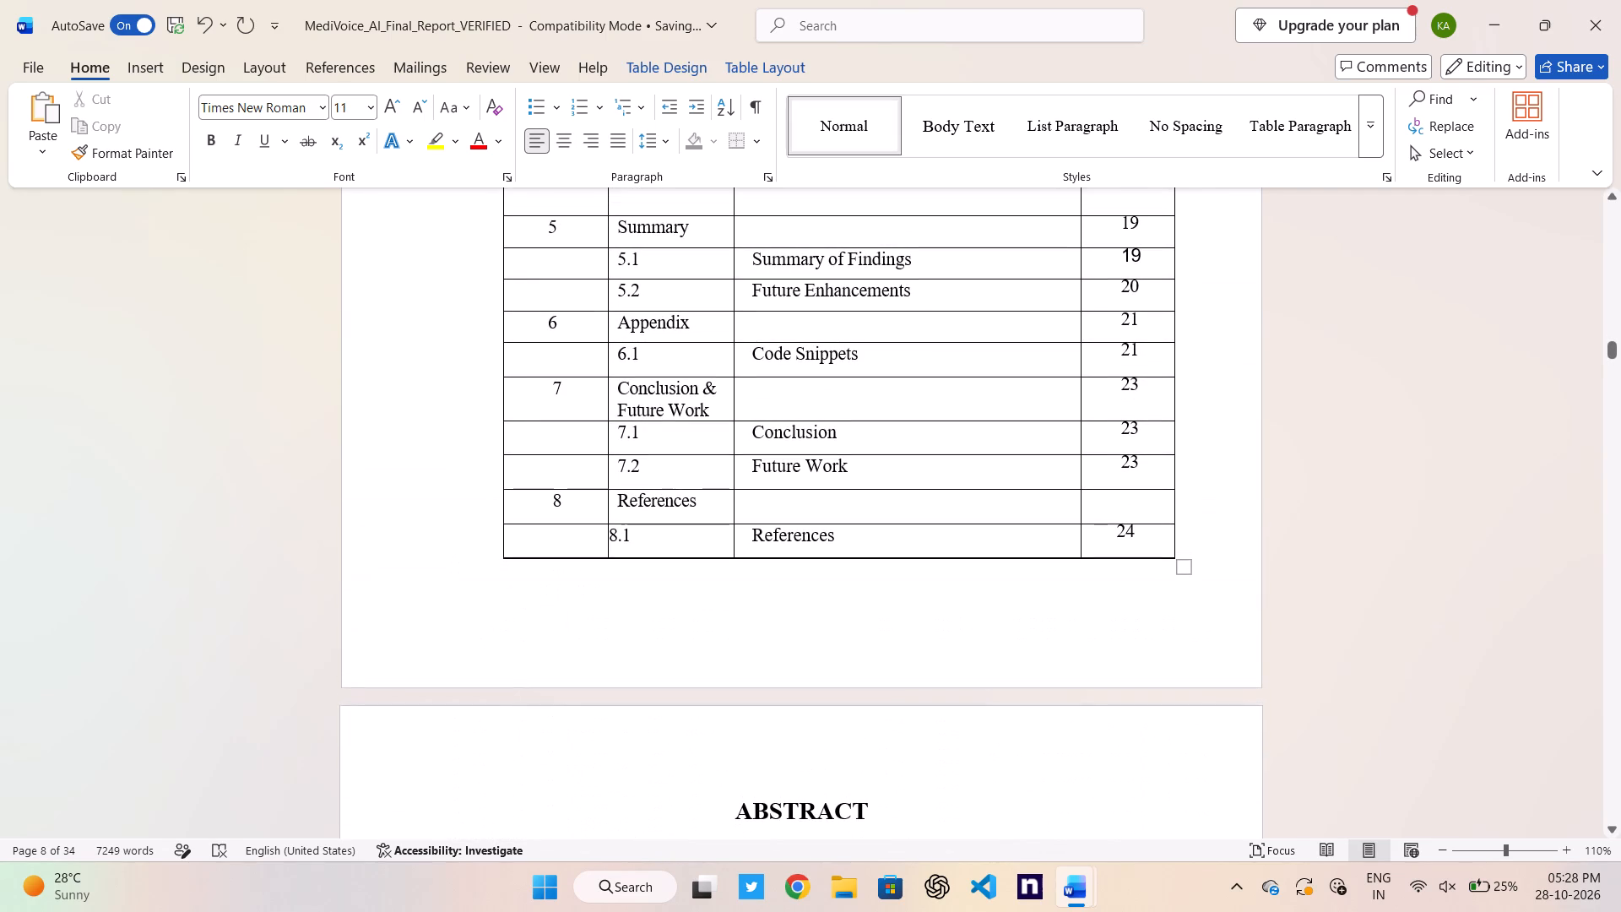
click(1105, 672)
double_click(1105, 672)
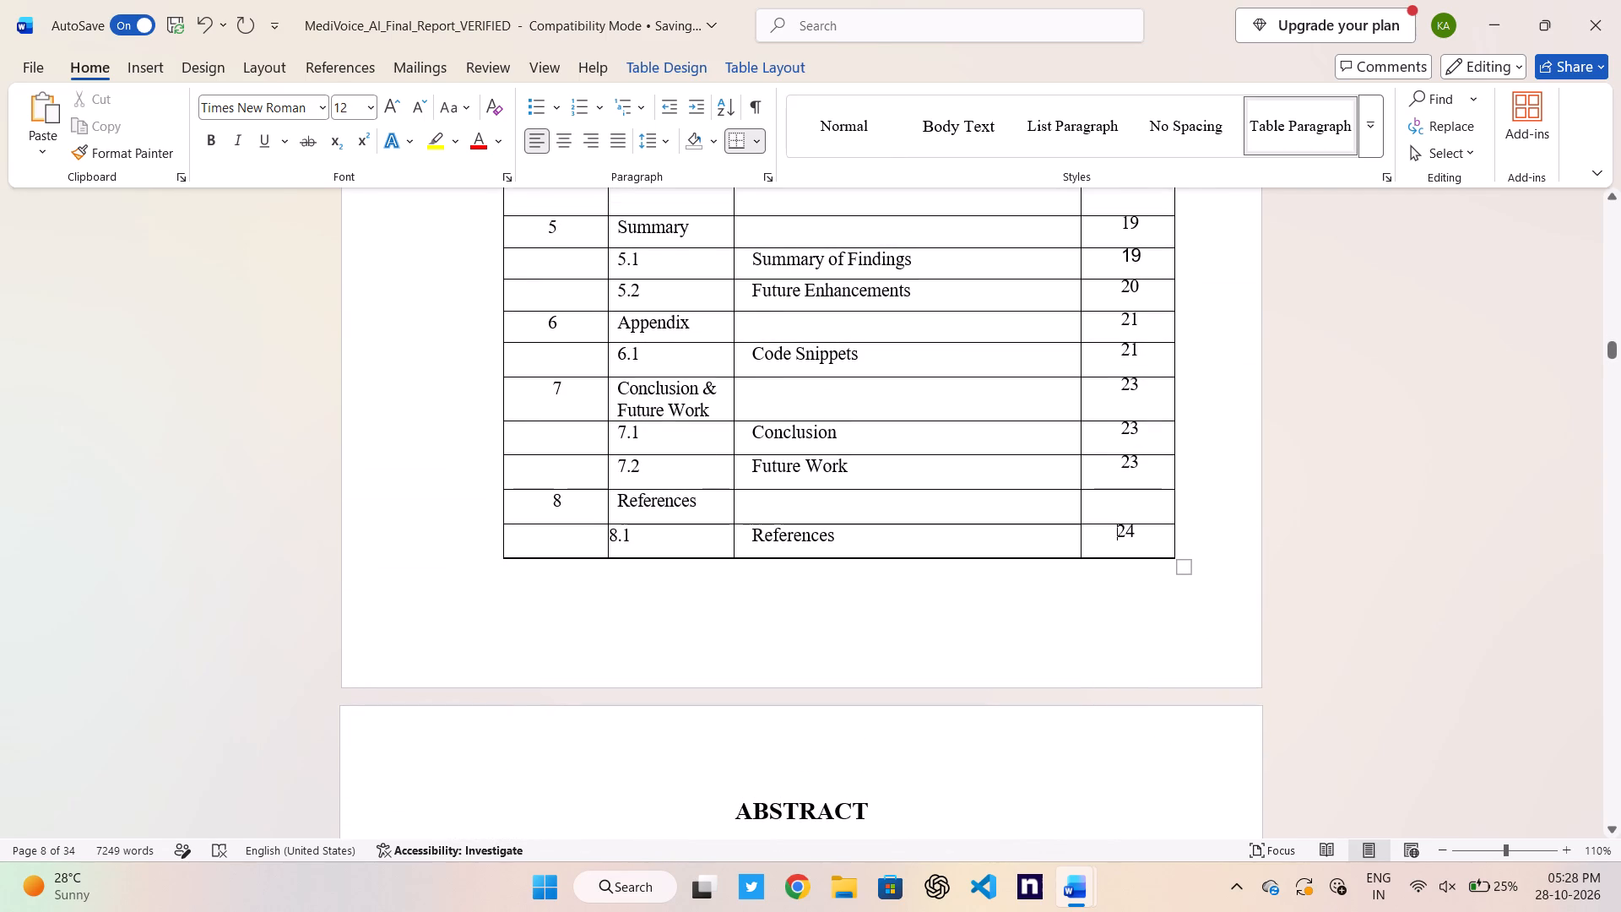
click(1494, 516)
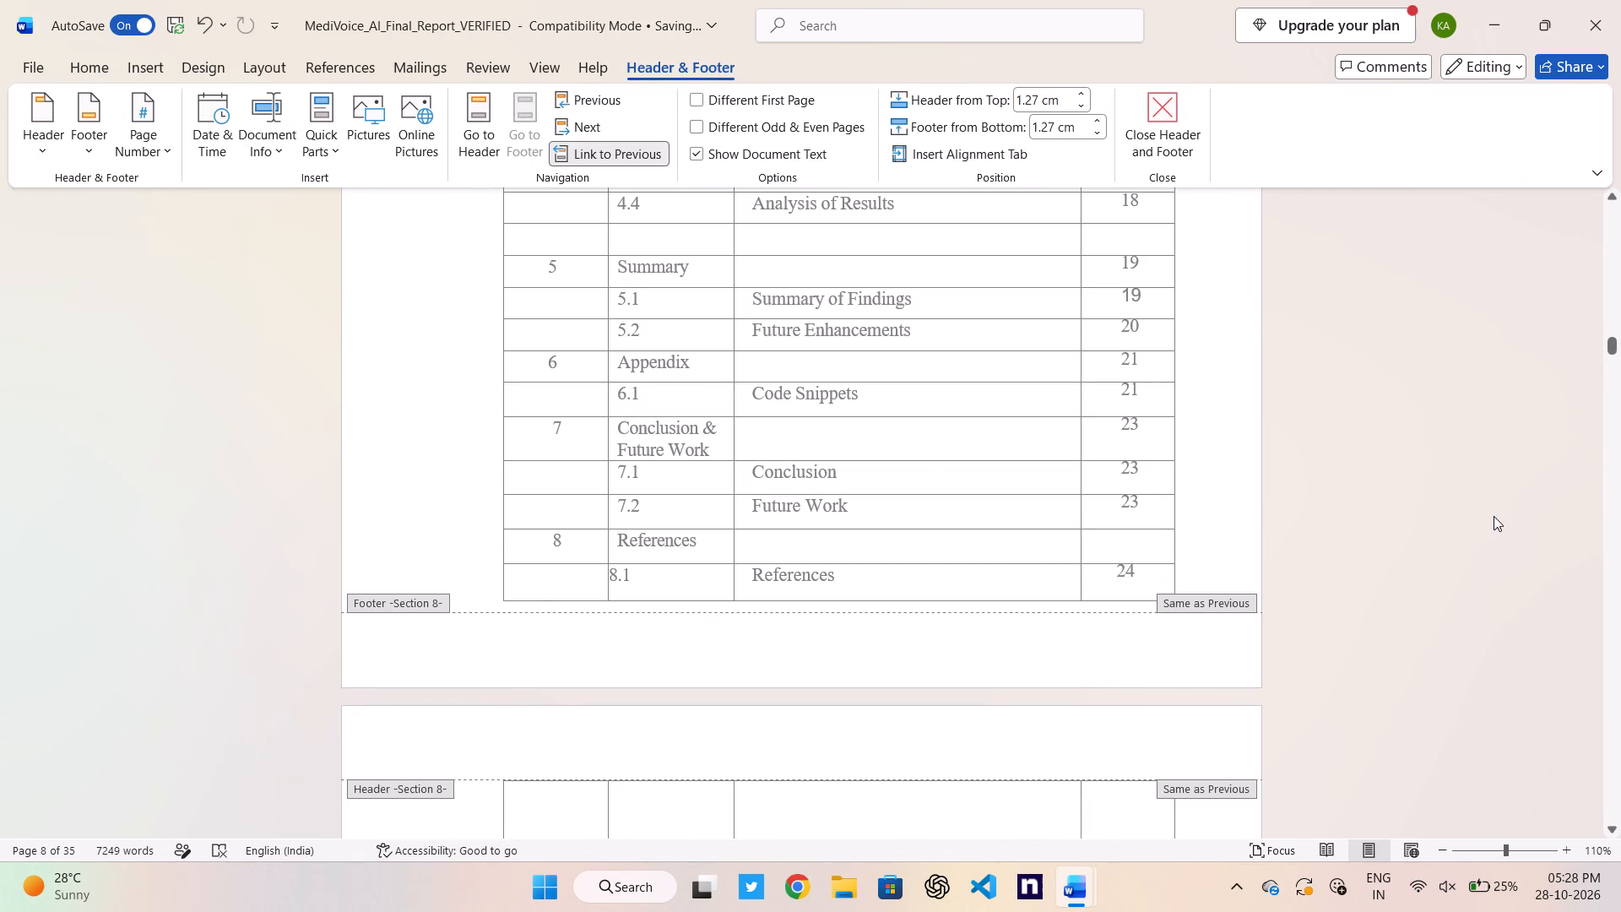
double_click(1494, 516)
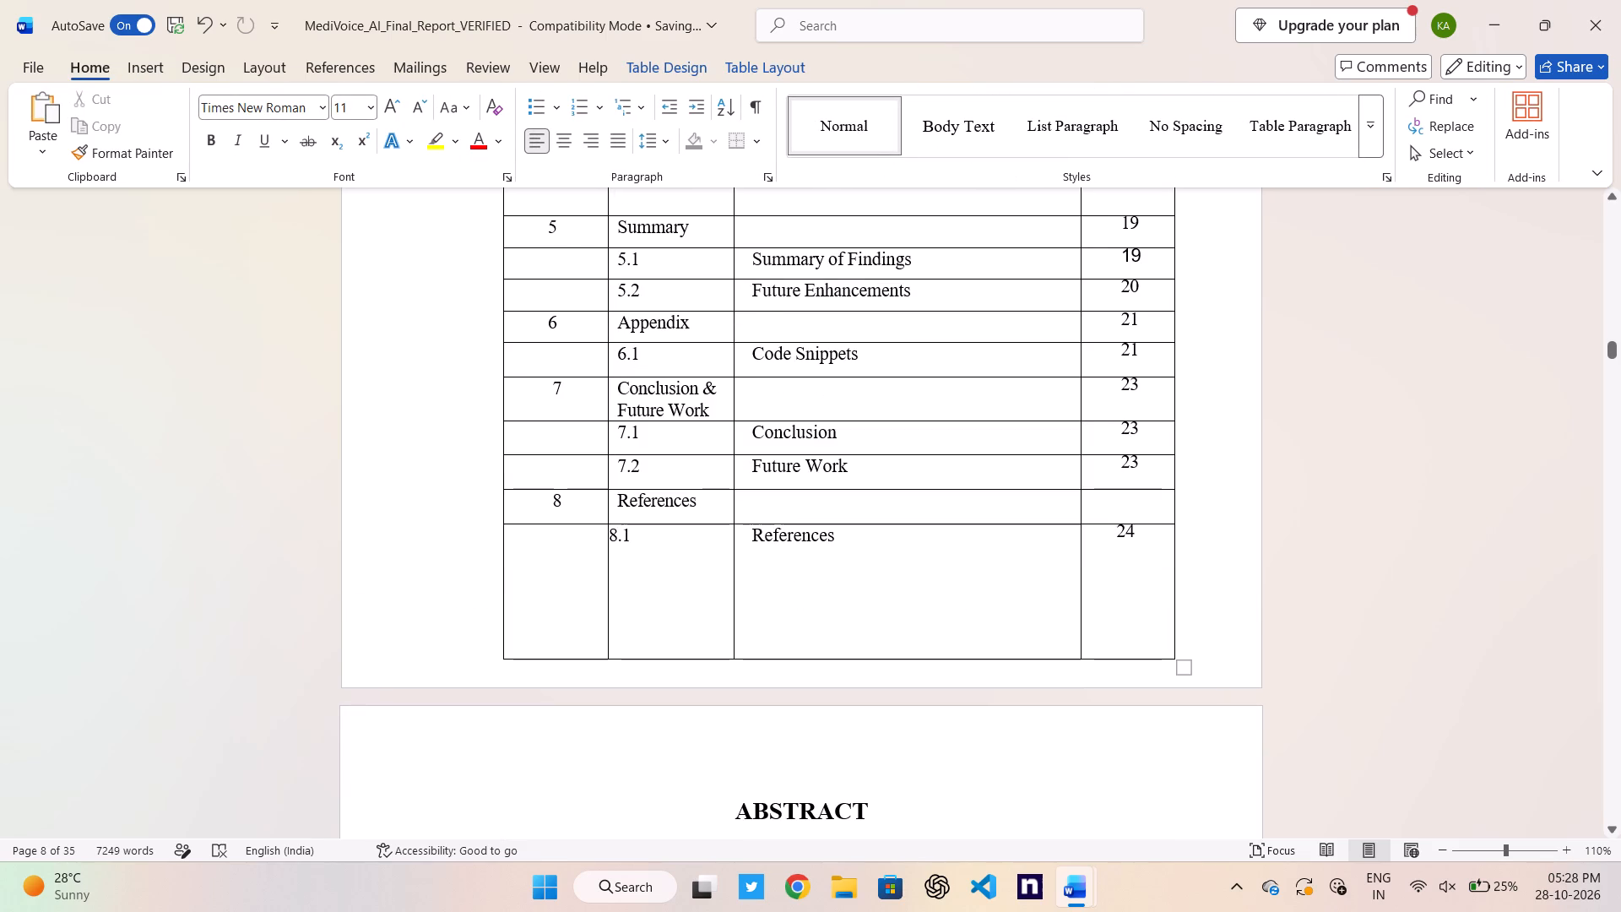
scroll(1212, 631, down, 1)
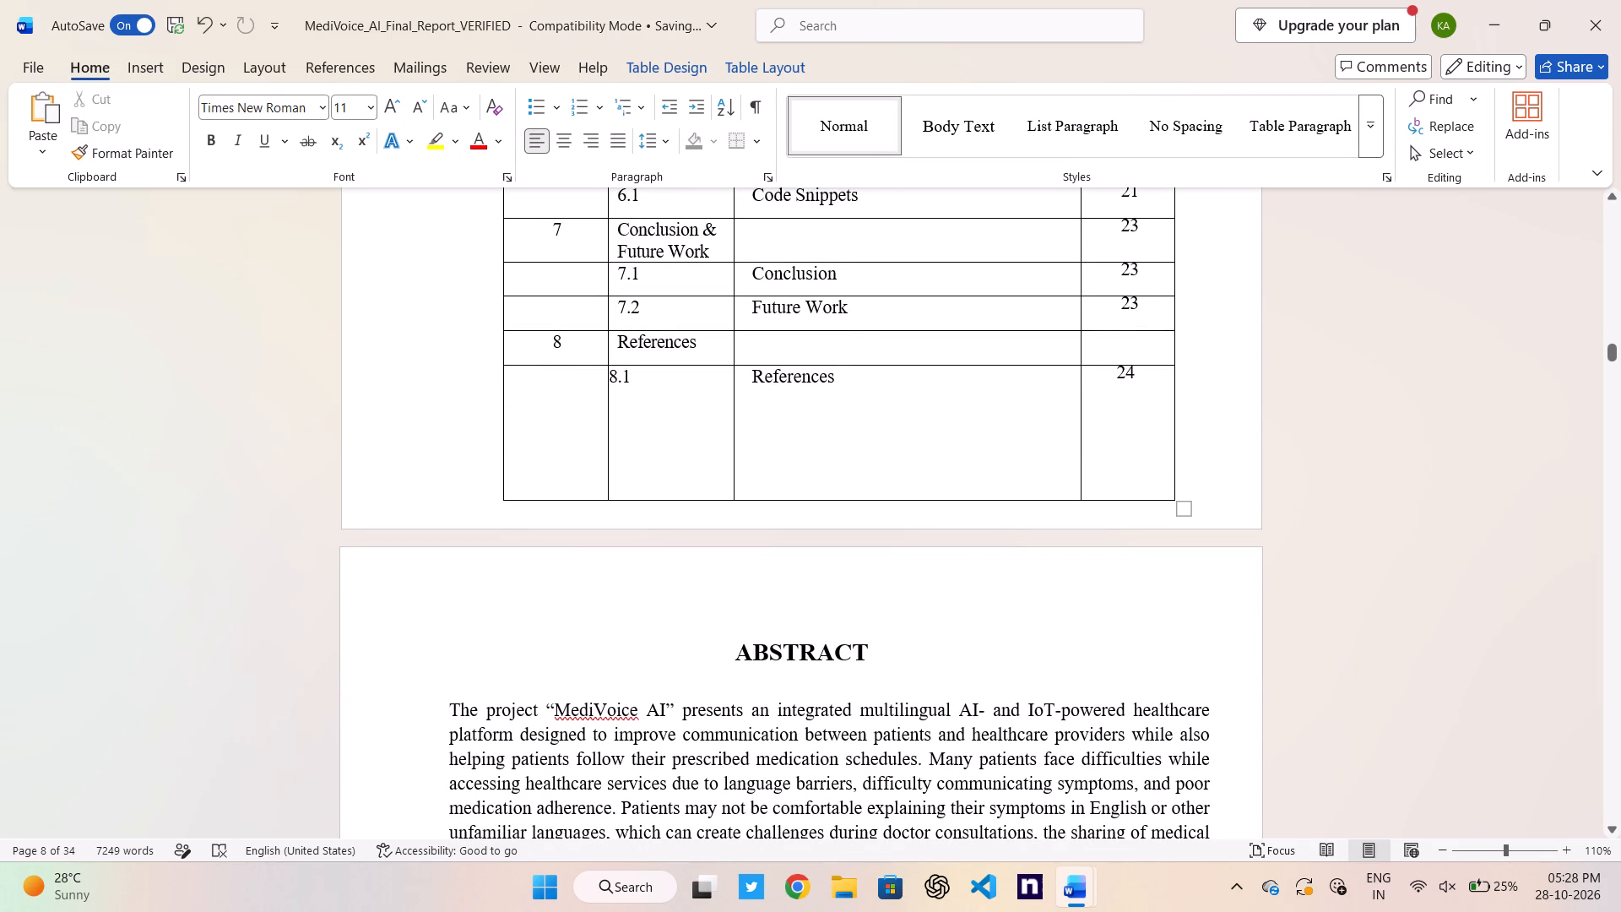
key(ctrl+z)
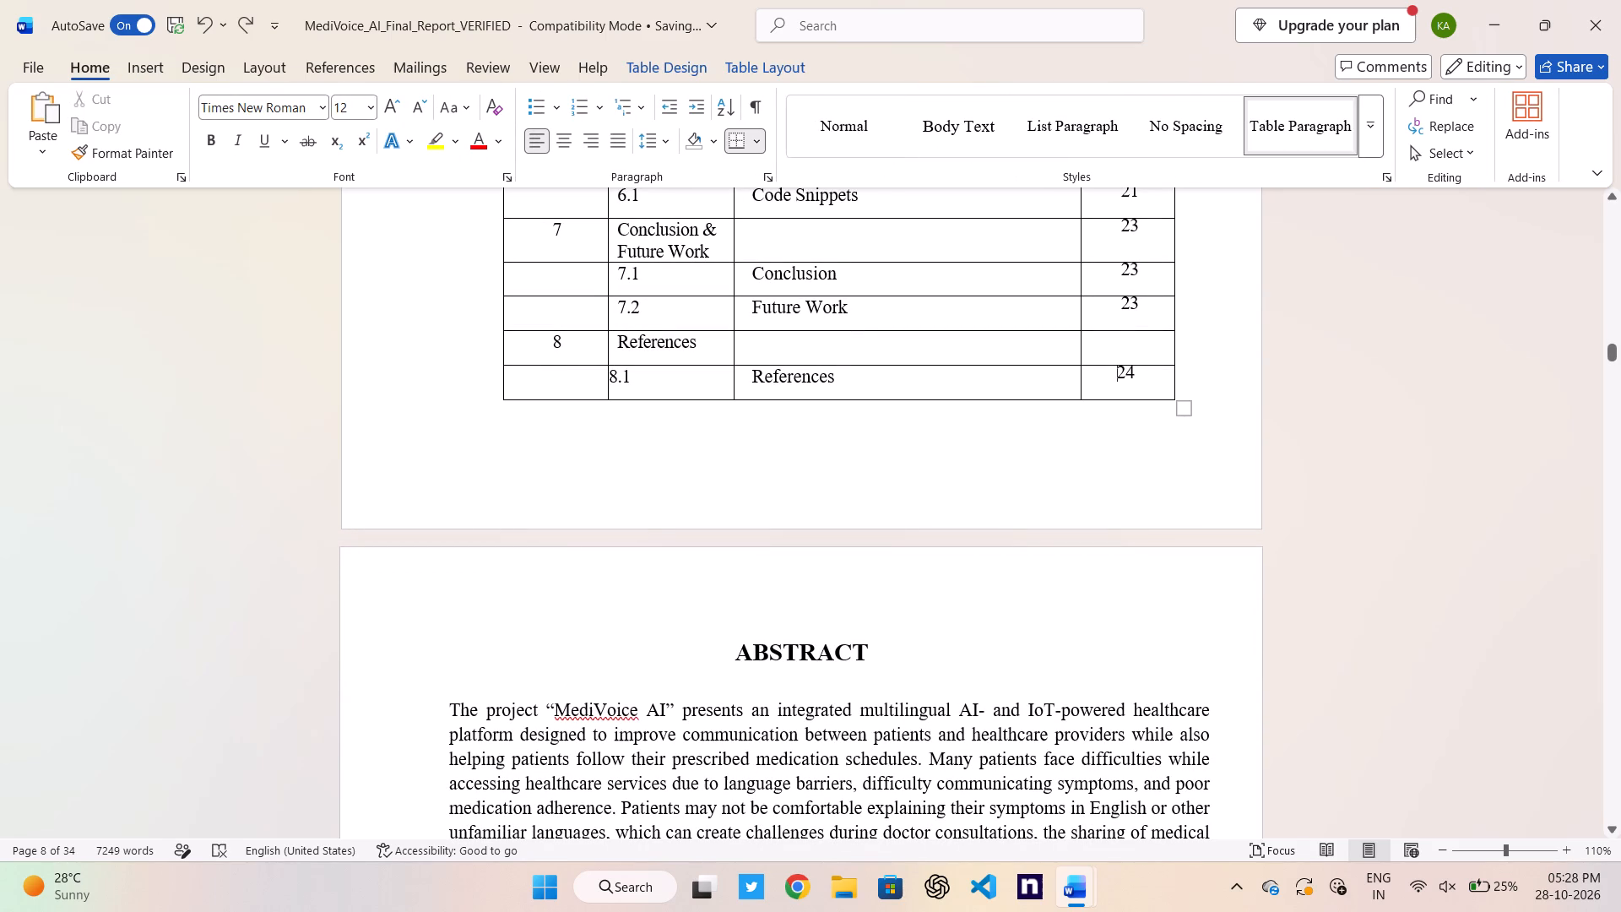
Save a copy of the report to the Desktop folder as a Word document named IOT_Final_1, accepting the newest file format.
click(41, 69)
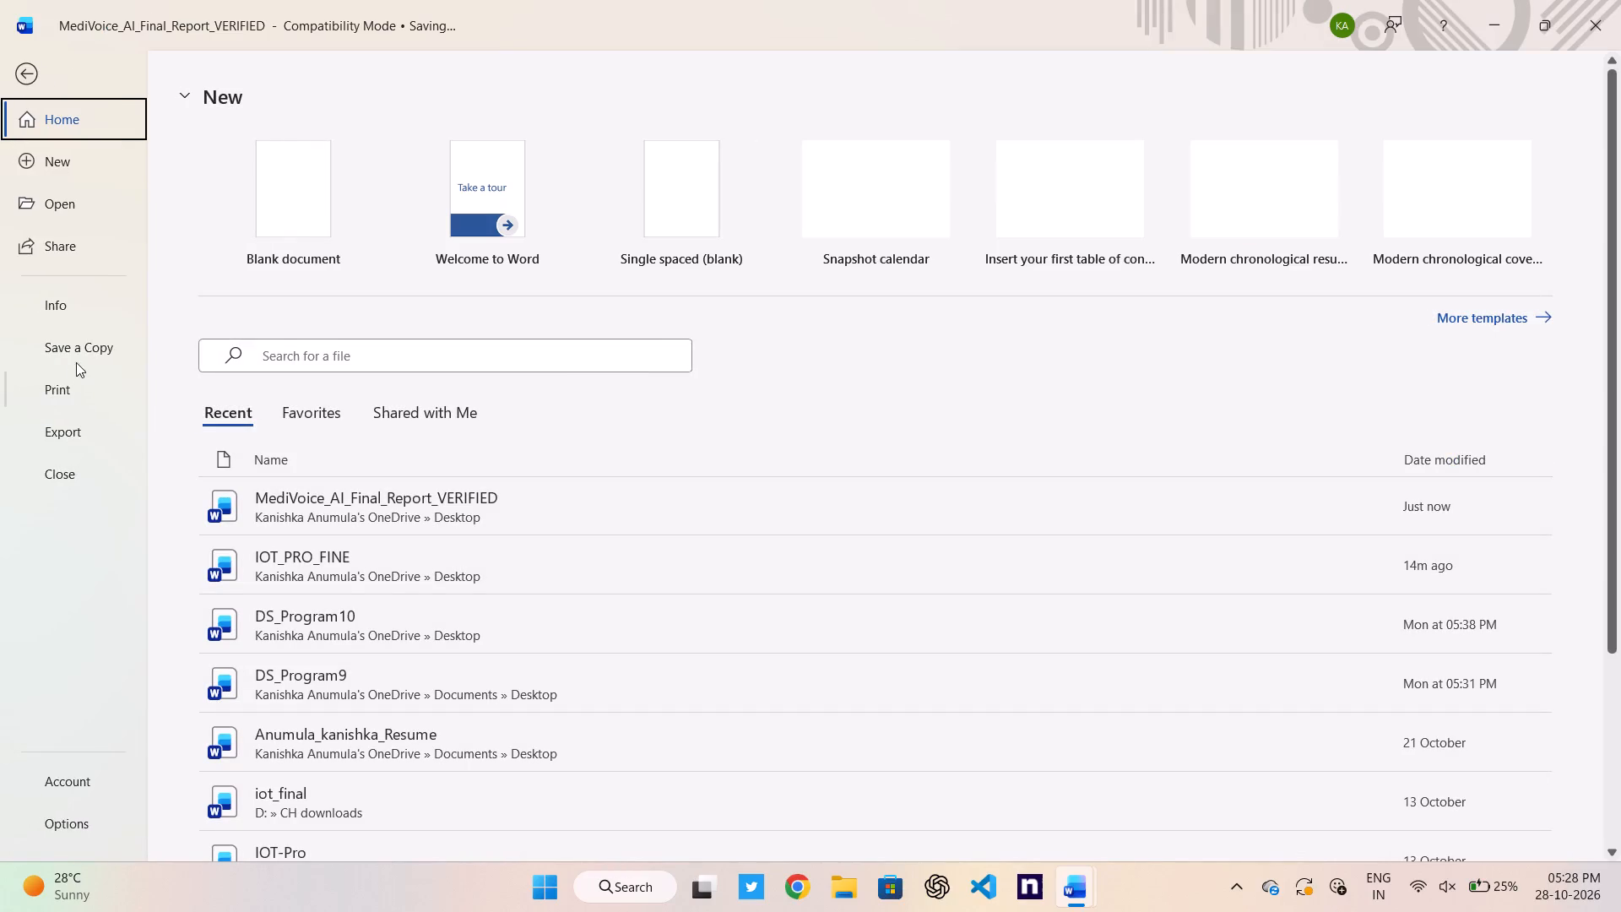
click(76, 356)
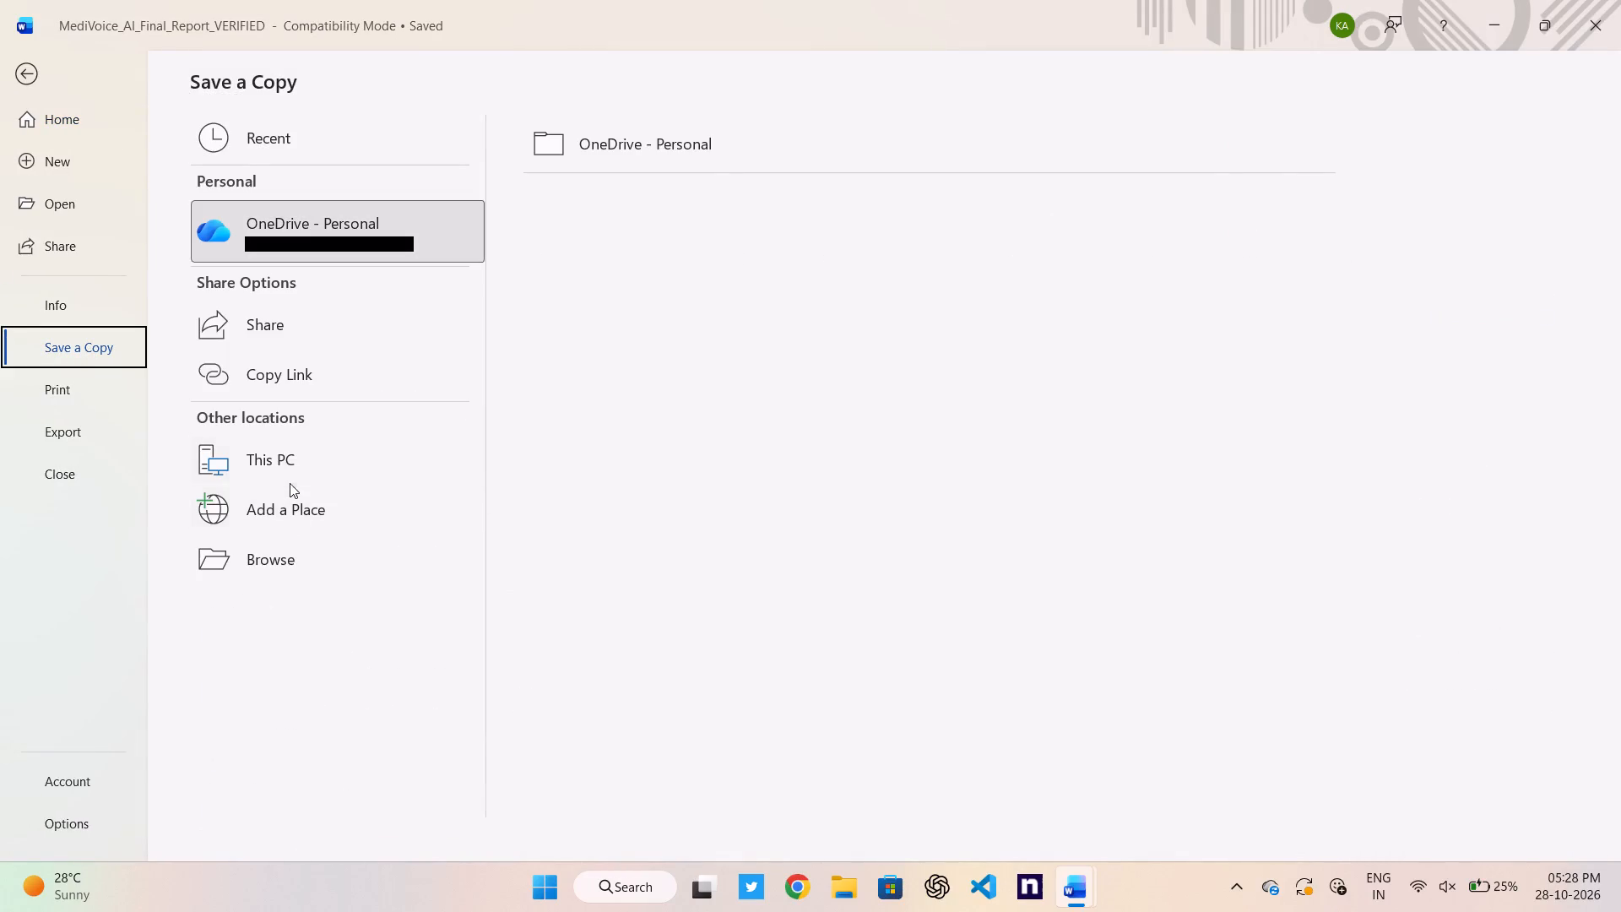
click(289, 479)
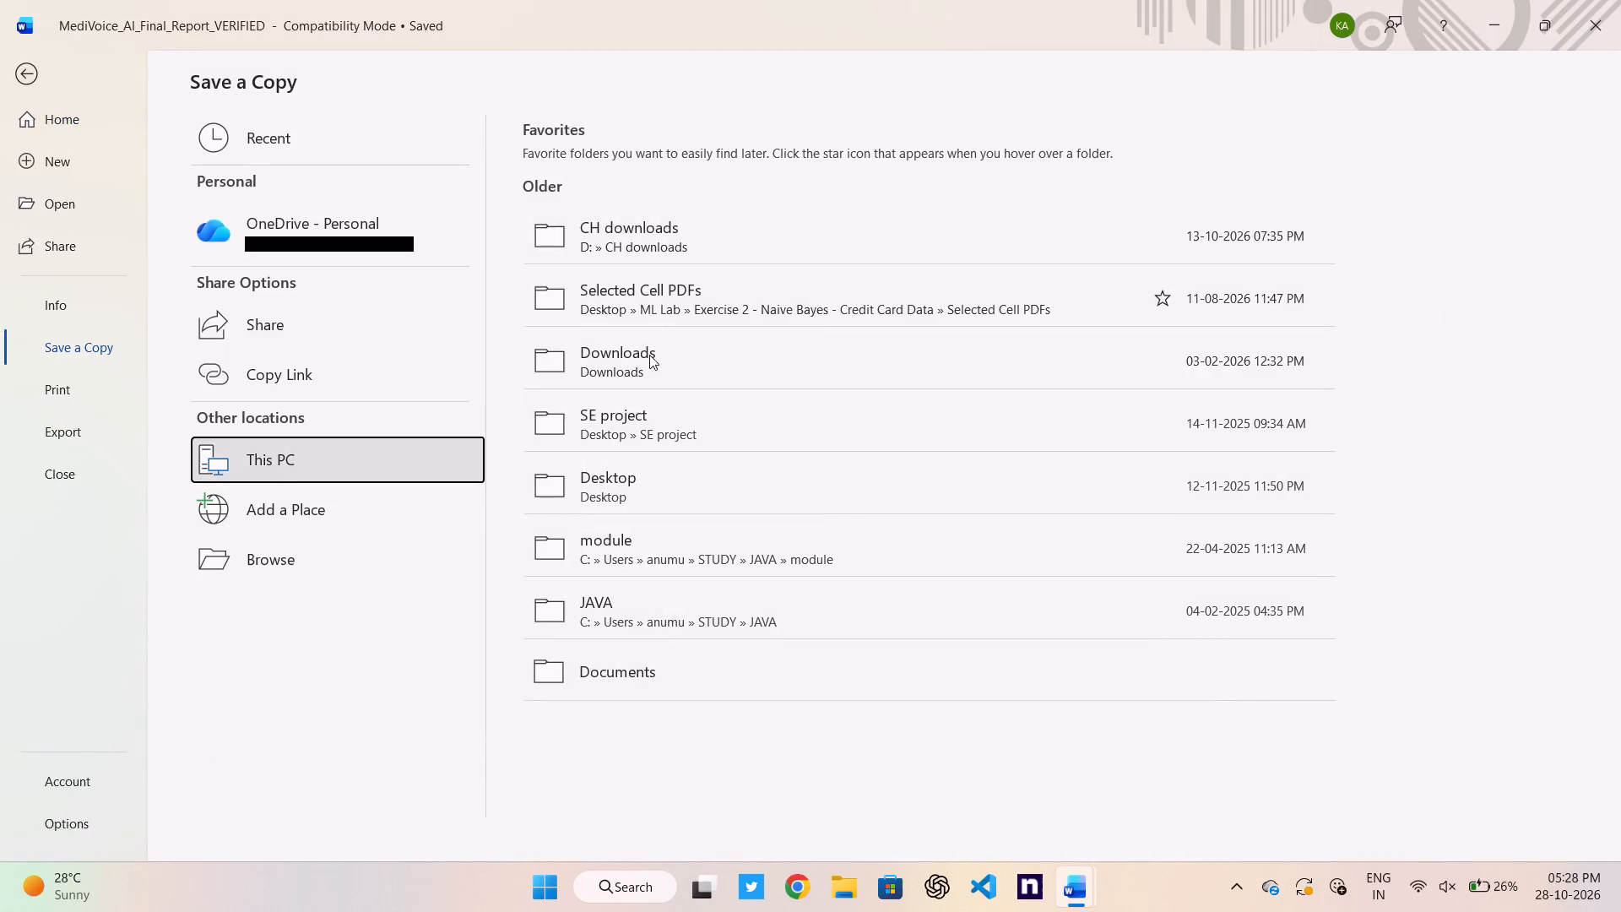
click(653, 498)
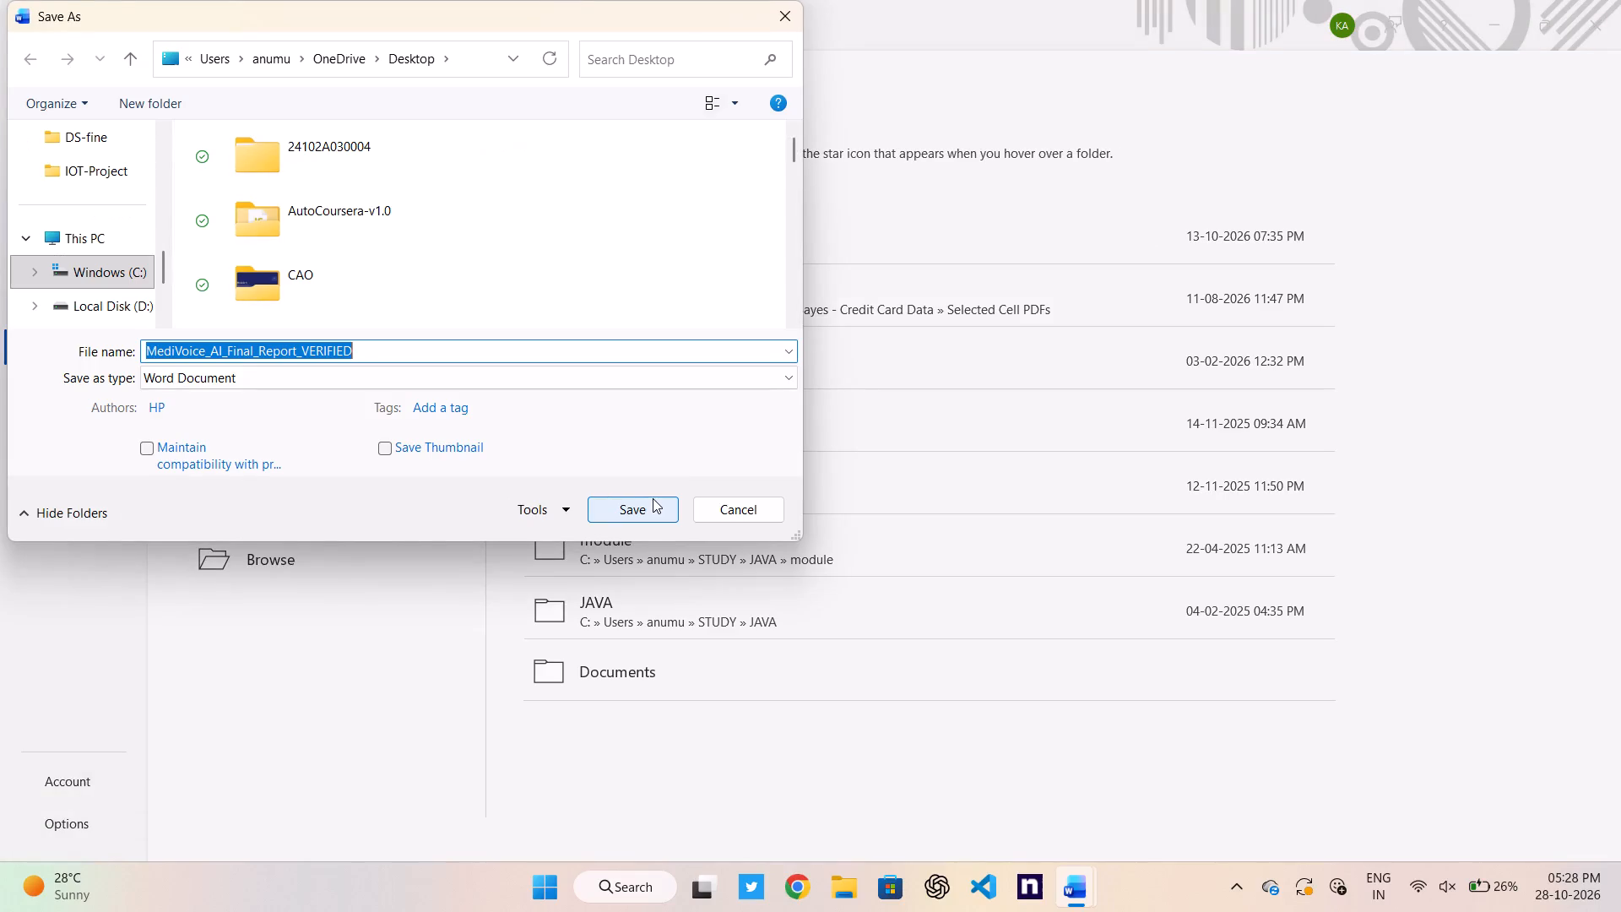
key(BackSpace)
text(IOT_)
key(shift+f)
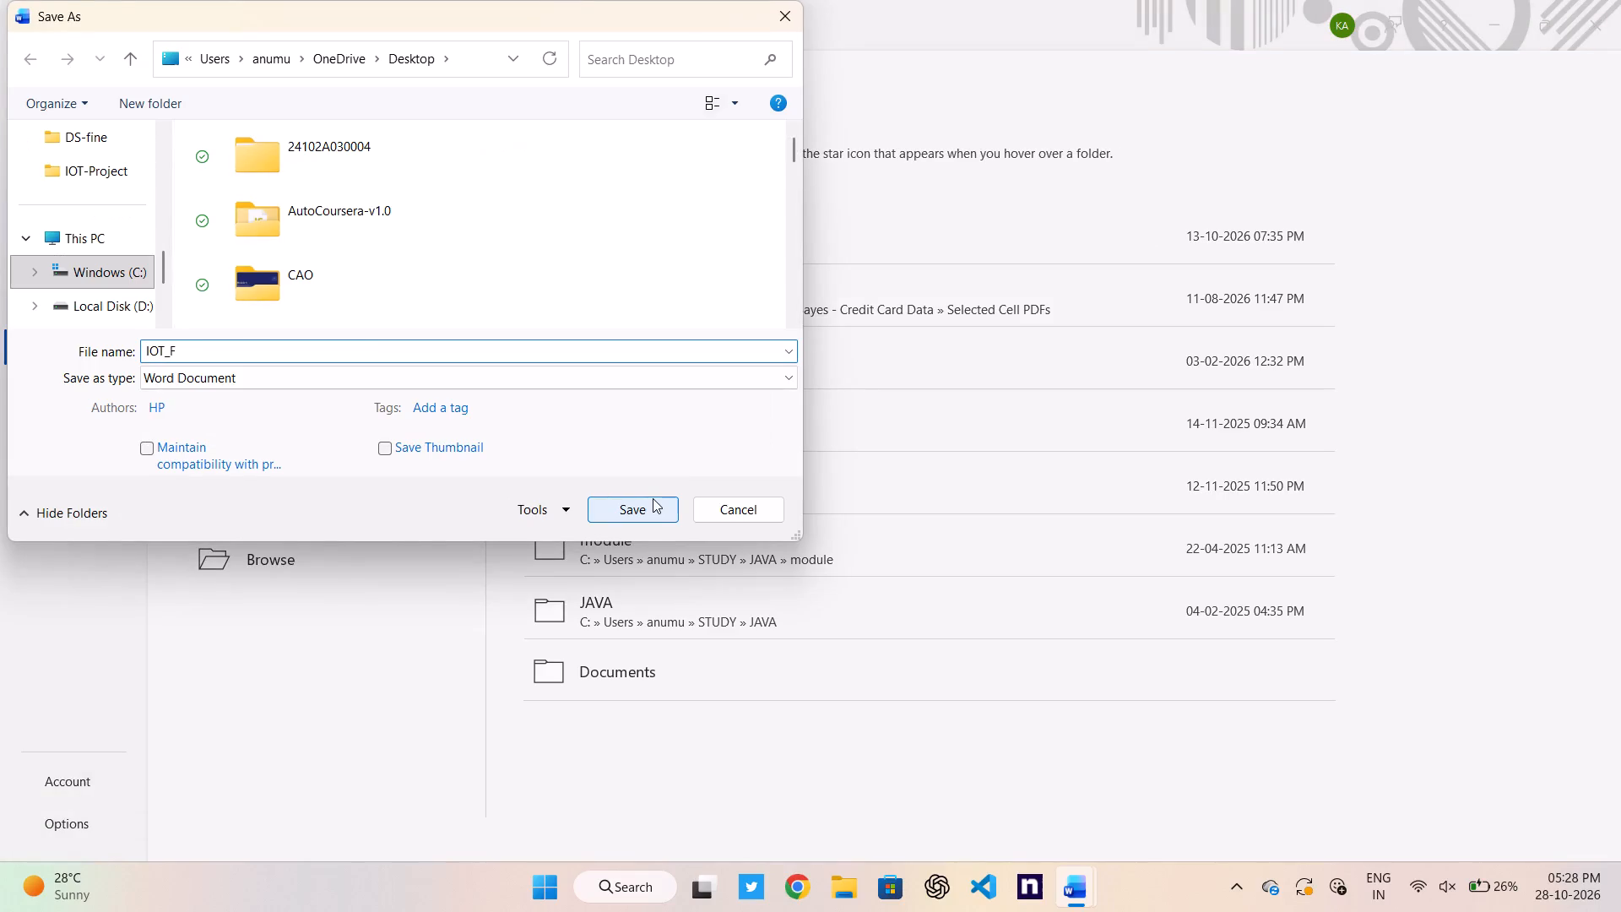
text(inal)
key(shift+underscore)
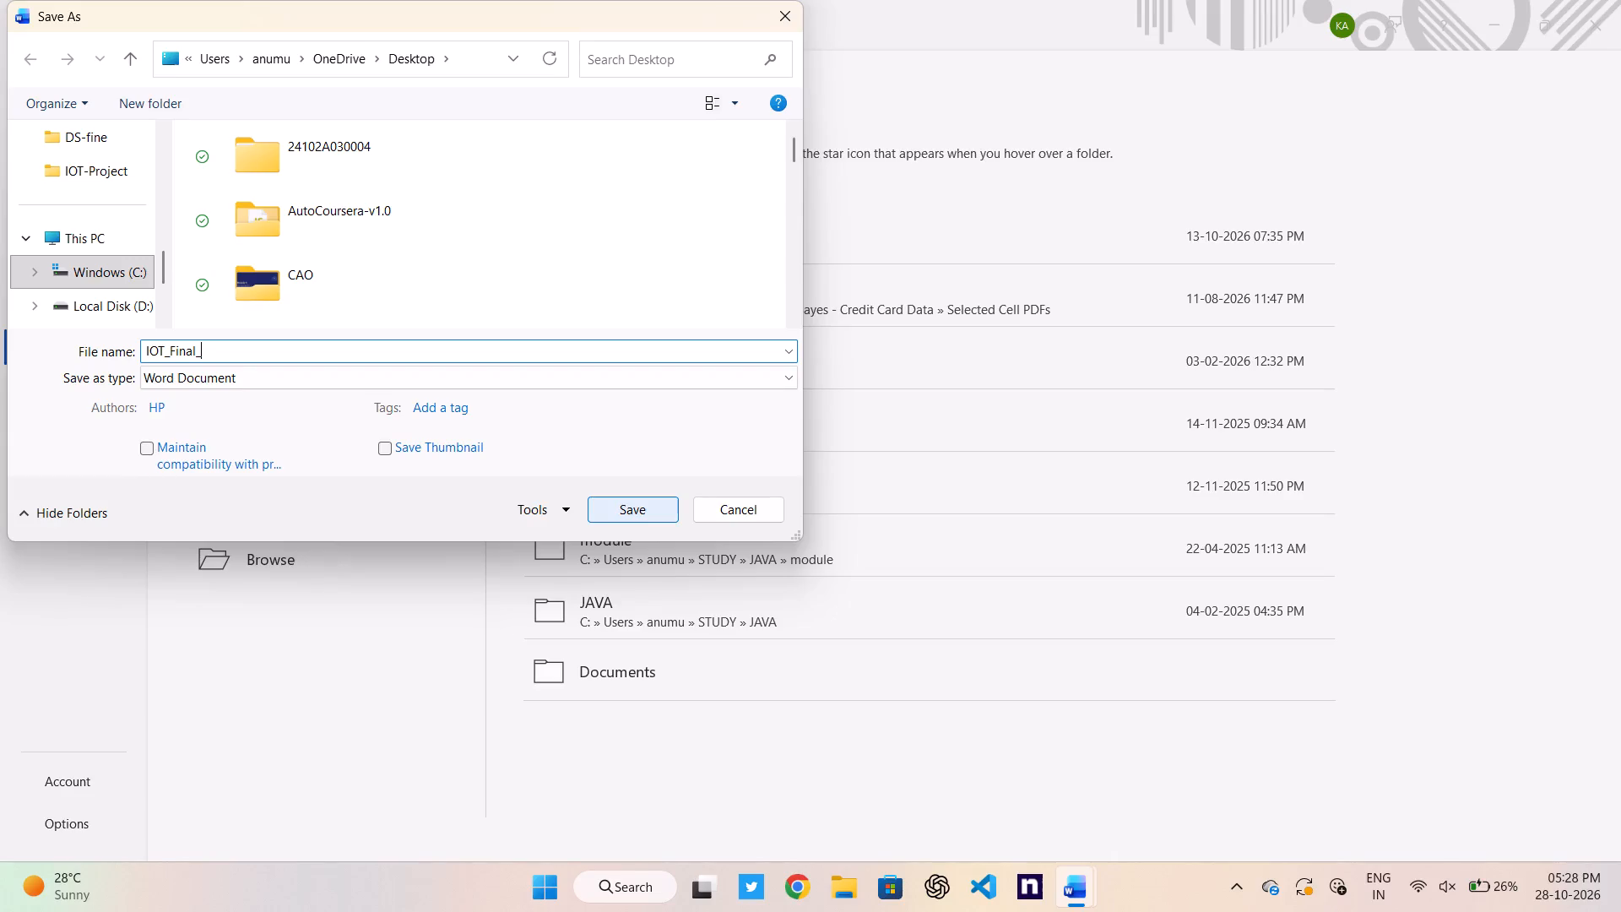
key(1)
key(Return)
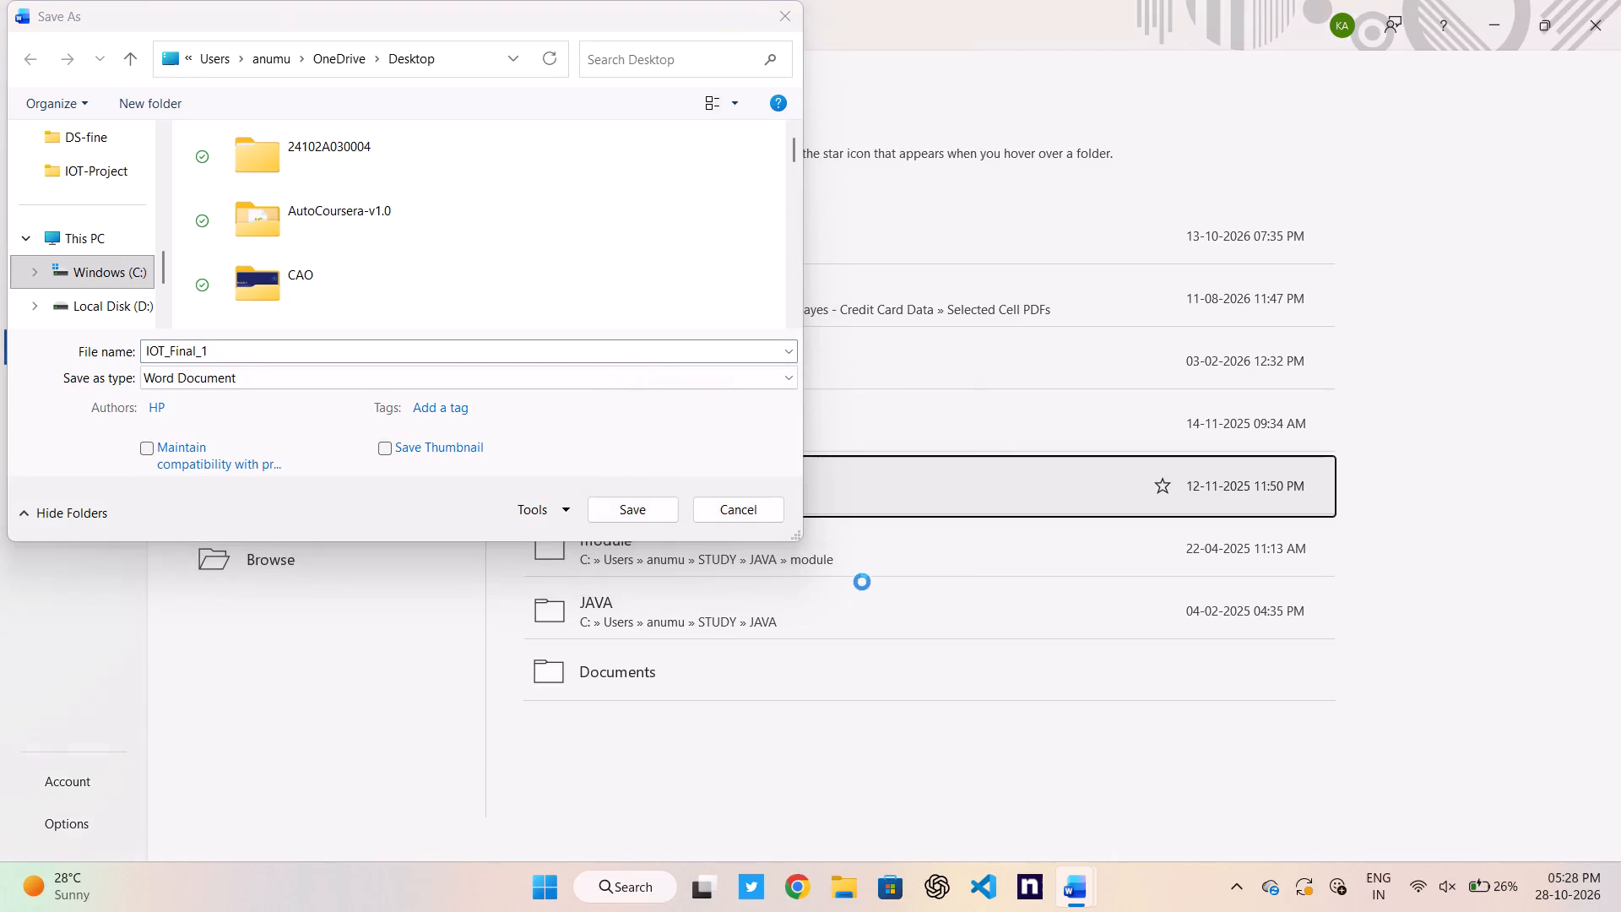
scroll(784, 556, left, 1)
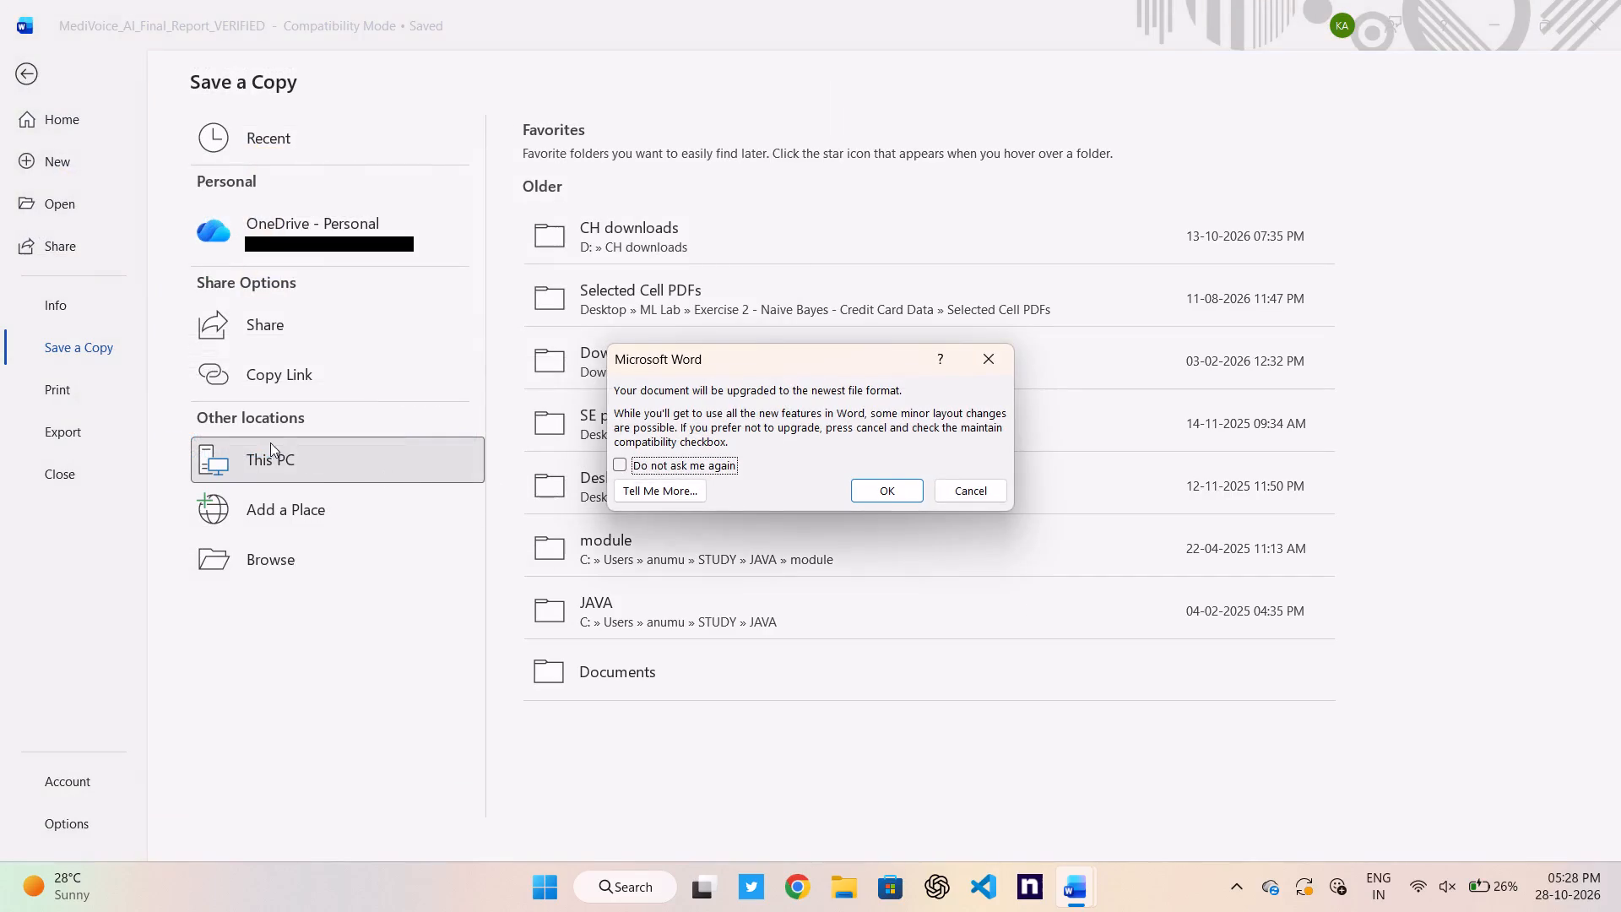
click(917, 493)
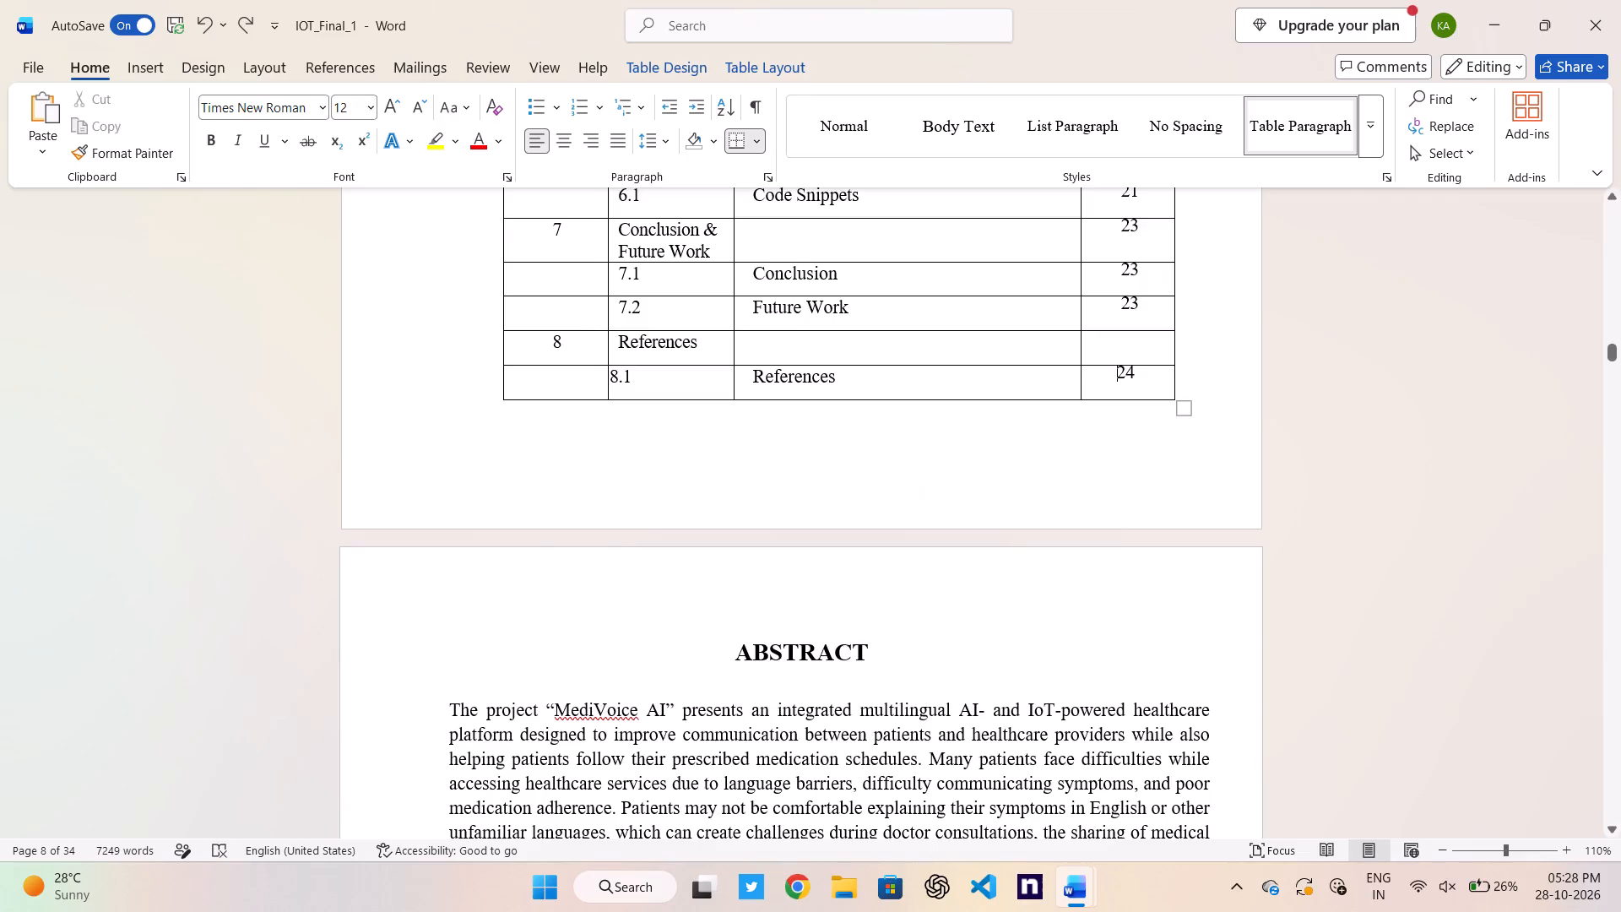
Save a PDF copy of the report as IOT_Final_1 in the Desktop folder, with standard optimization and opening after publishing.
click(28, 73)
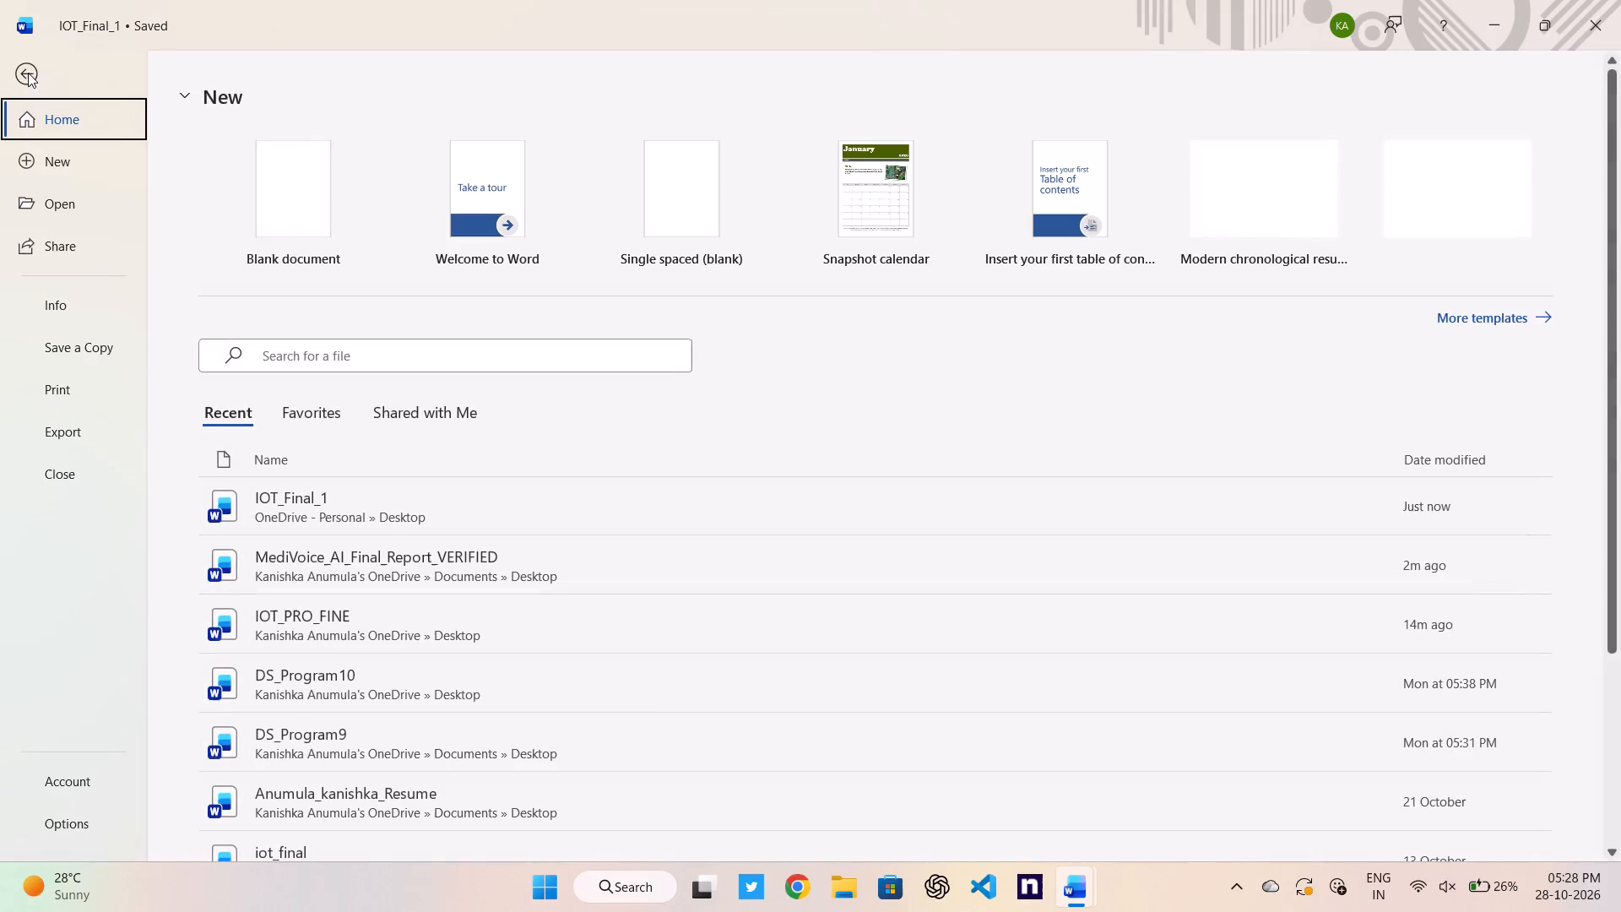
click(82, 362)
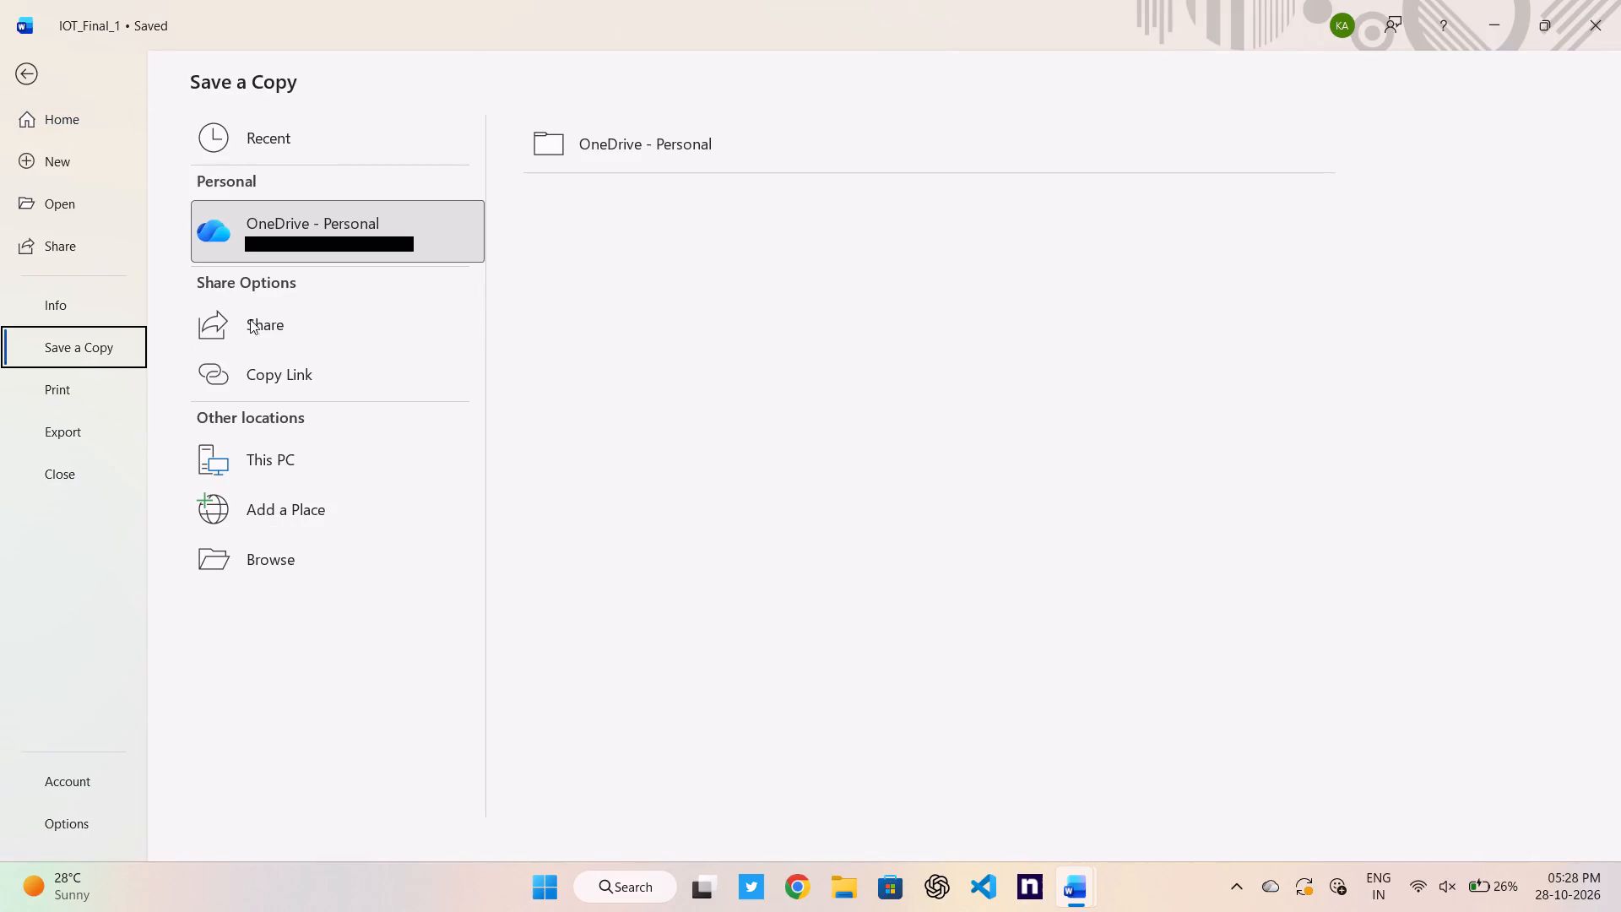
click(334, 454)
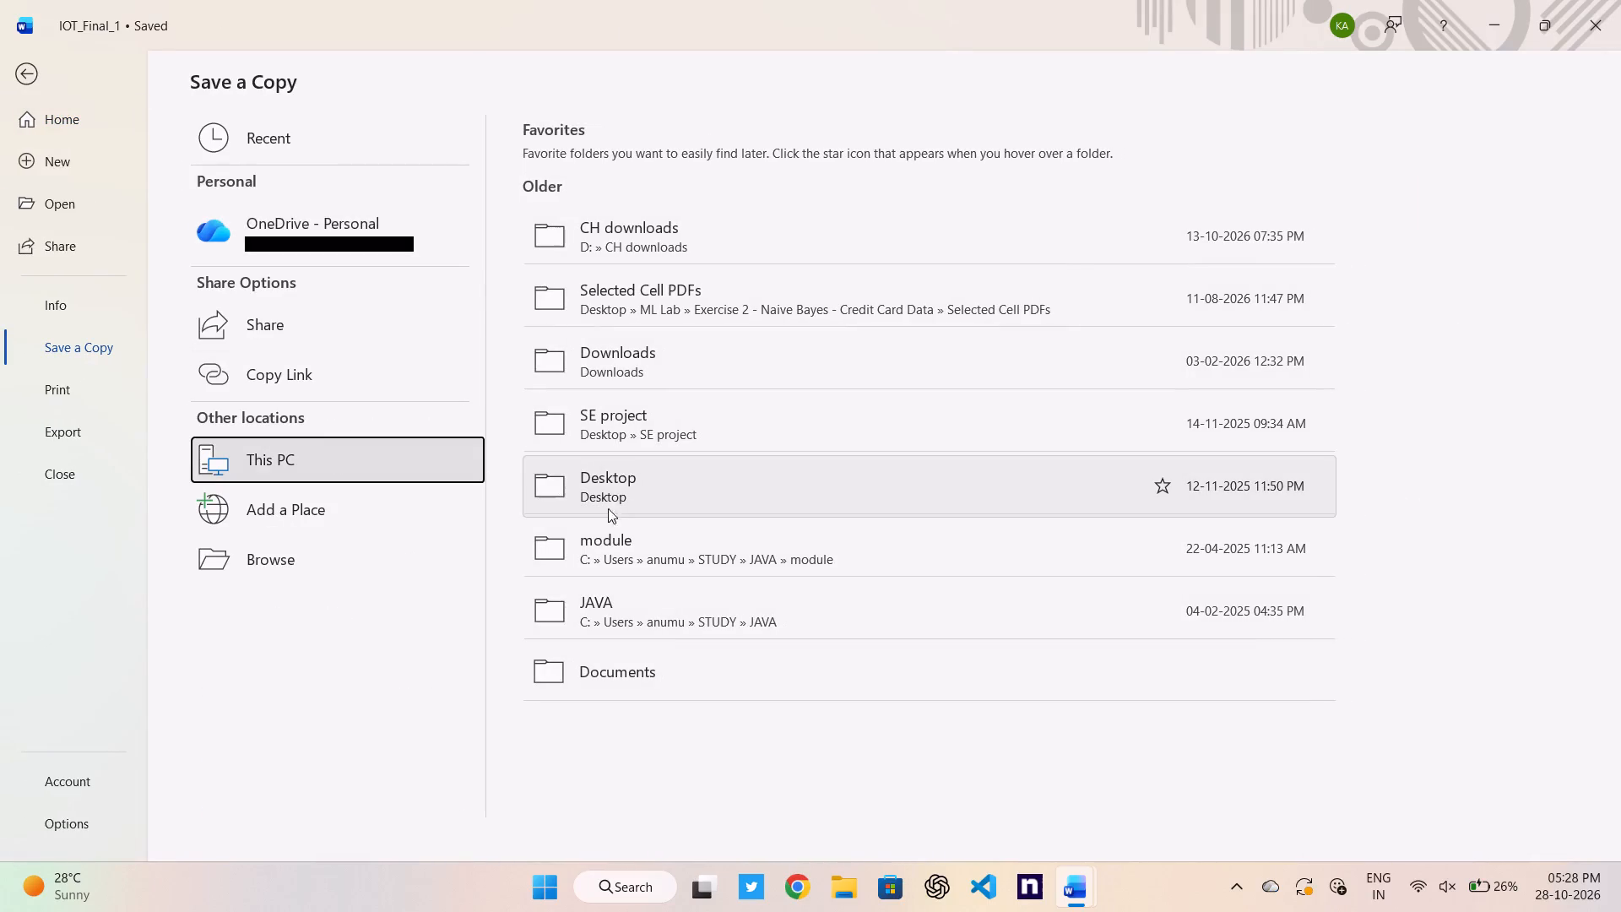
click(617, 516)
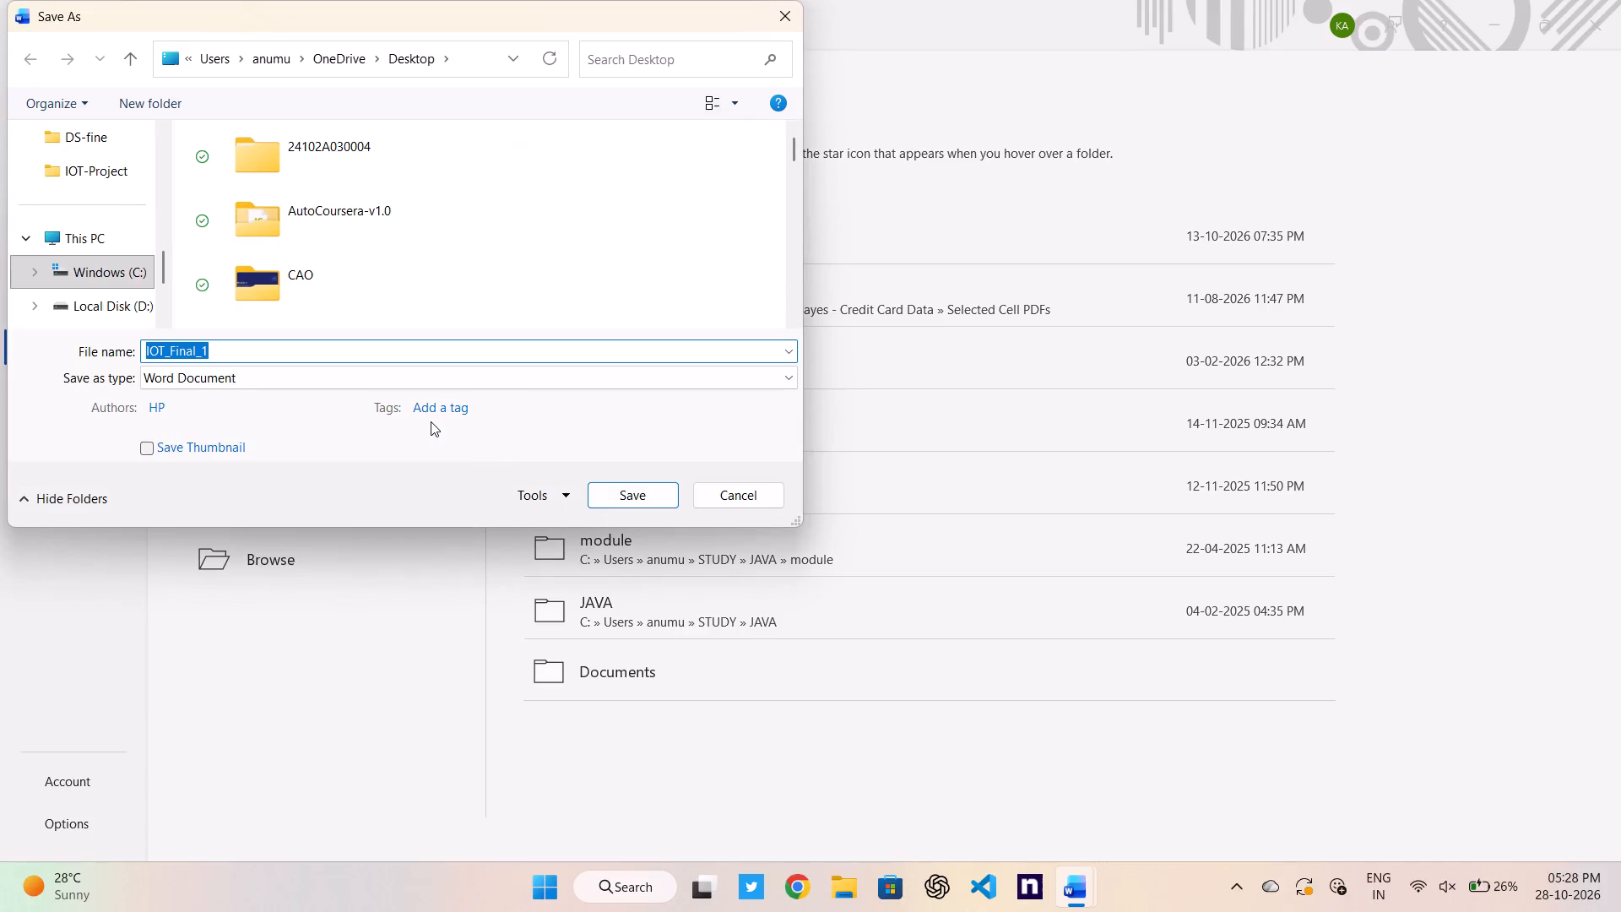
click(367, 373)
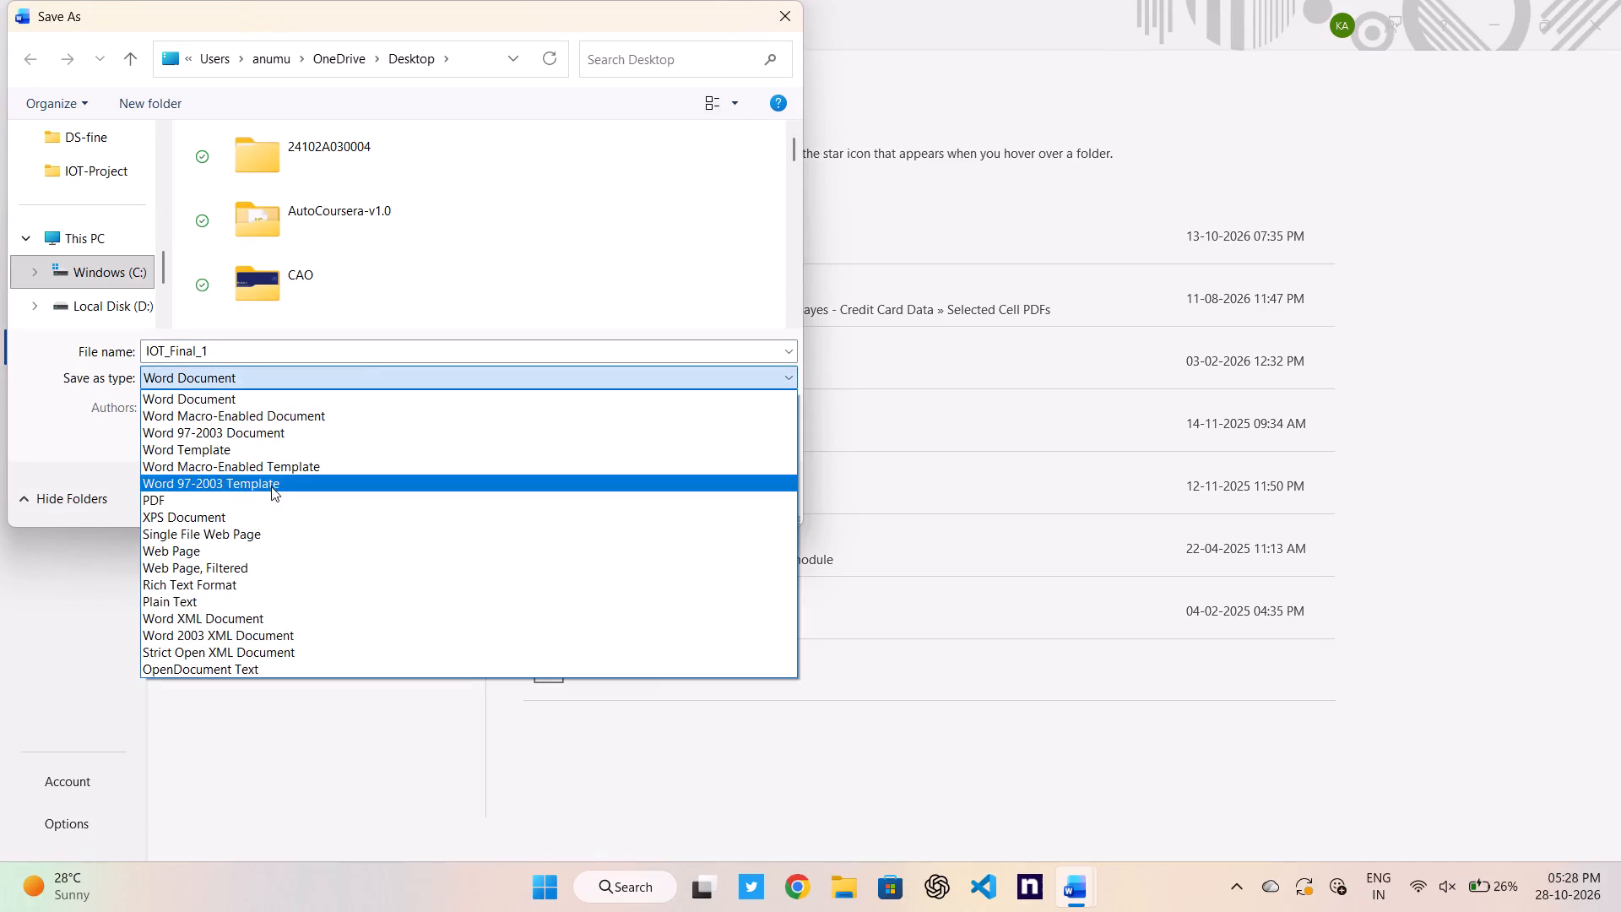
click(273, 491)
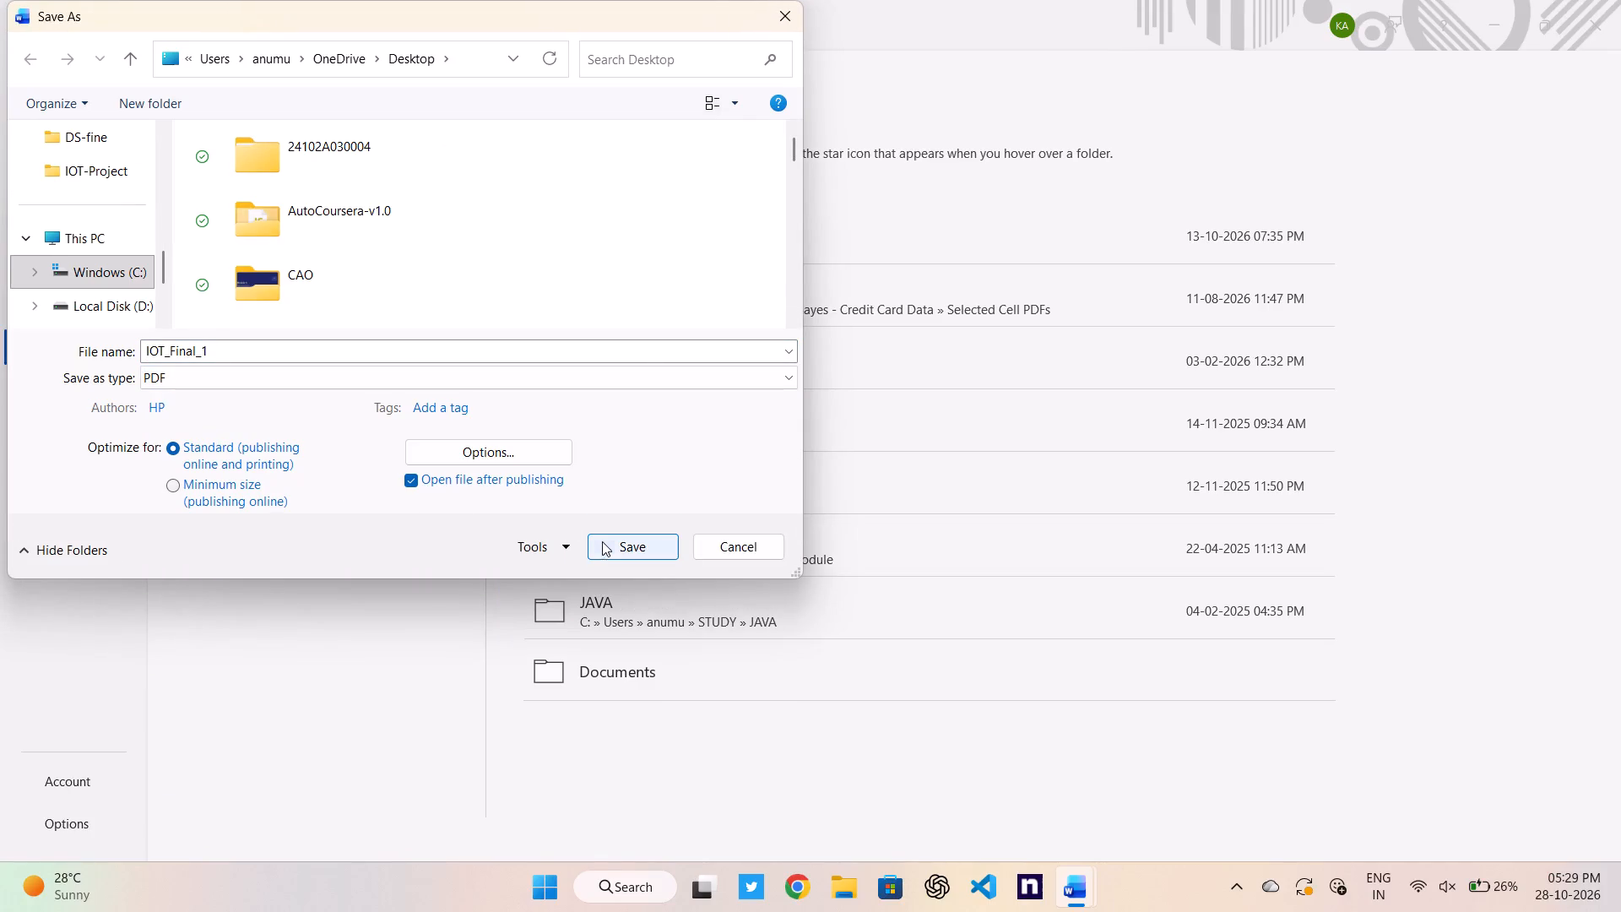
click(602, 545)
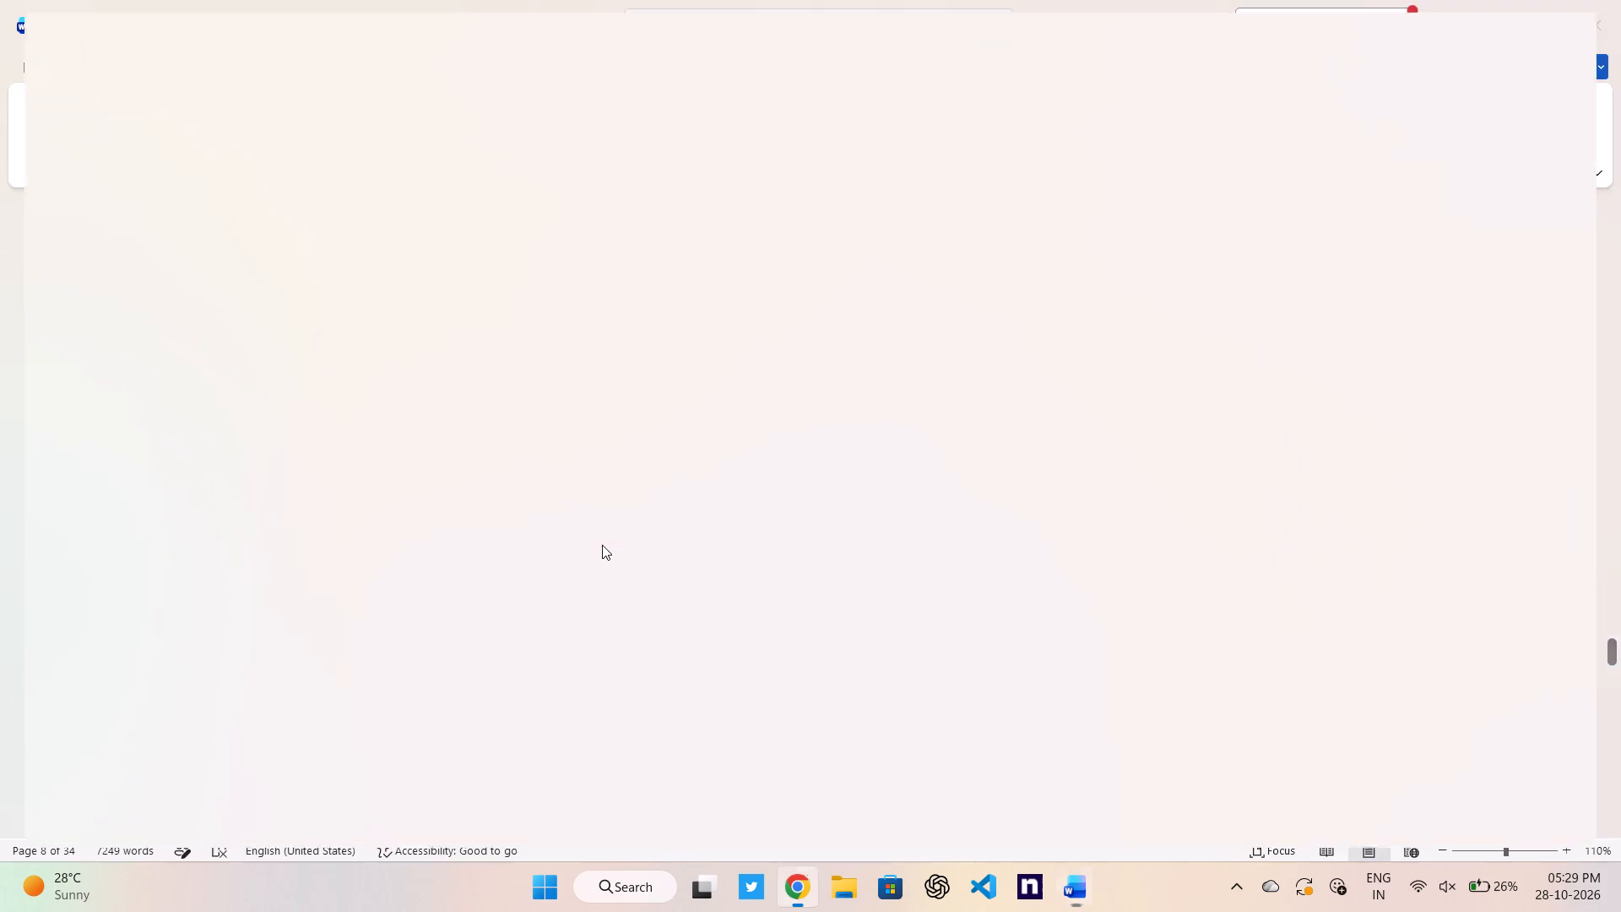
Review the exported IOT_Final_1 PDF from the cover page through the contents table and chapters to the final references page.
scroll(602, 545, down, 5)
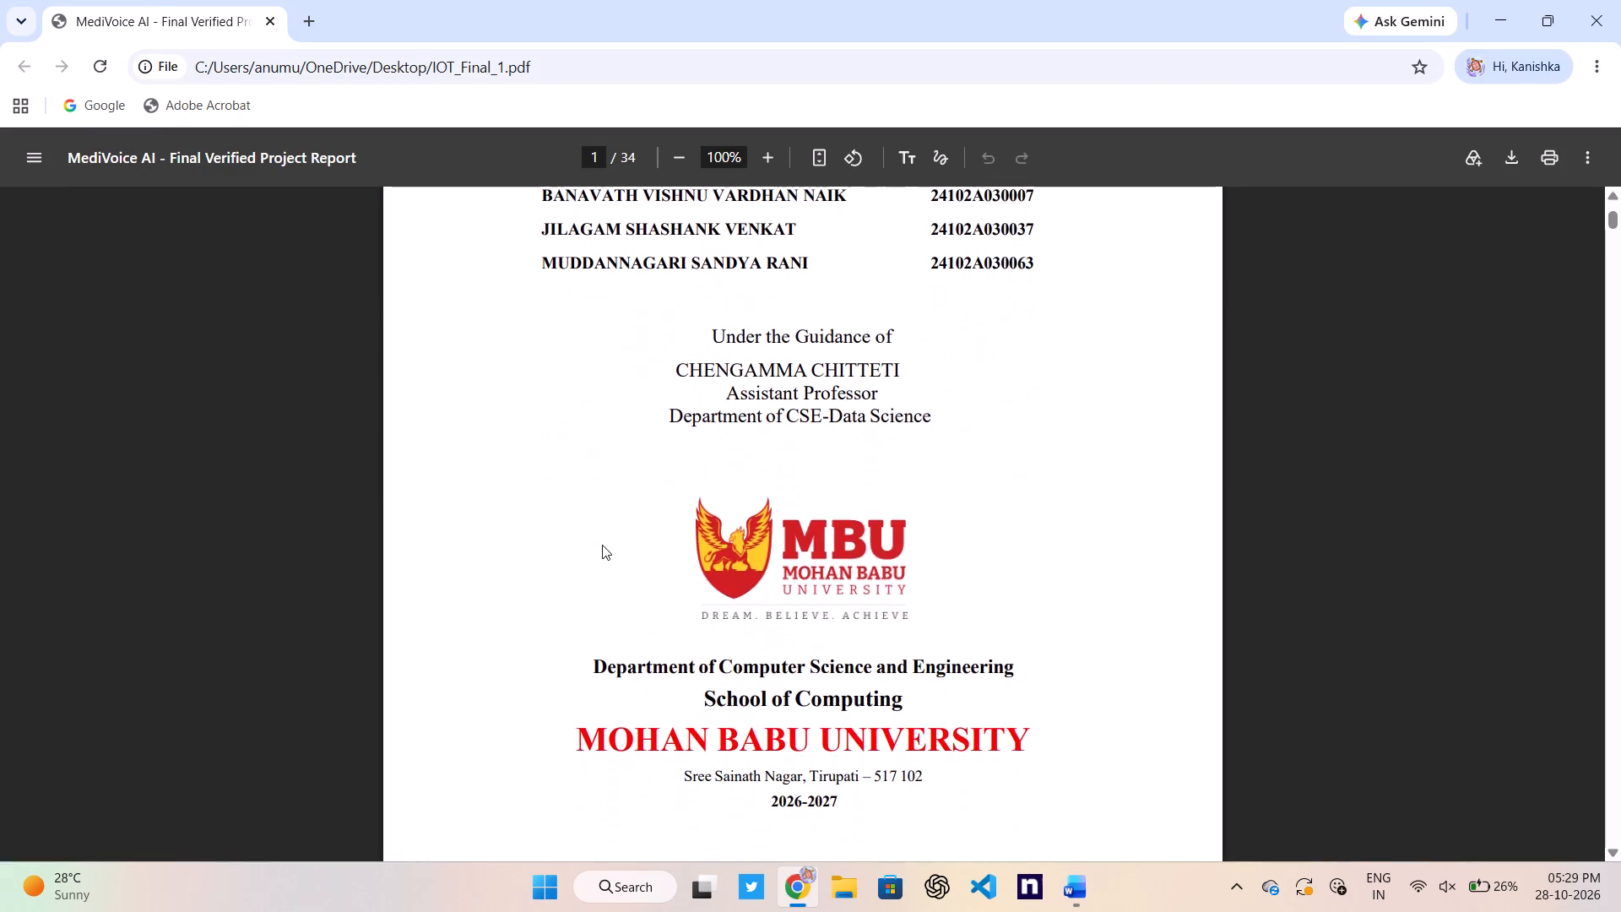
scroll(602, 545, down, 6)
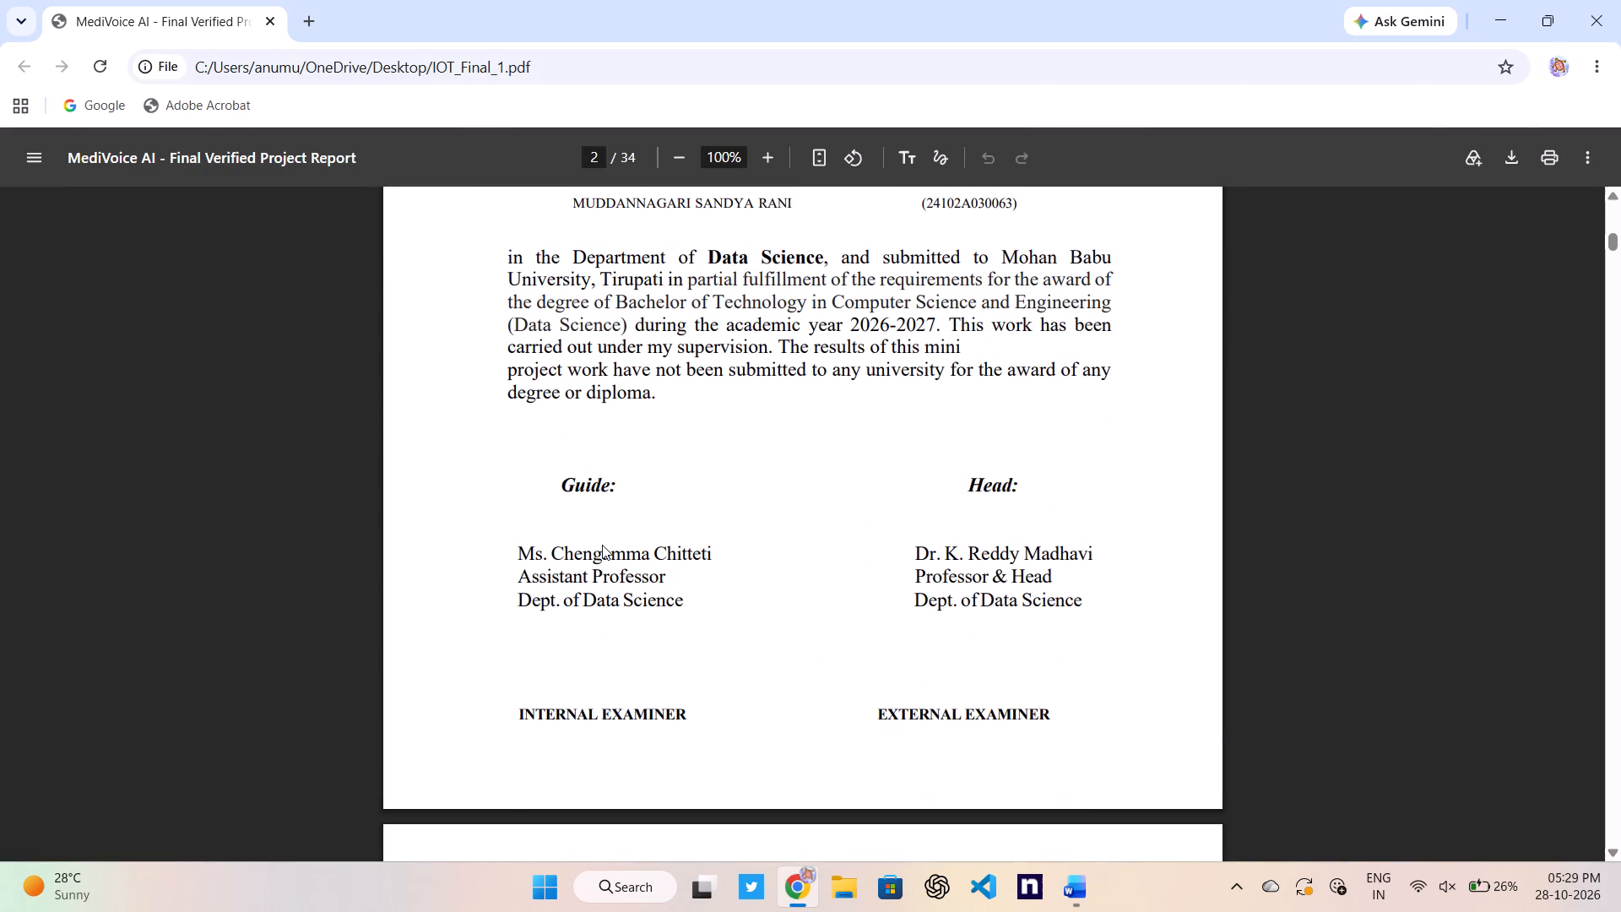
scroll(602, 545, down, 8)
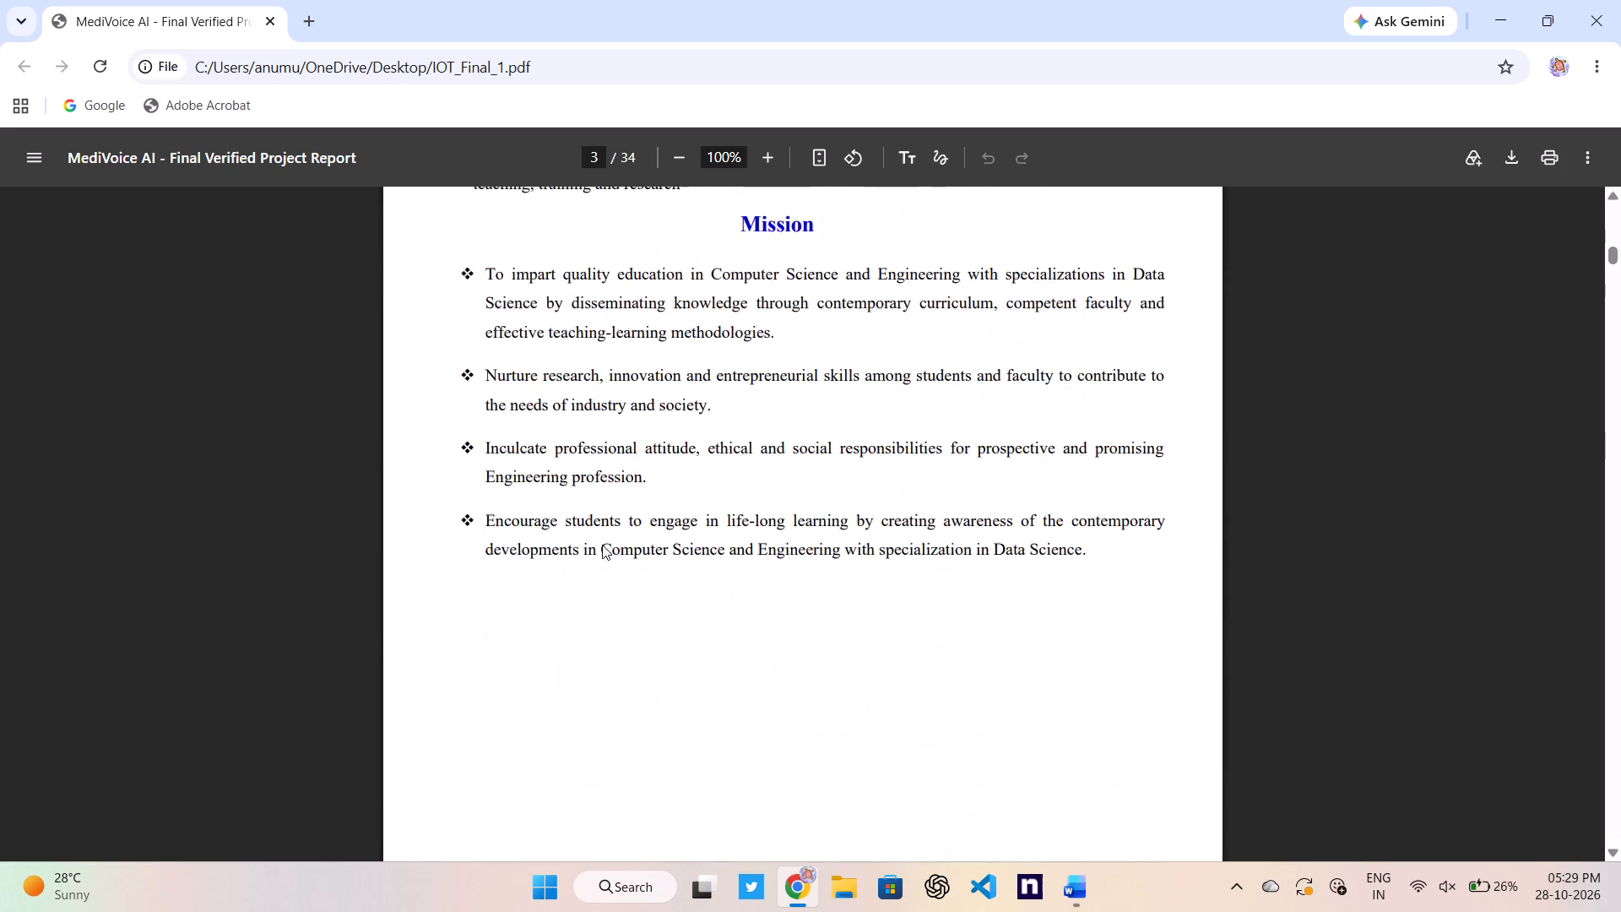
scroll(602, 545, down, 7)
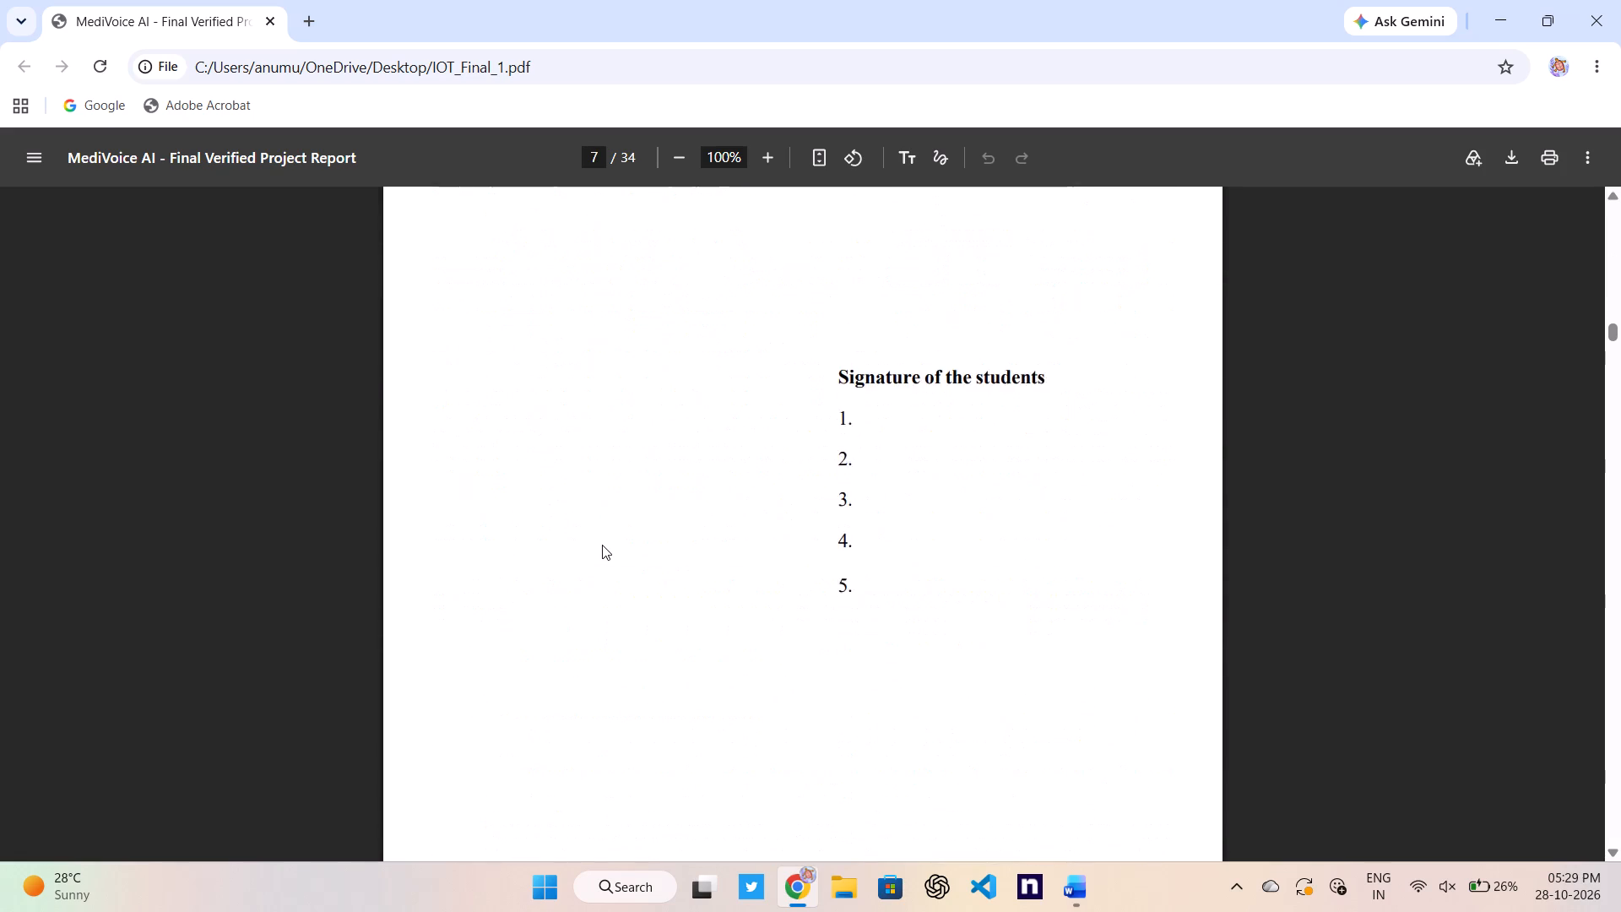
scroll(602, 545, down, 6)
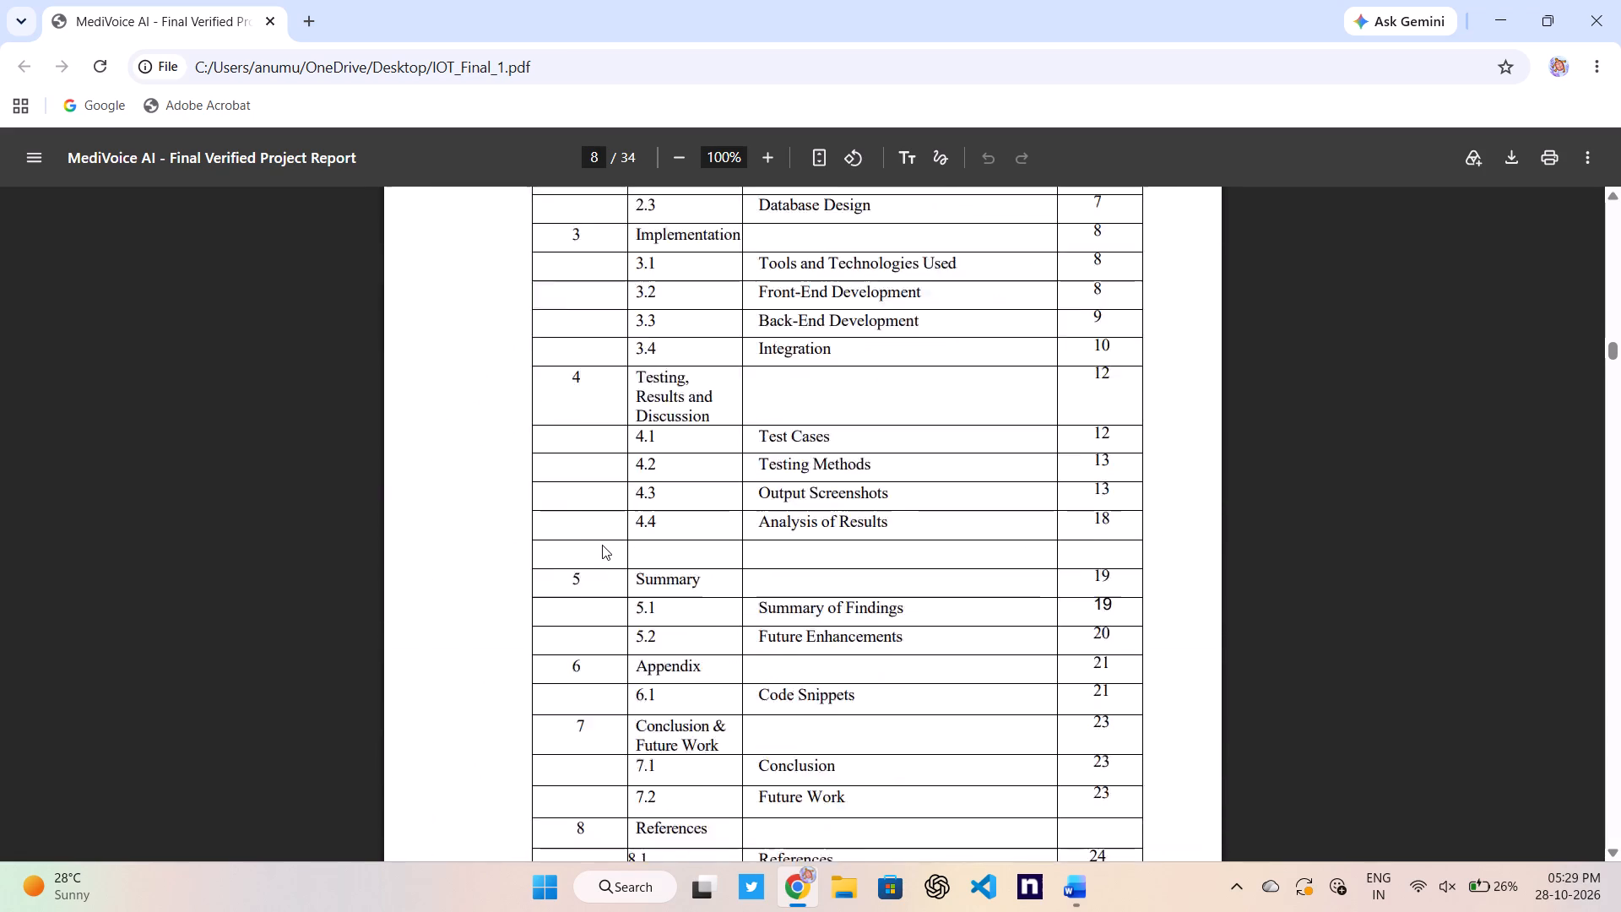
scroll(602, 545, down, 11)
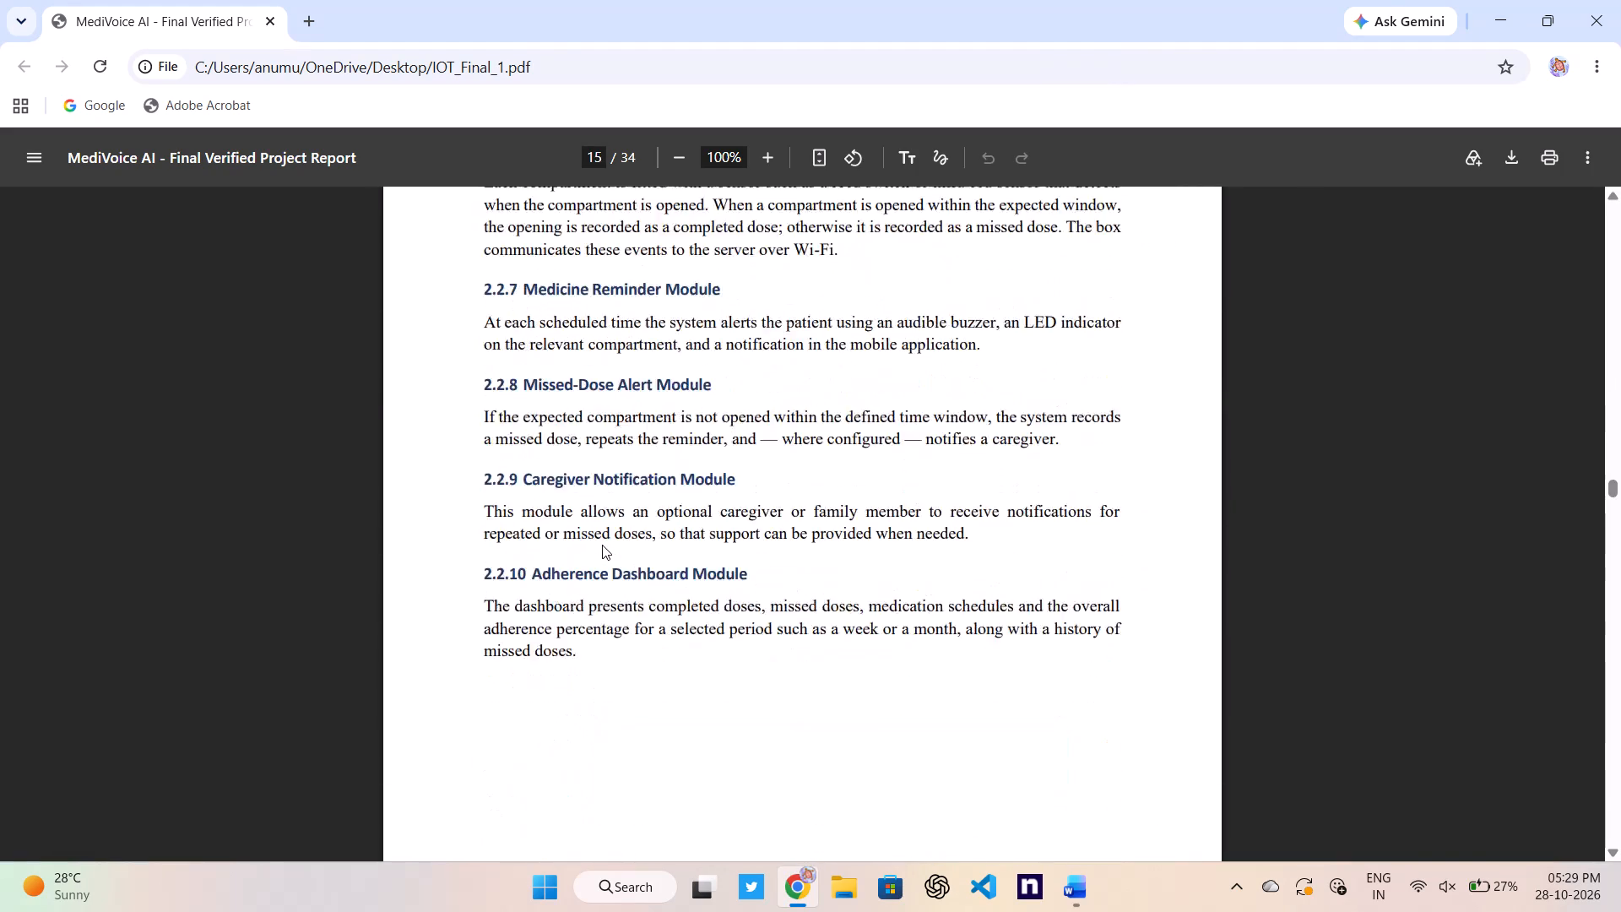
scroll(602, 545, down, 11)
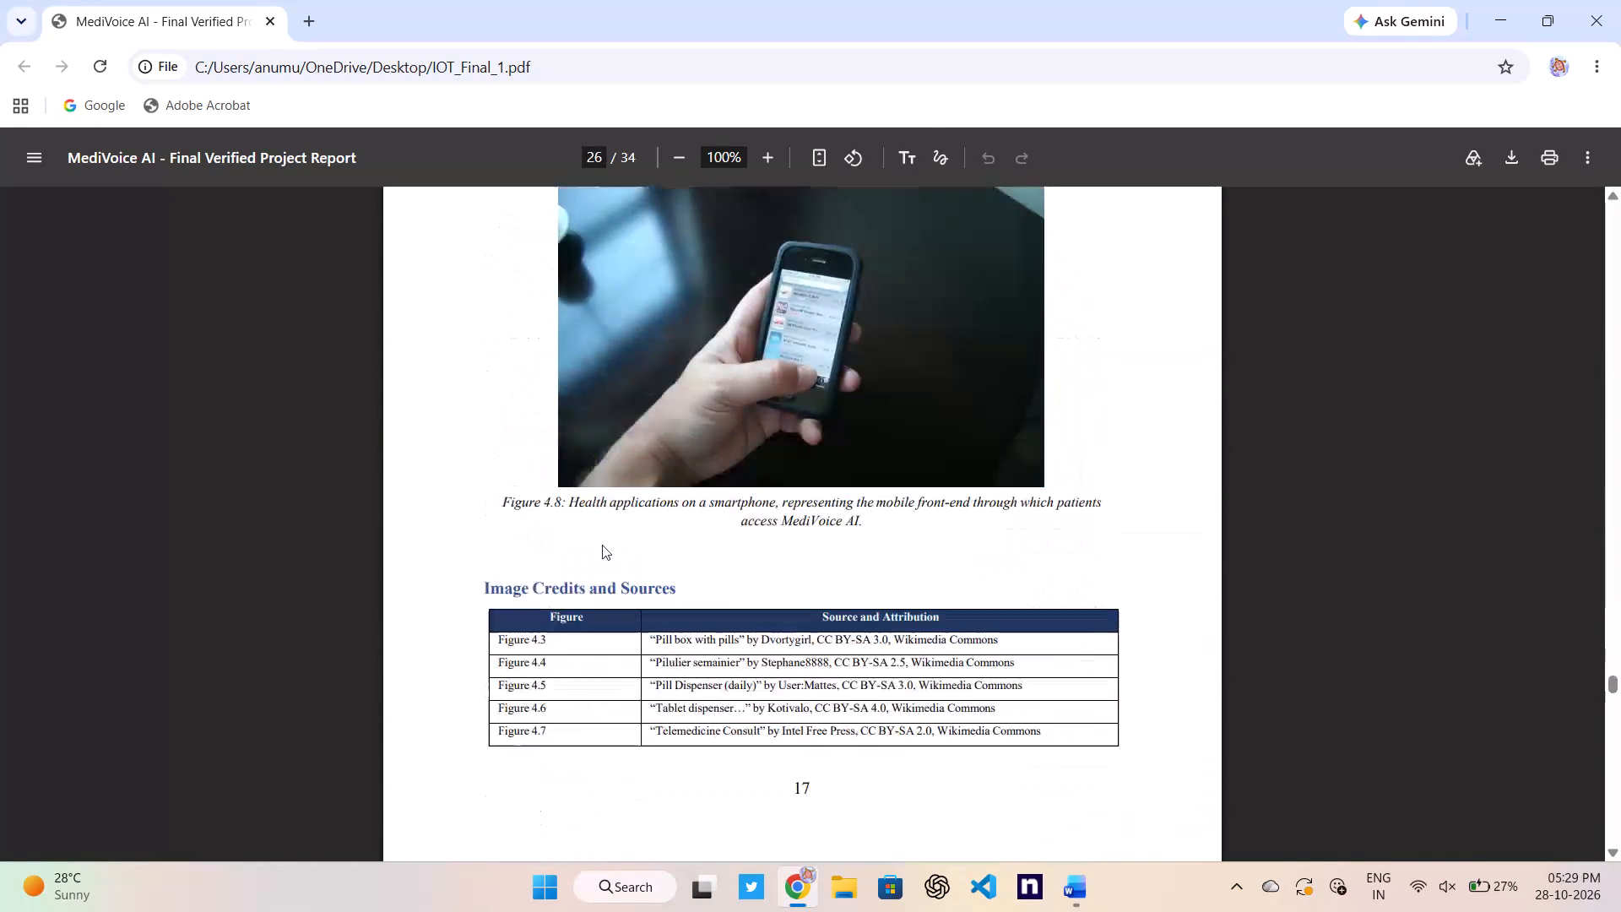
scroll(602, 545, down, 6)
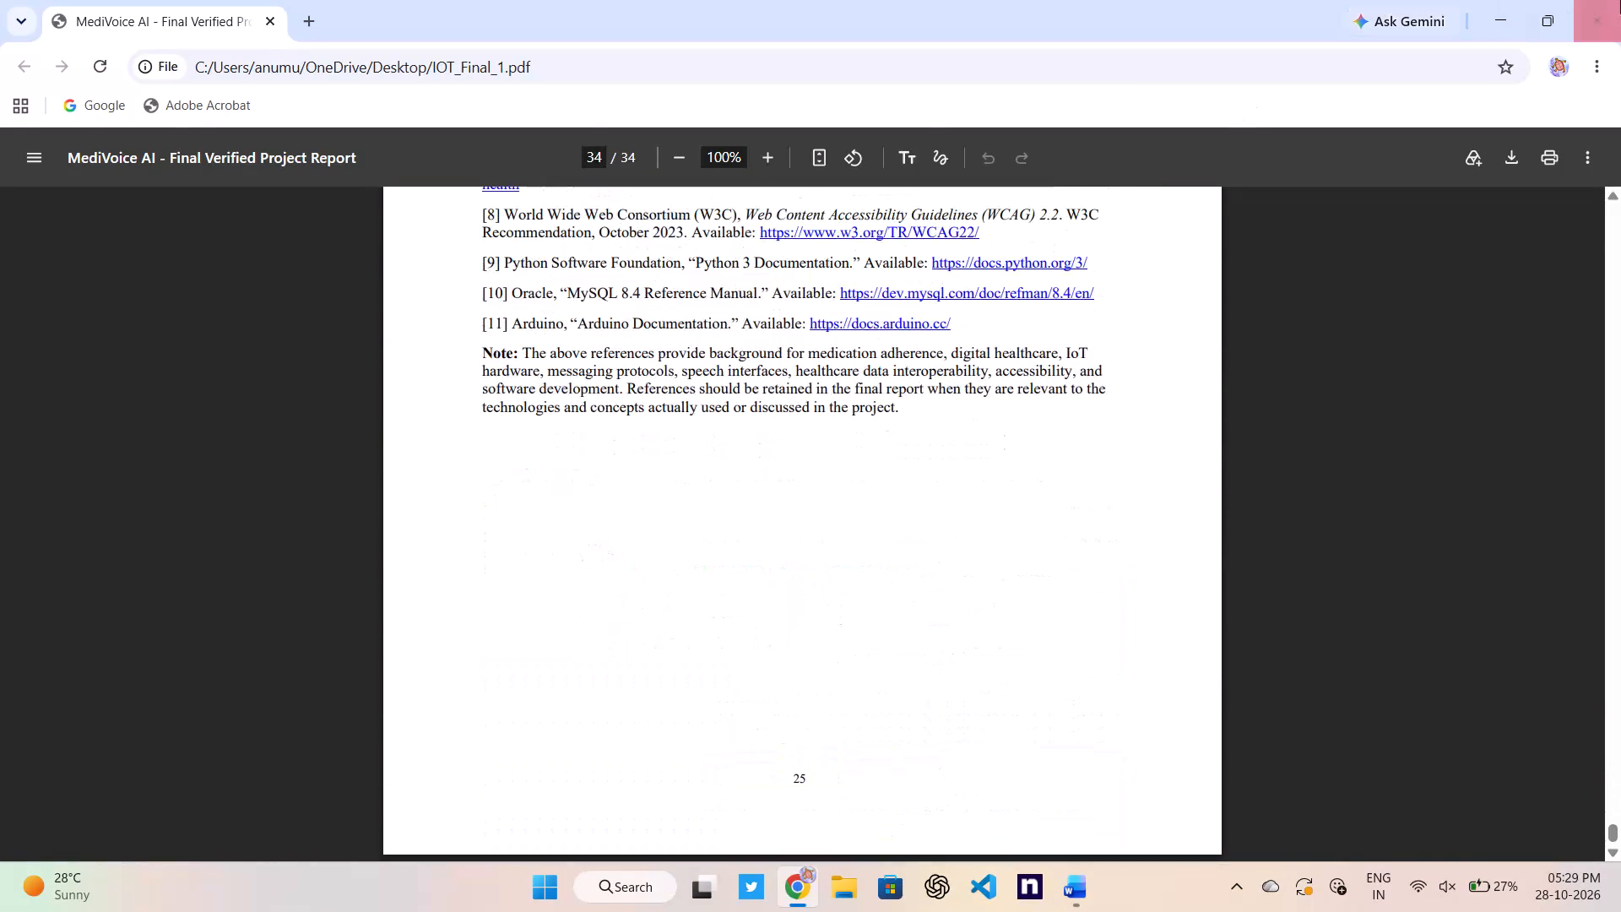
Close the IOT_Final_1 PDF and the open Word windows to return to the desktop.
click(1620, 0)
click(1588, 10)
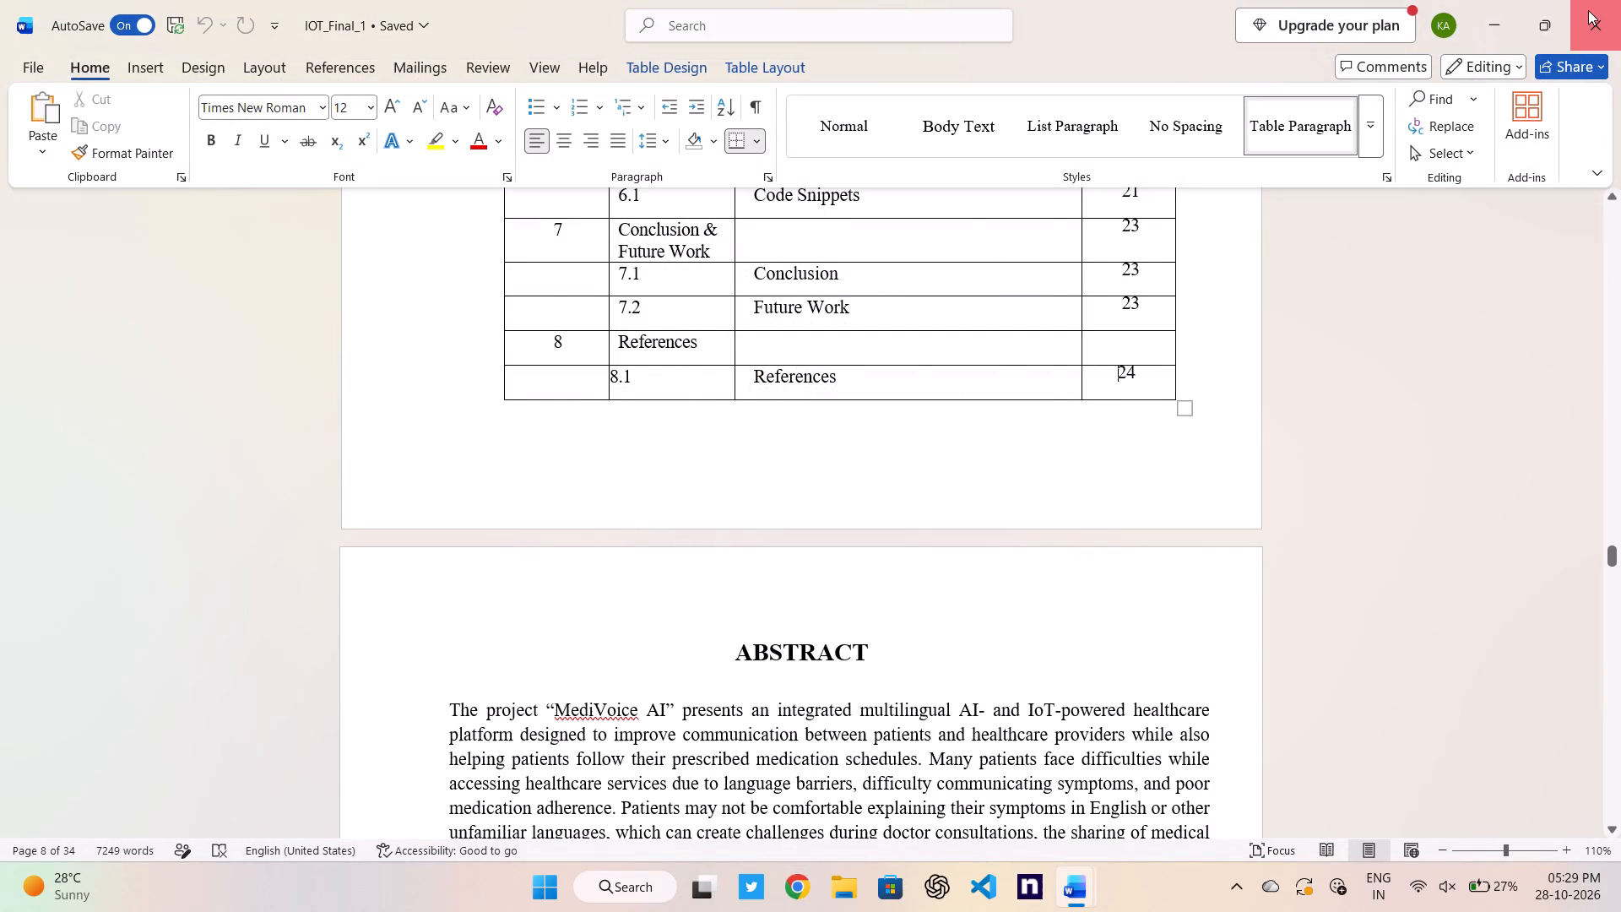
click(1588, 10)
click(1593, 27)
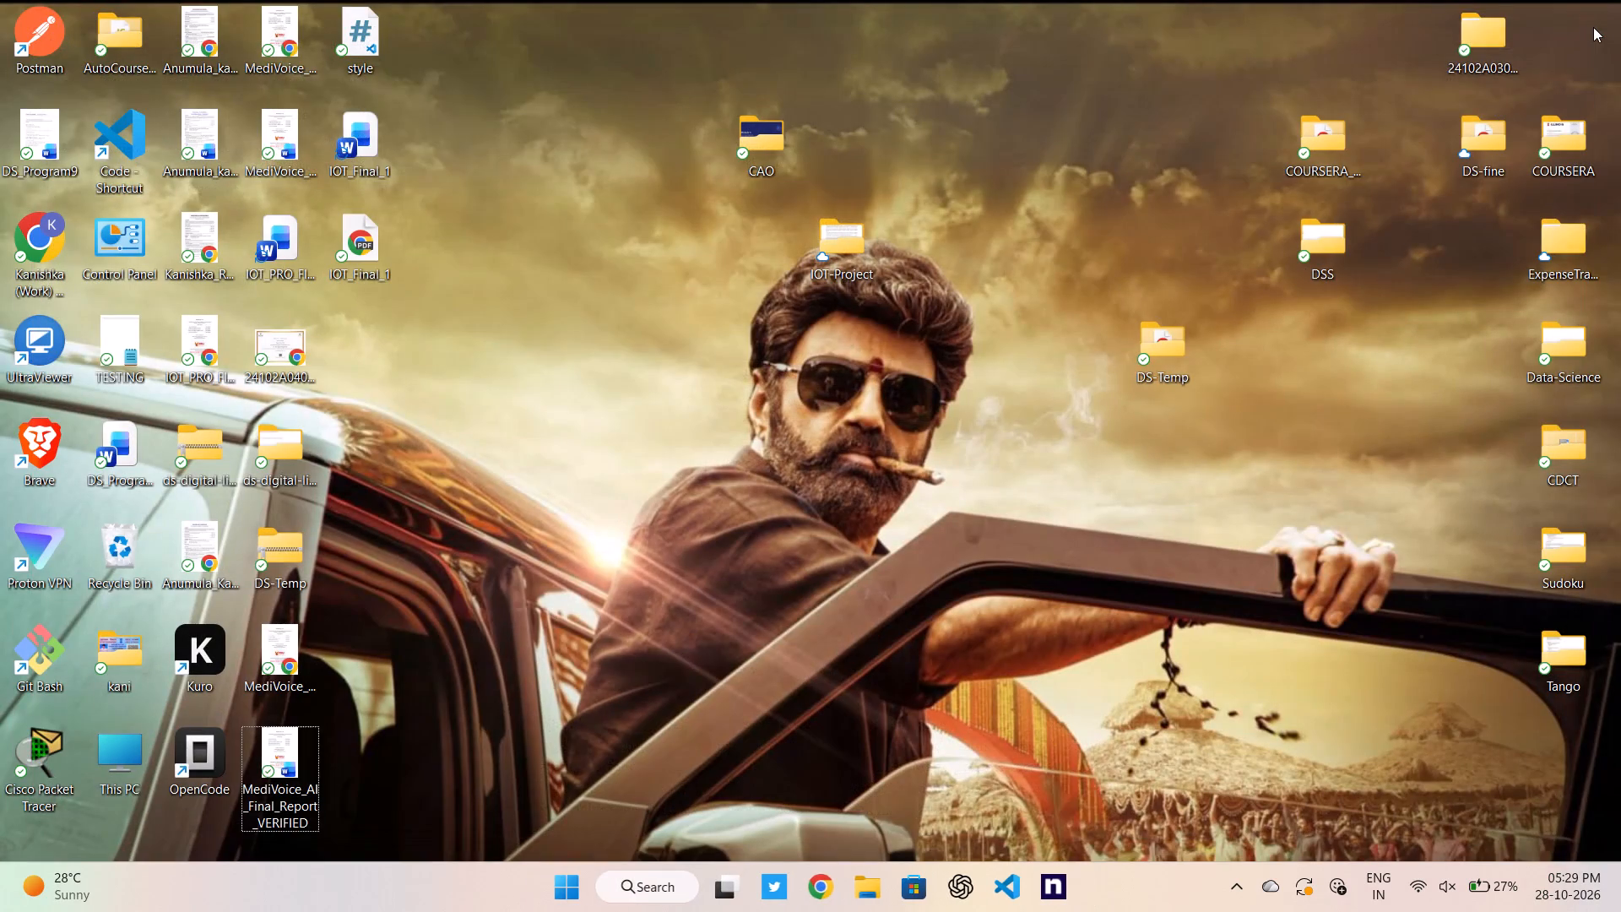
Search the computer for WhatsApp with "wh" to open the app.
click(1170, 136)
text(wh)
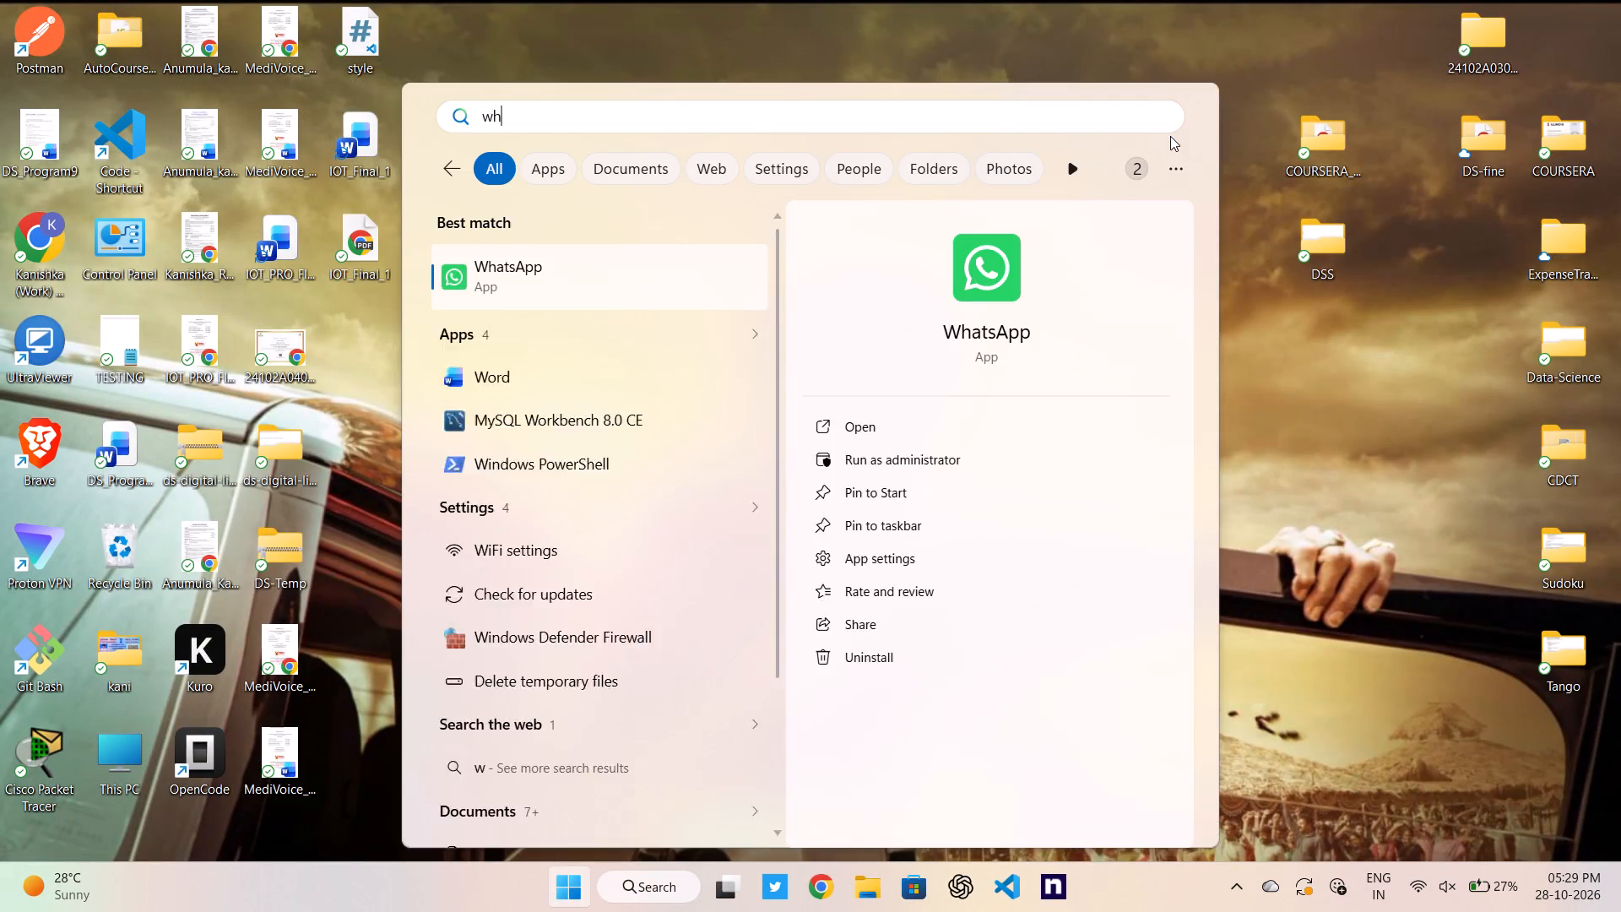